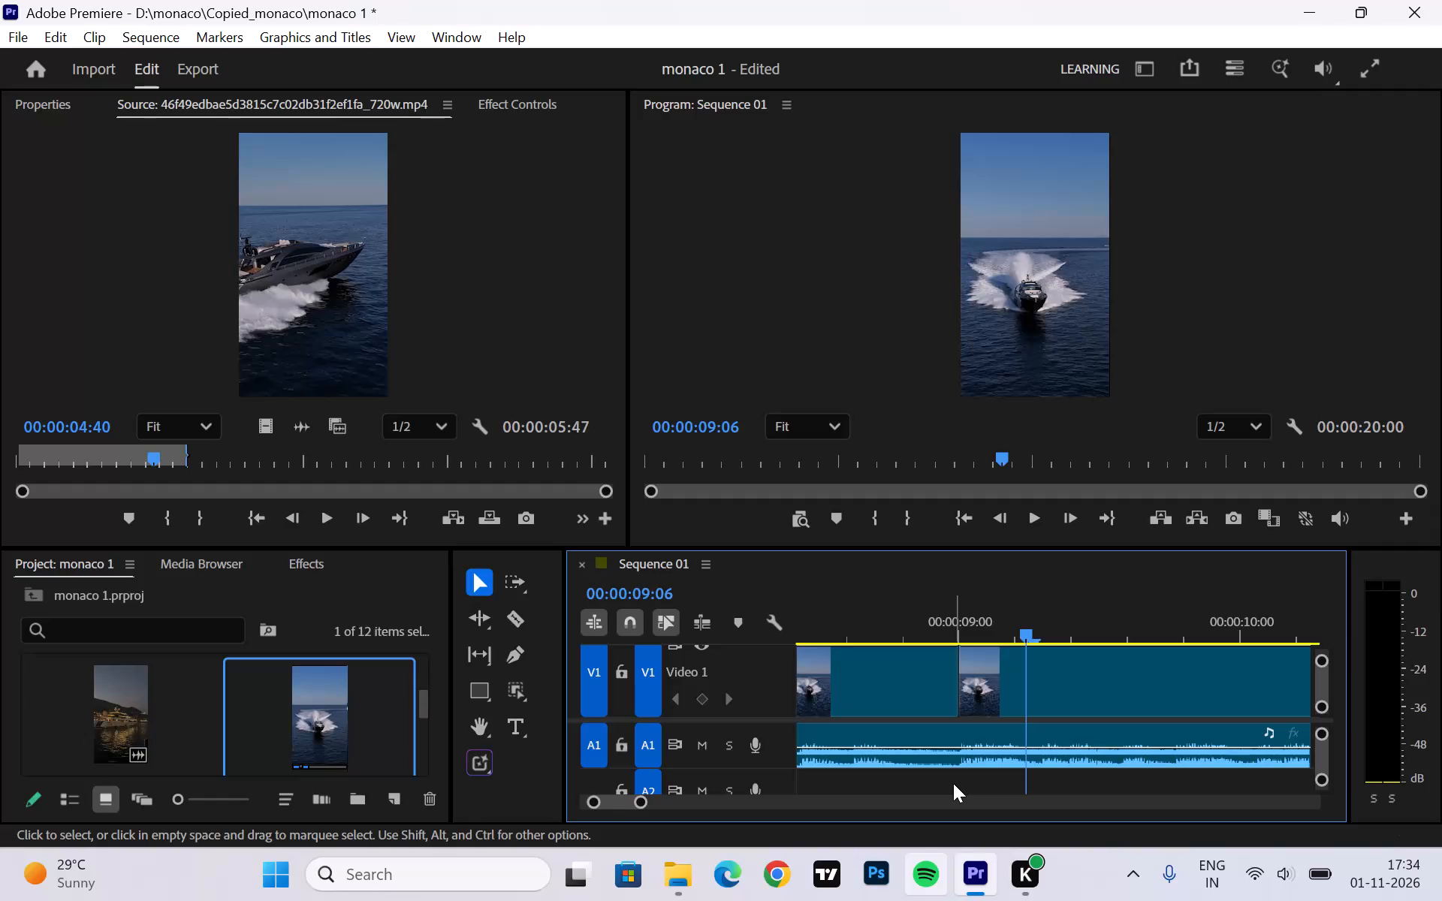
Step back to 00:00:08:11 and play the speedboat footage across the cut at 00:00:09:00 to find the next cut point.
key("Left")
key("Left")
key("Left")
key("Left")
key("Left")
key("Left")
key("Left")
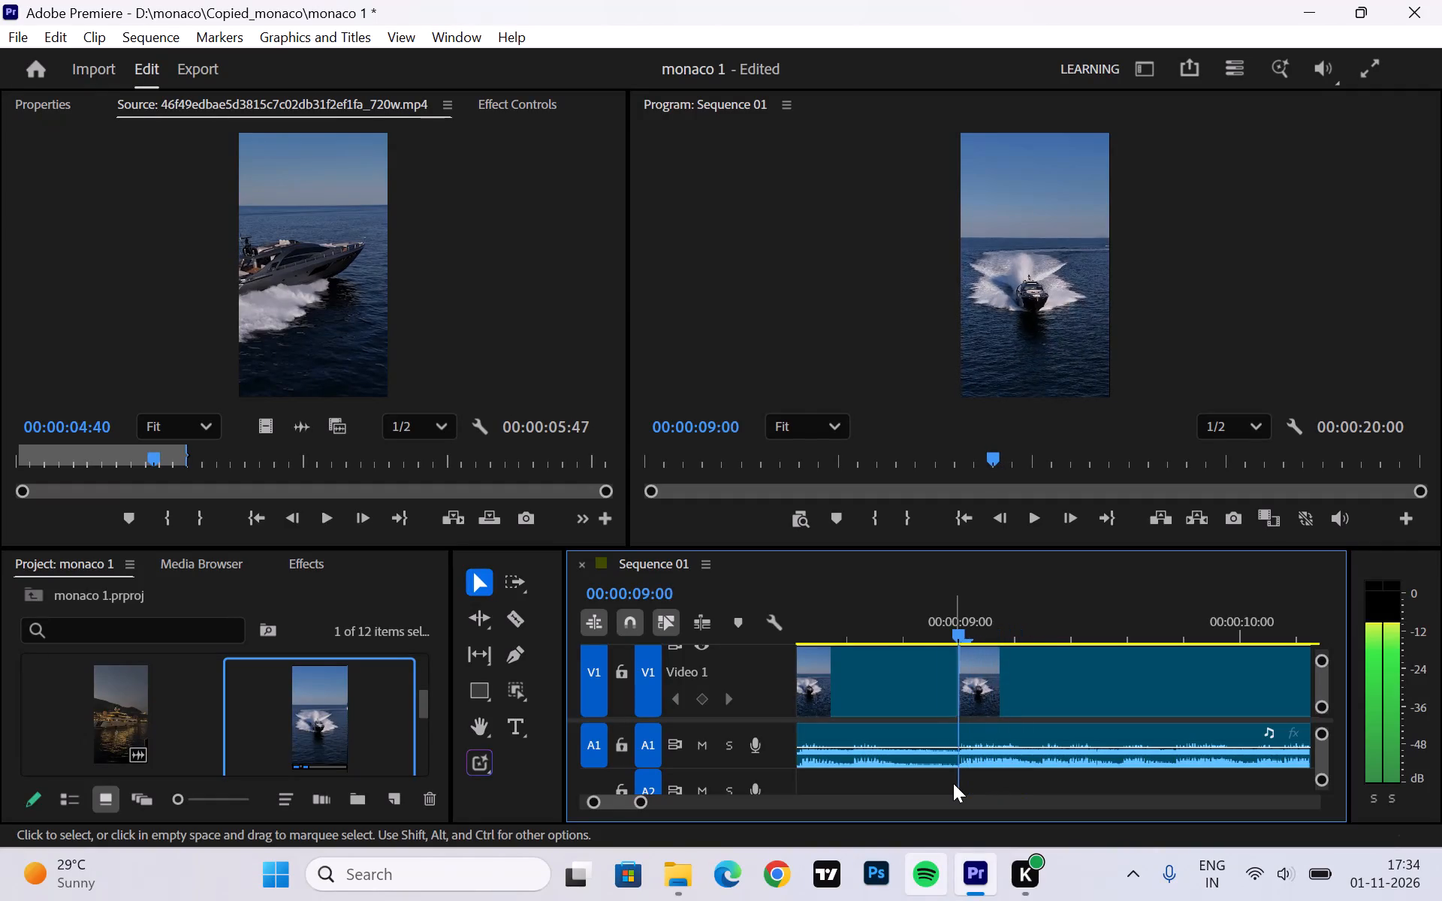
key("Left")
key("Left")
key("Left")
key("Left")
key("Left")
key("Left")
key("Left")
key("Left")
key("Left")
key("Left")
key("Left")
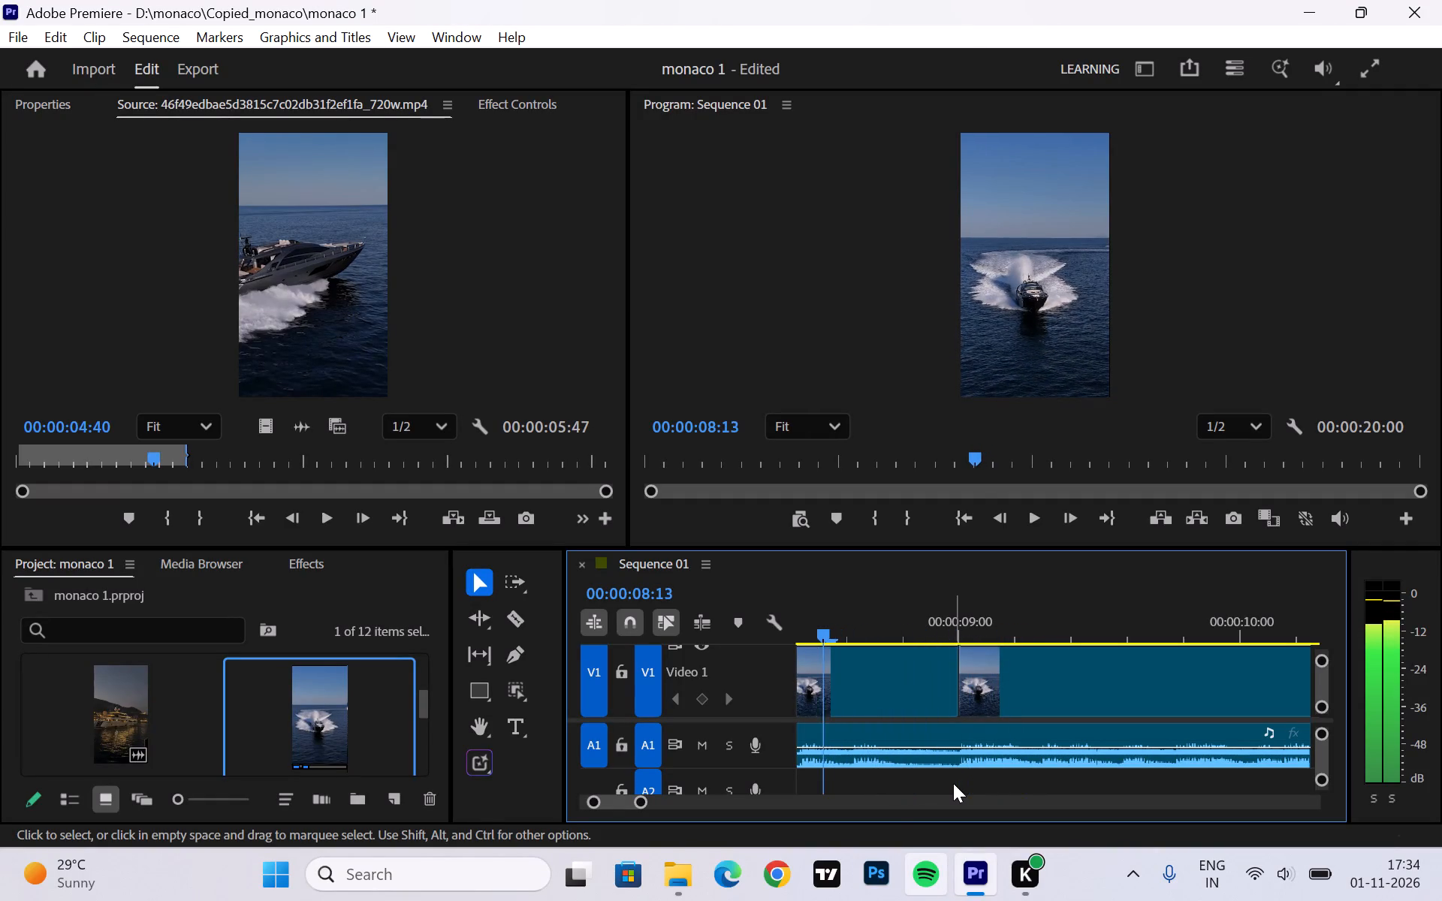
key("Left")
key("Left")
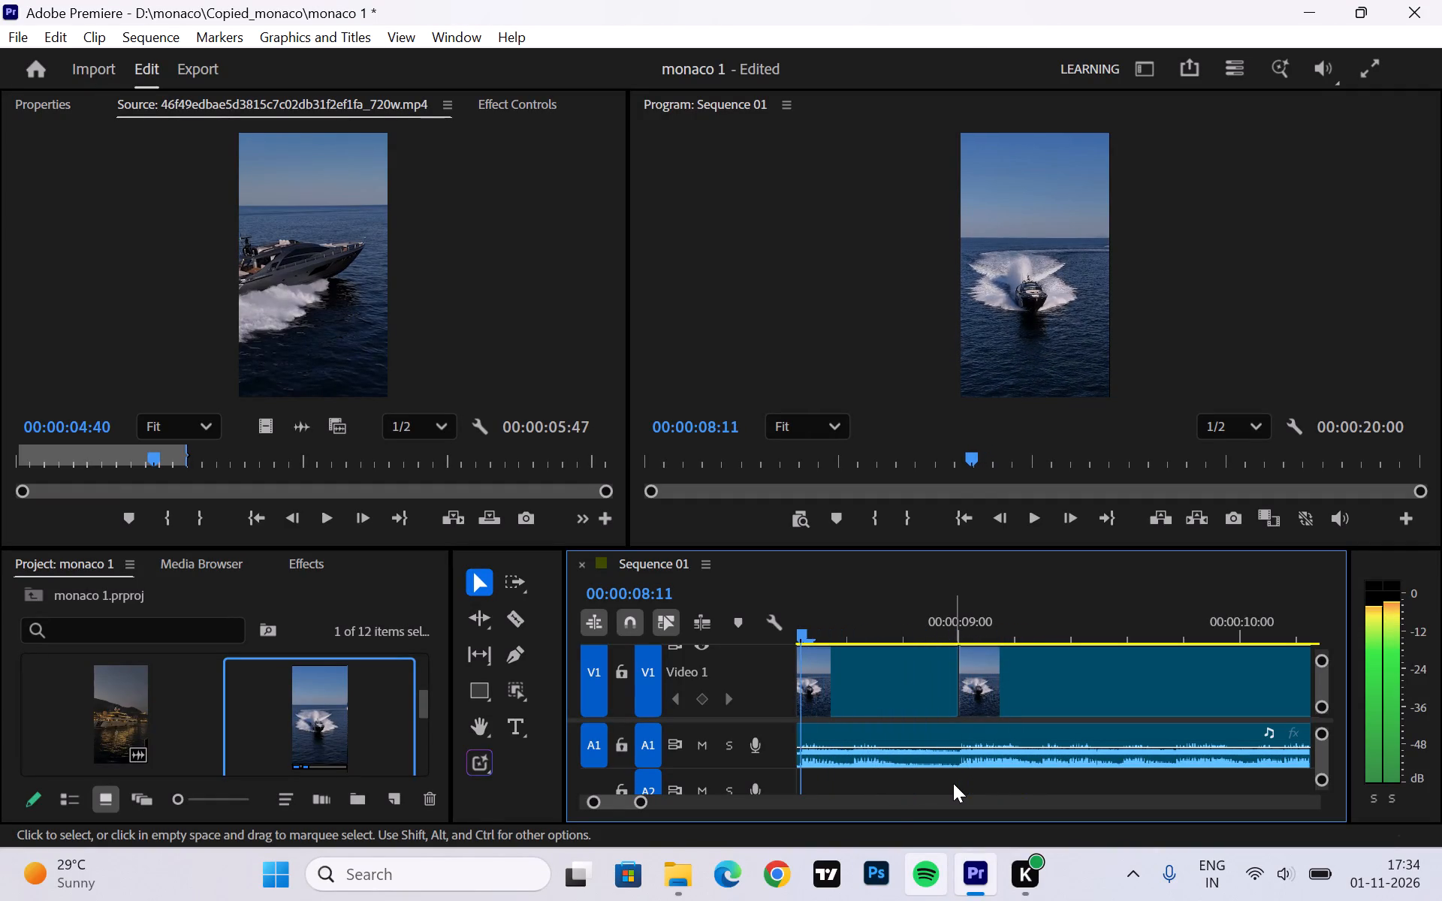
key("space")
key("space")
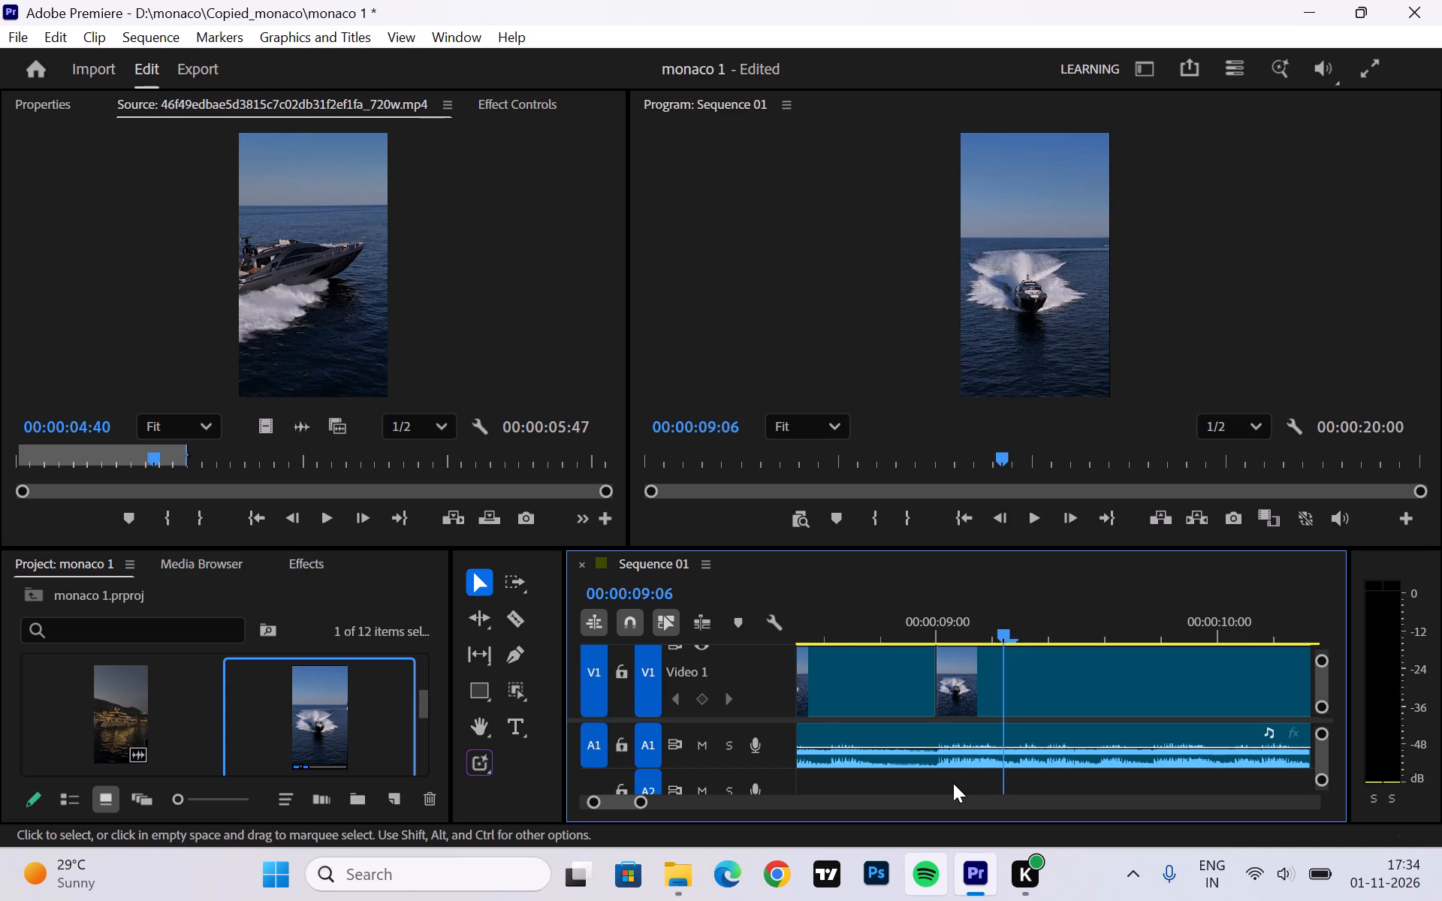
Split the front-view speedboat clip on Video 1 at 00:00:09:05.
key("Left")
key("Left")
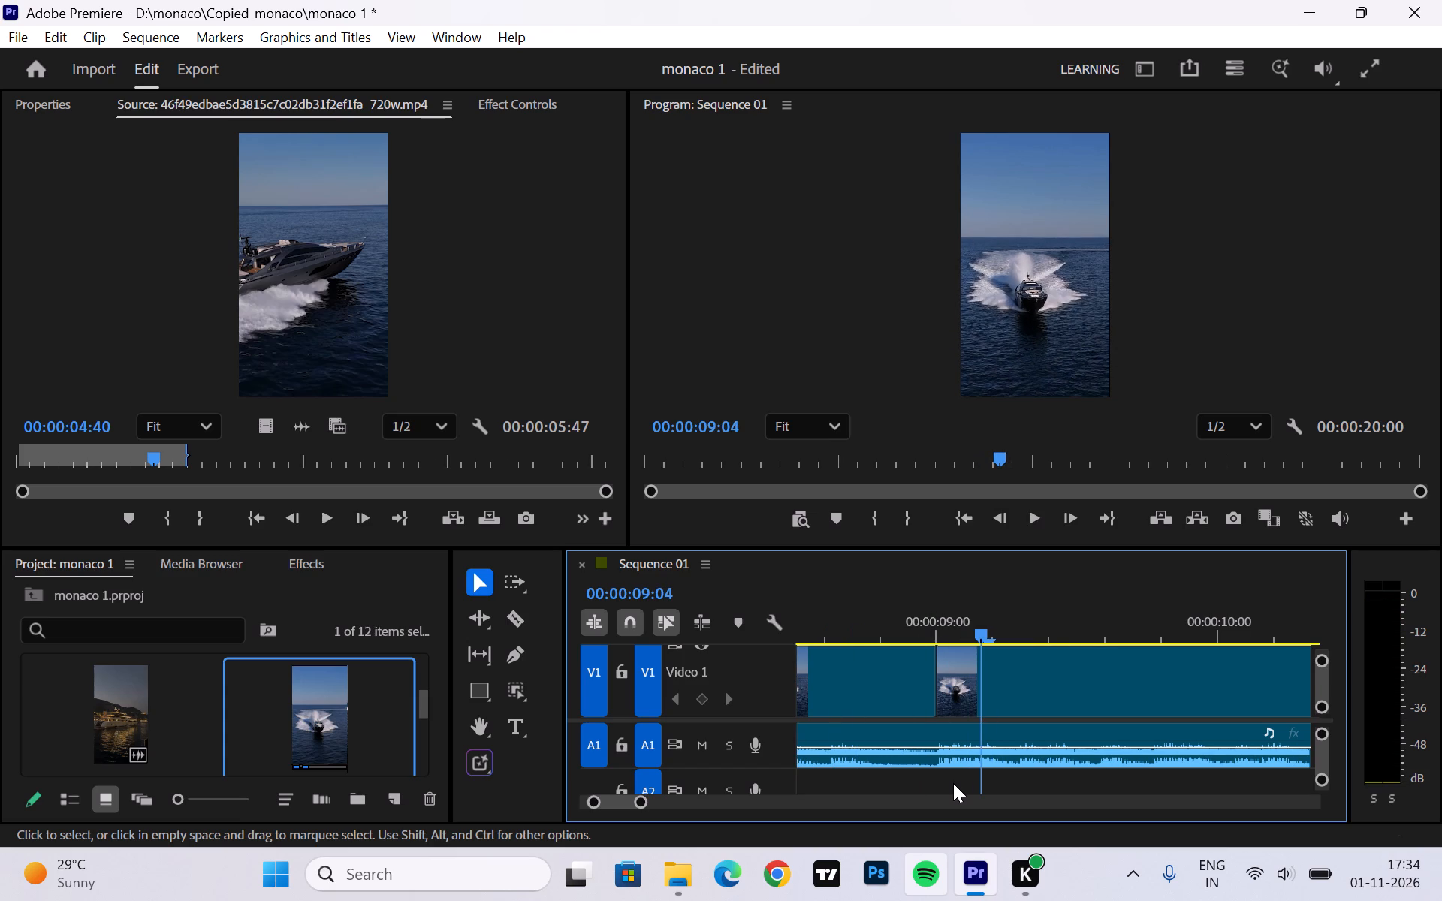
key("Right")
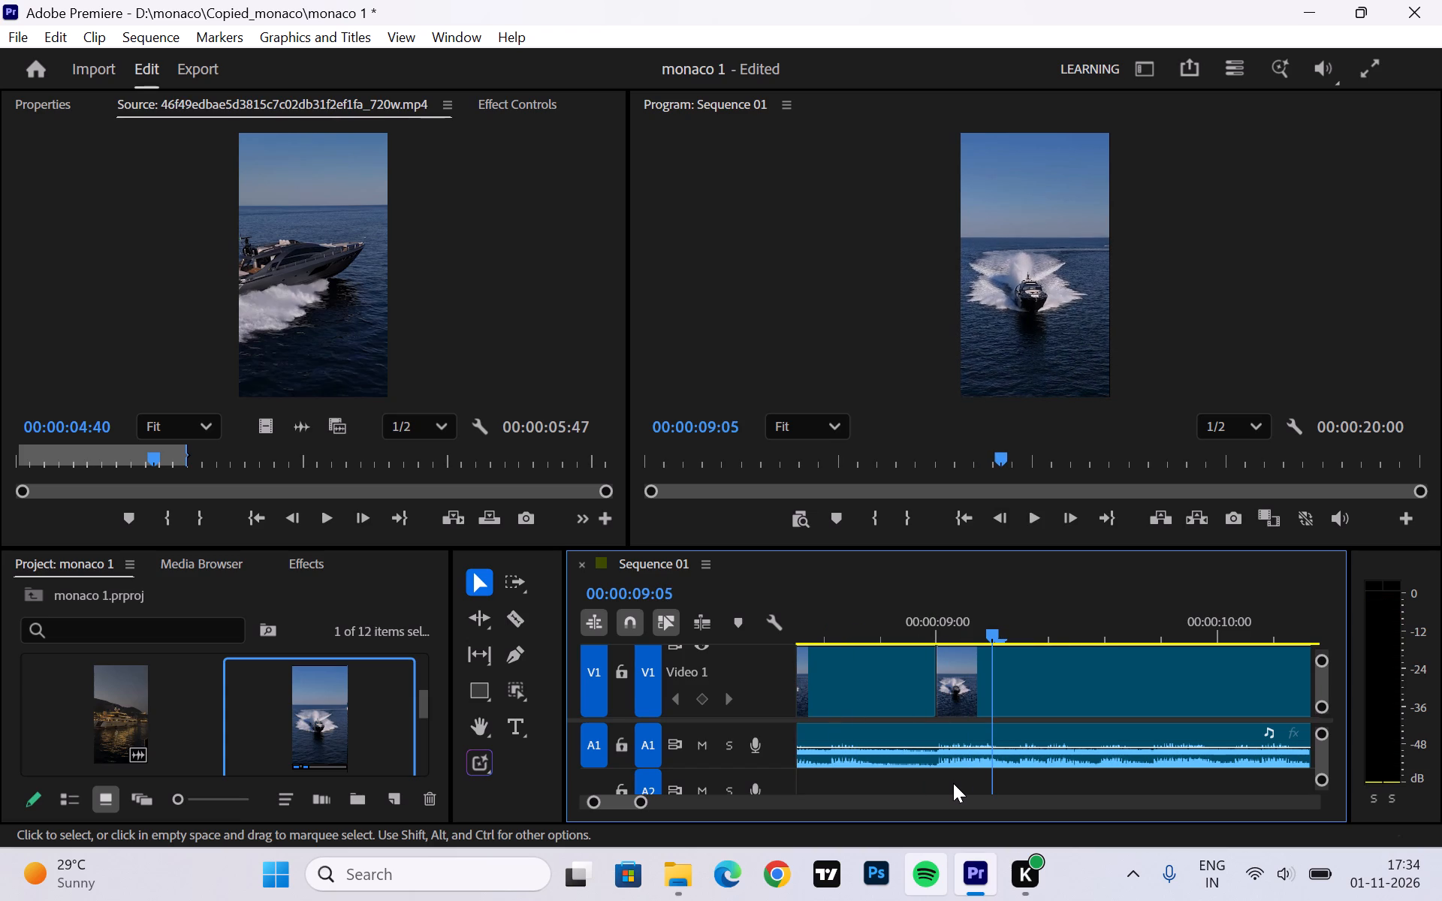
left_click(1104, 664)
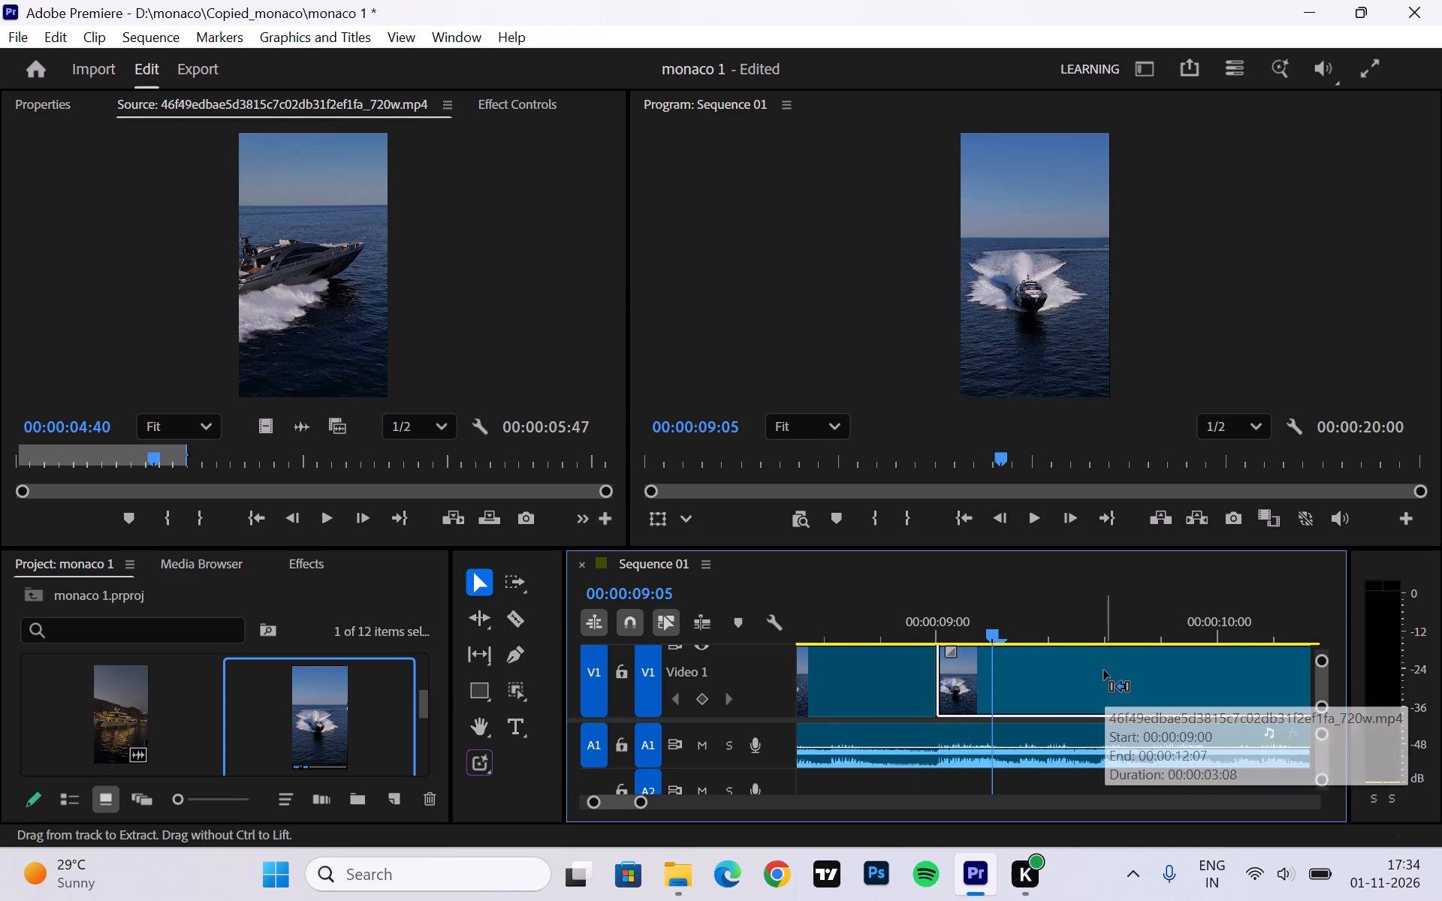
key("ctrl+k")
Split the remaining boat clip at 00:00:10:09, where the side-view yacht shot begins, and delete the segment between 00:00:09:05 and this cut.
key("space")
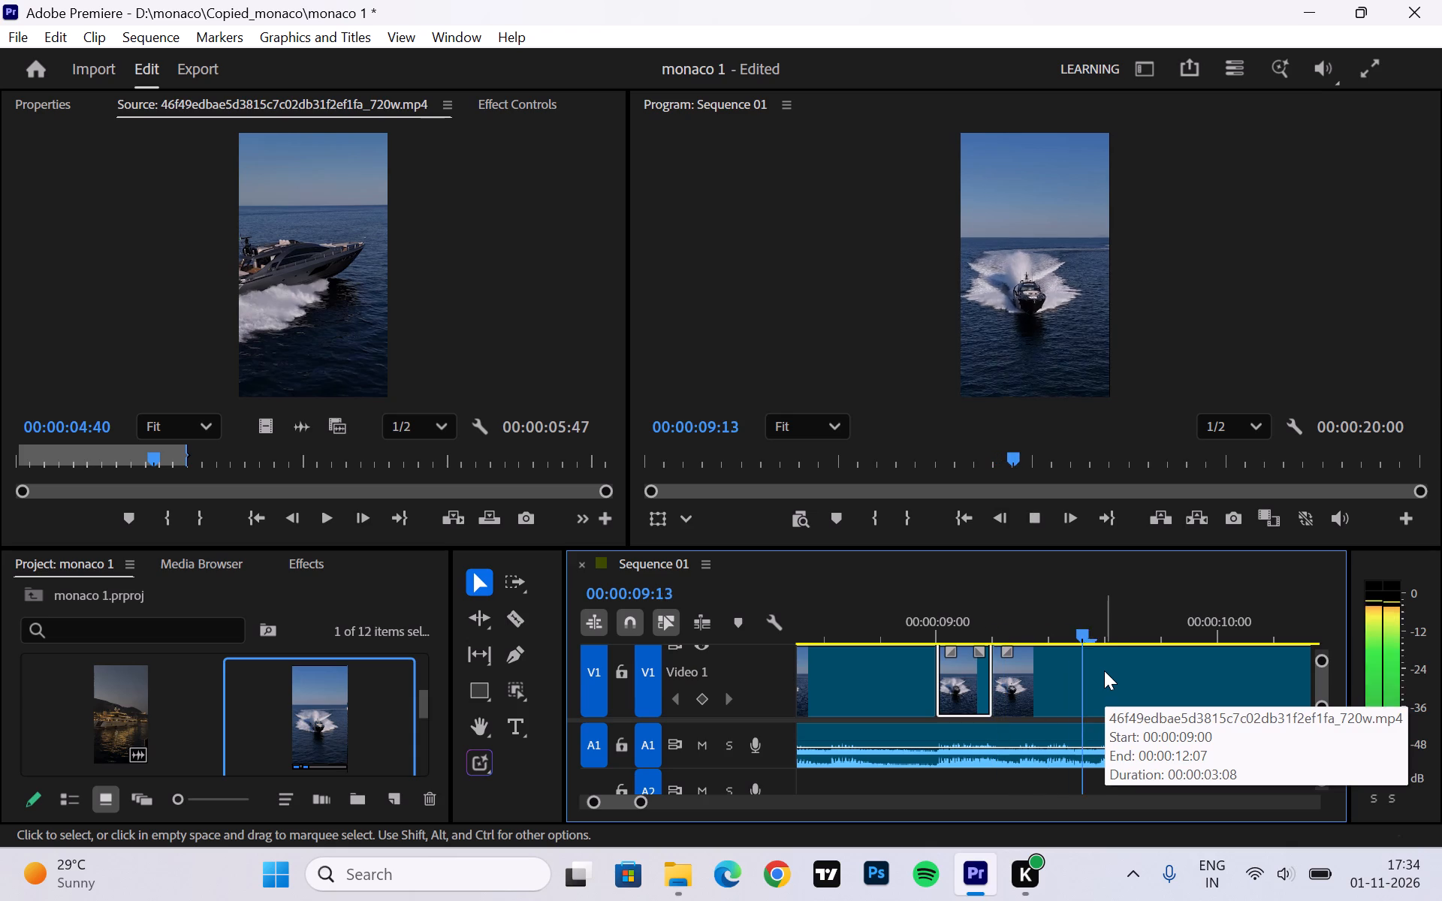
key("space")
key("Left")
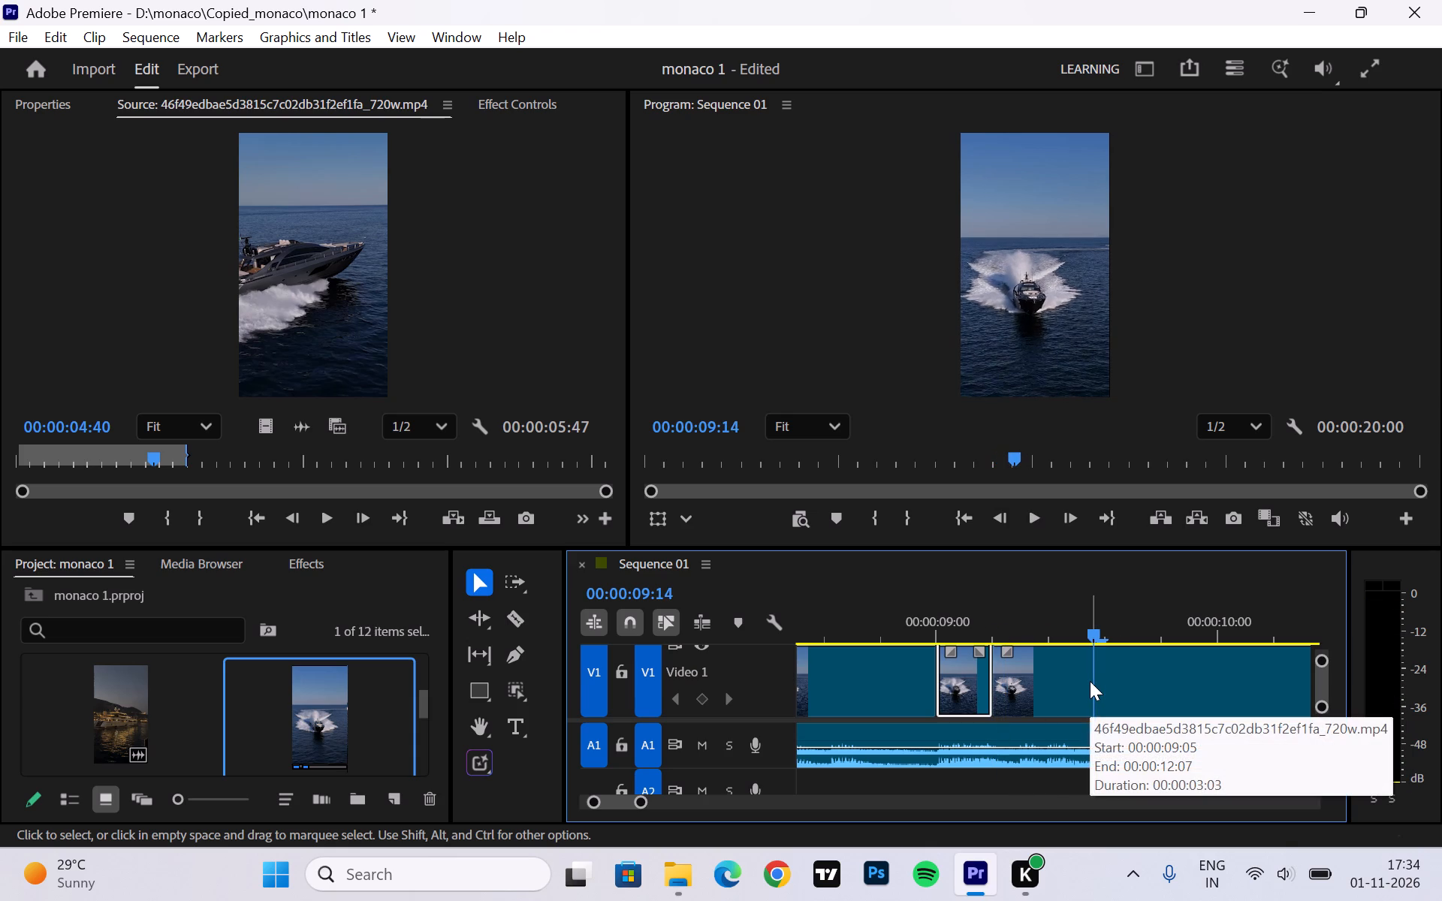
key("Left")
key("Left")
left_click(1090, 681)
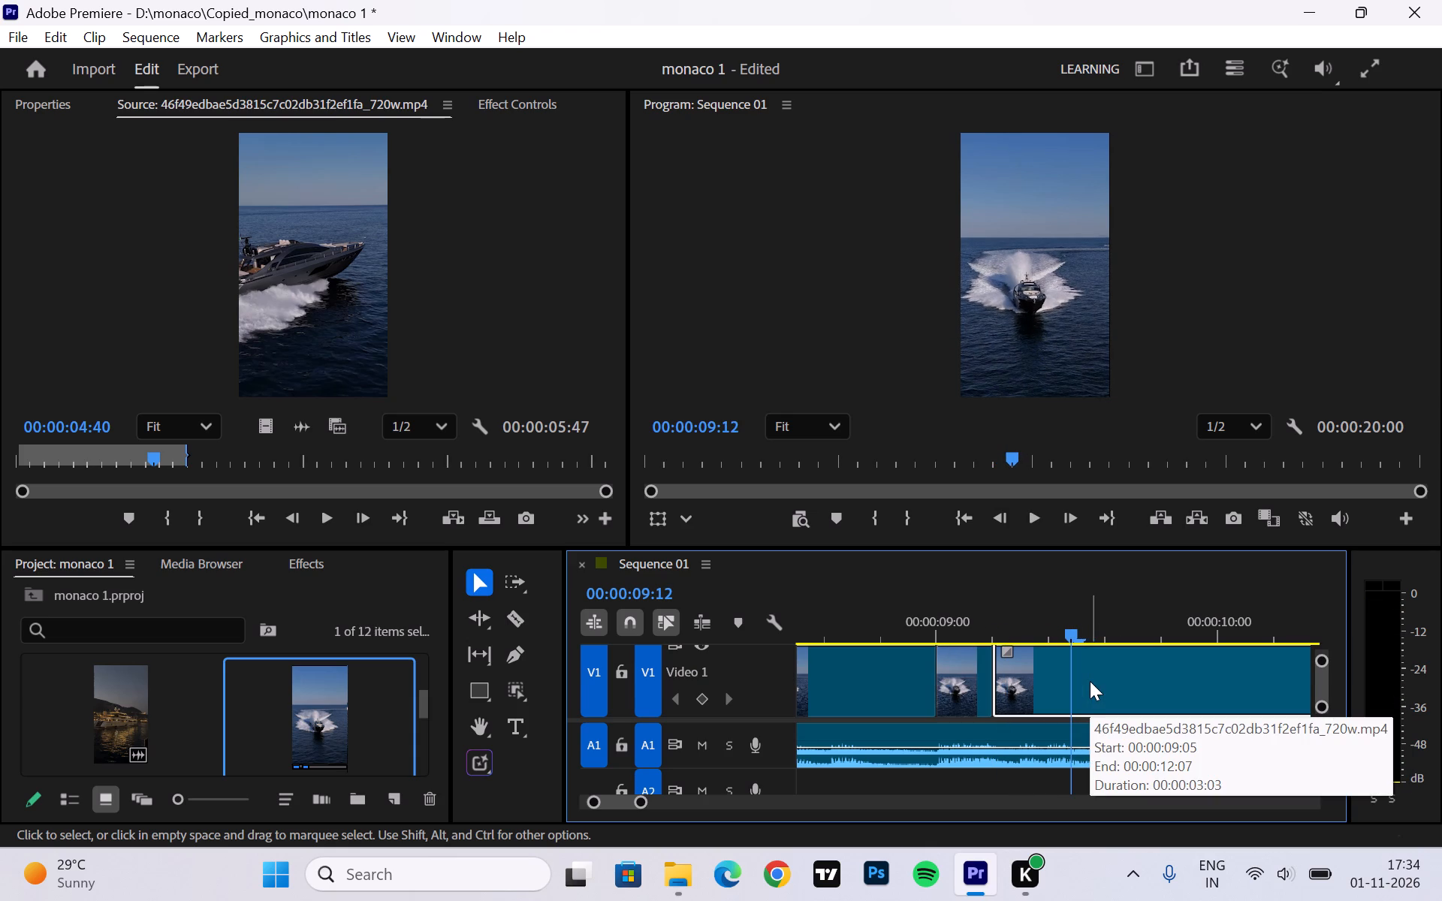
key("Right")
key("Right")
key("Right")
key("Right")
key("Right")
key("Right")
key("Right")
key("Right")
key("Right")
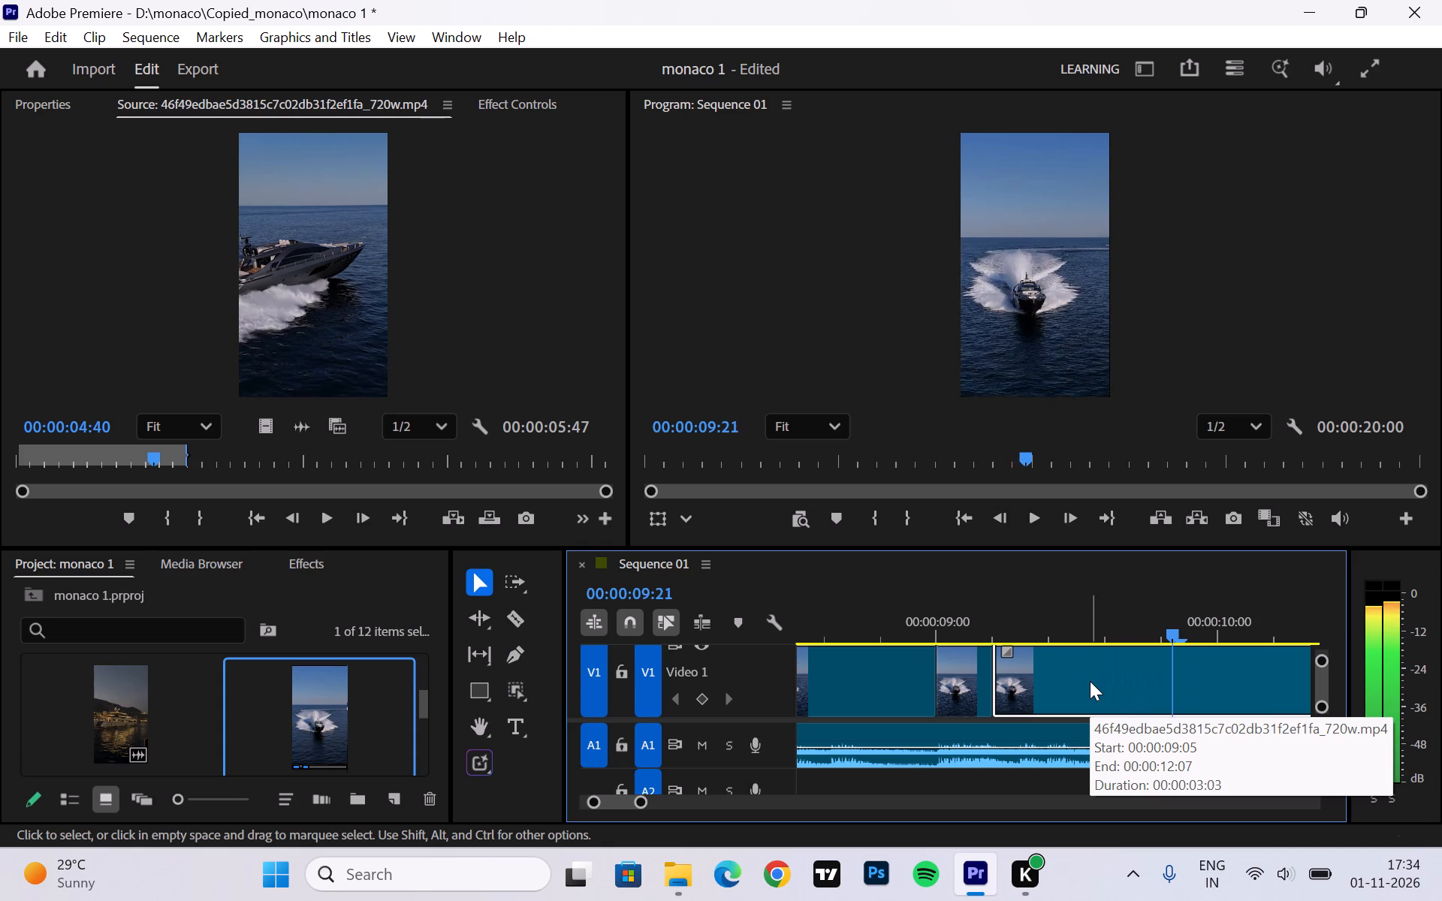
key("Right")
key("Right")
key("Right")
key("Right")
key("Right")
key("Right")
key("Right")
key("Right")
key("Right")
key("Right")
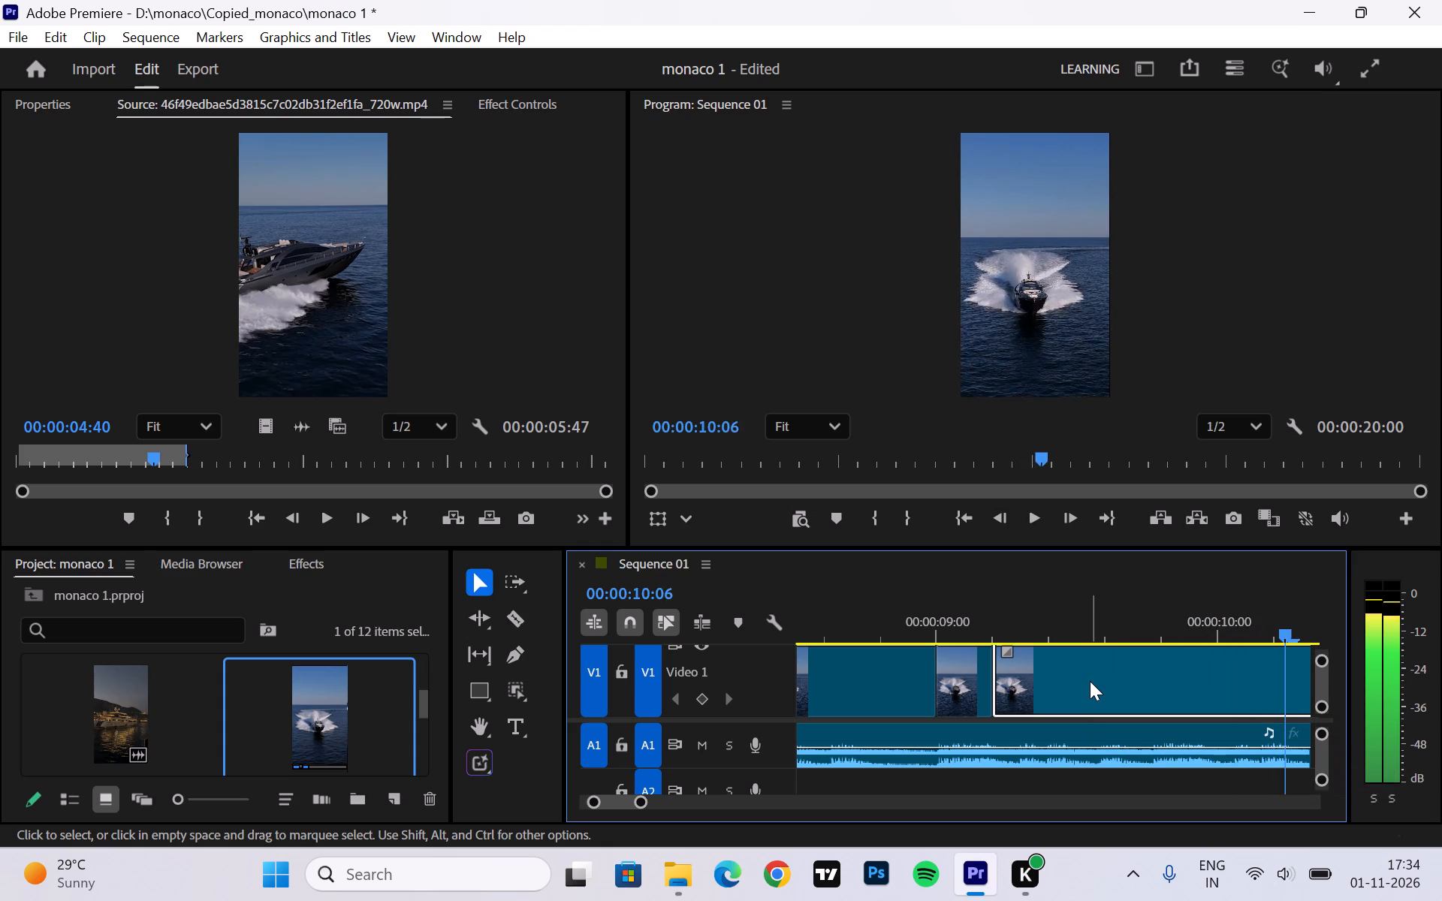
key("Right")
key("Right")
key("Right")
key("Right")
key("Left")
key("Left")
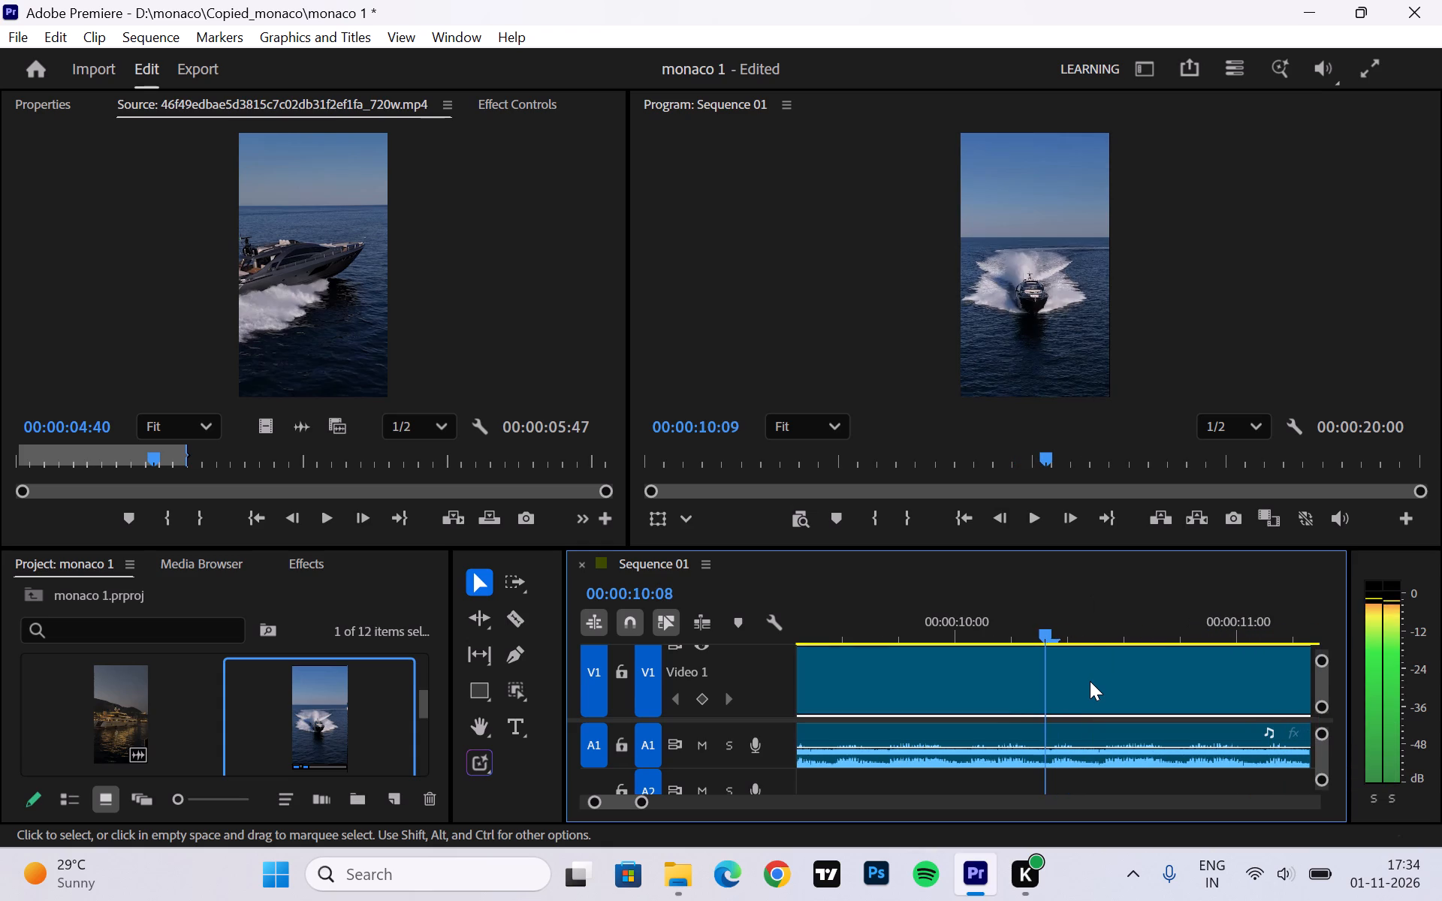
key("Right")
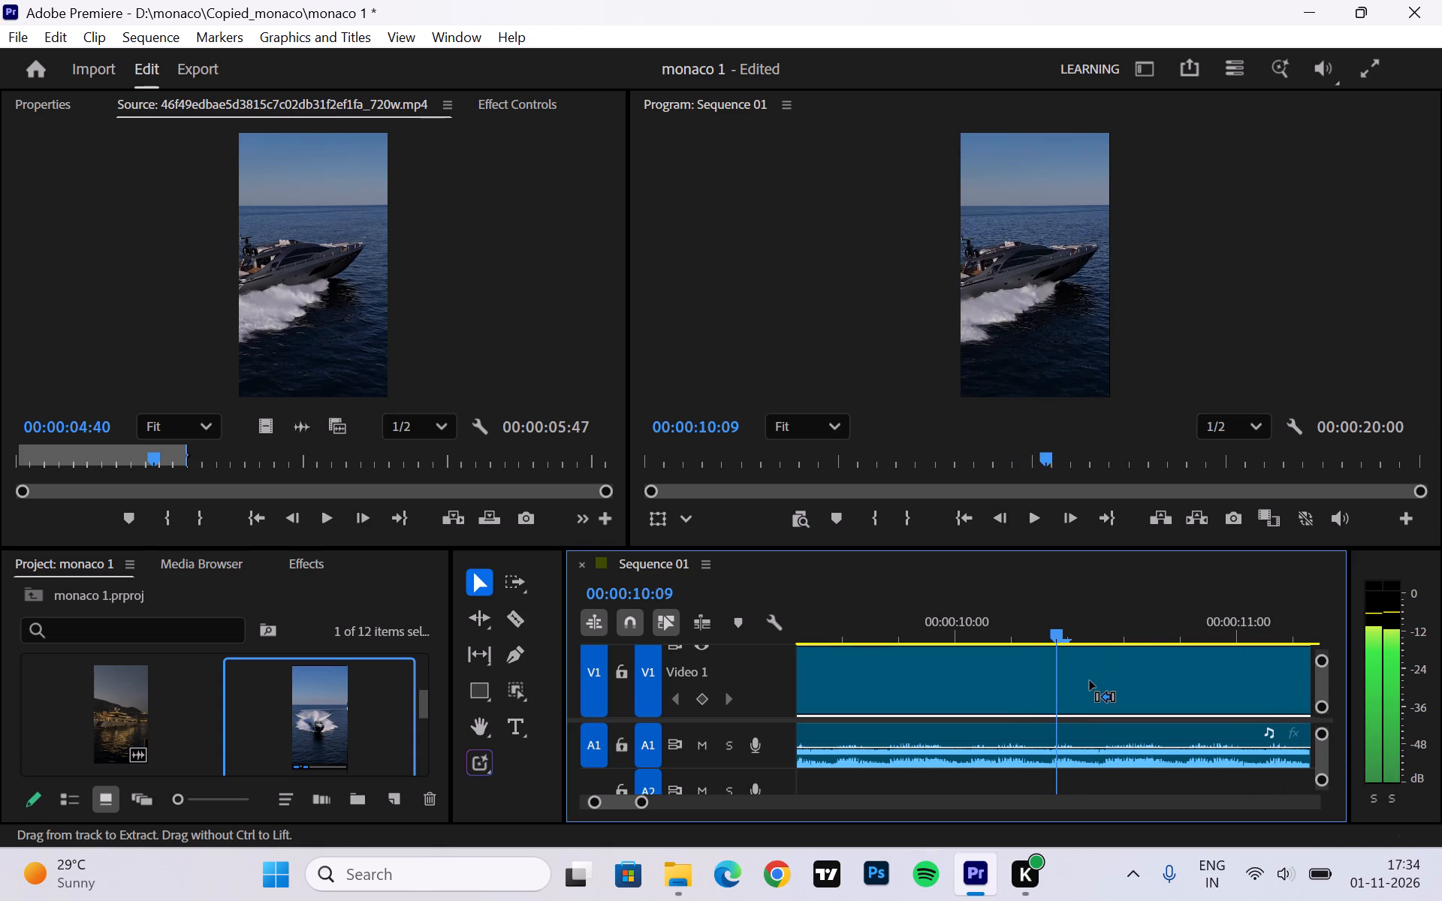
key("ctrl+k")
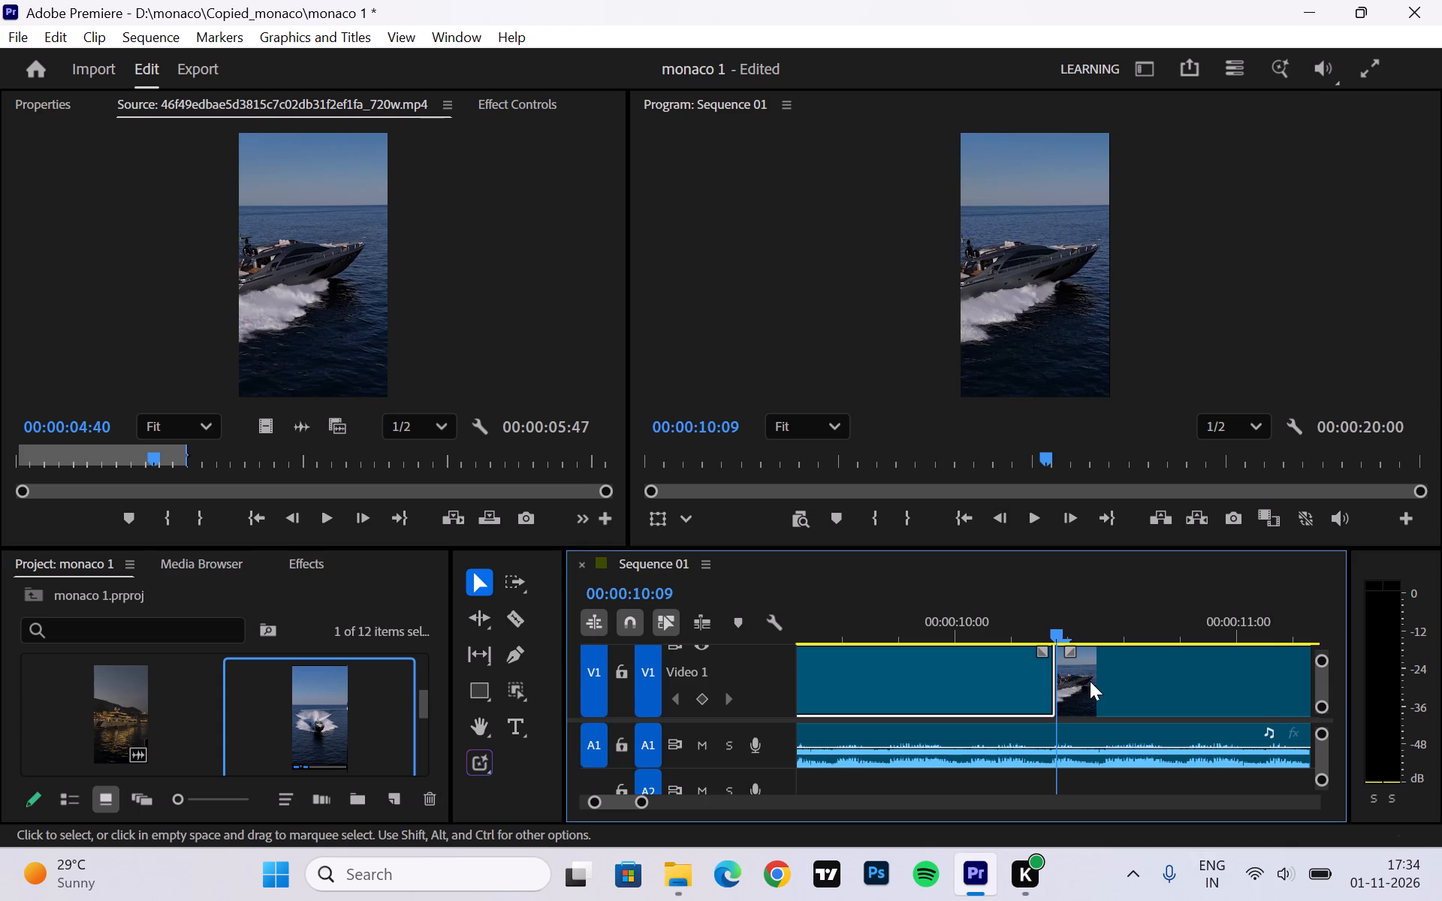
key("Delete")
Move the side-view yacht clip earlier on Video 1 so it starts directly after the front-view clip at 00:00:09:05, closing the gap.
left_click_drag(1163, 686, 943, 682)
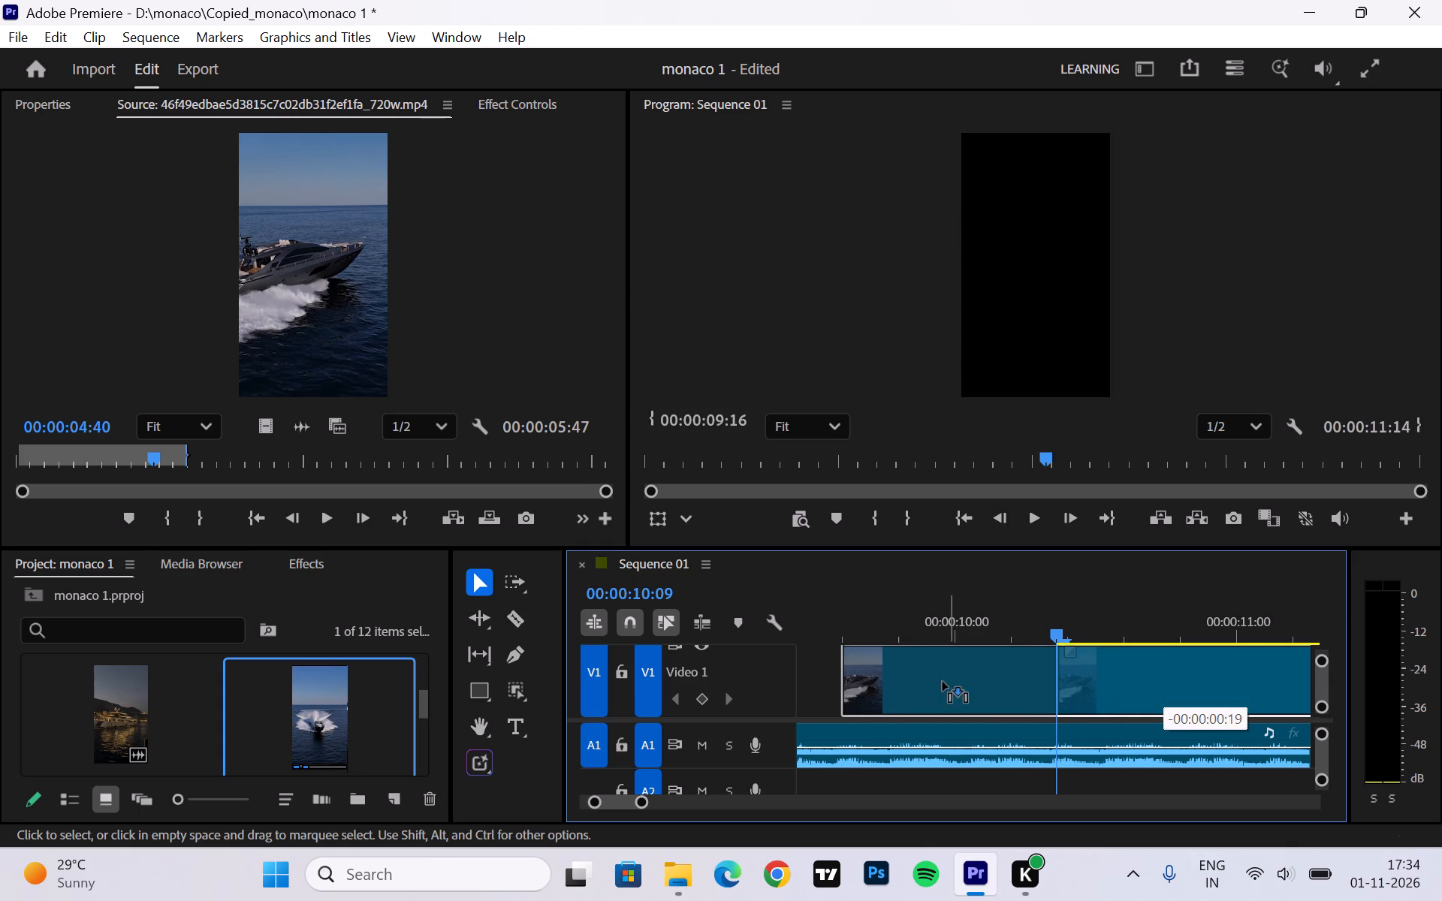
left_click_drag(943, 682, 900, 679)
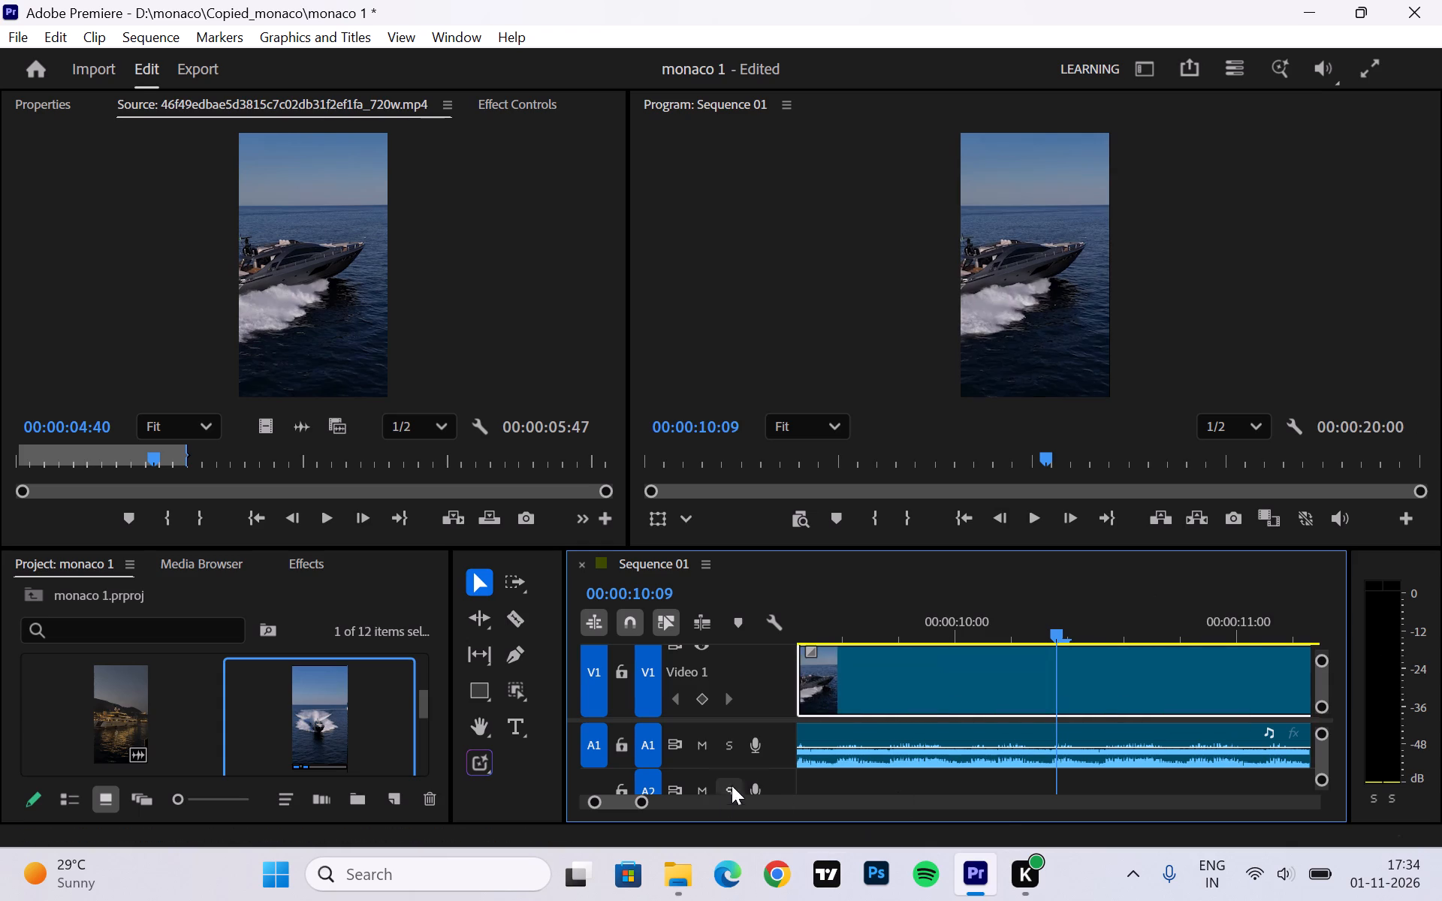
left_click(582, 806)
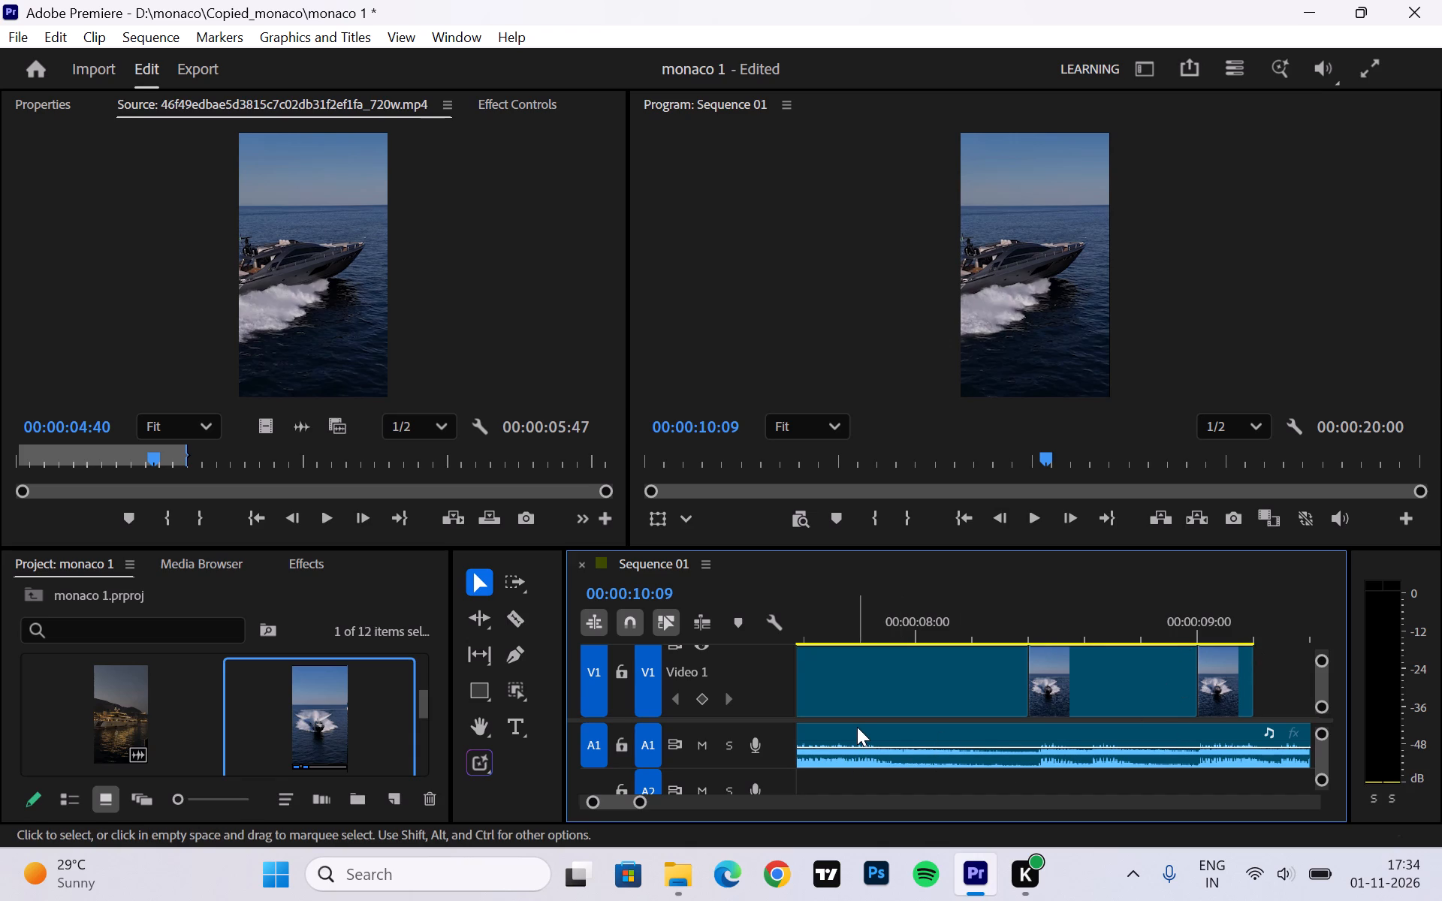
scroll(857, 727, "down", 4, "alt")
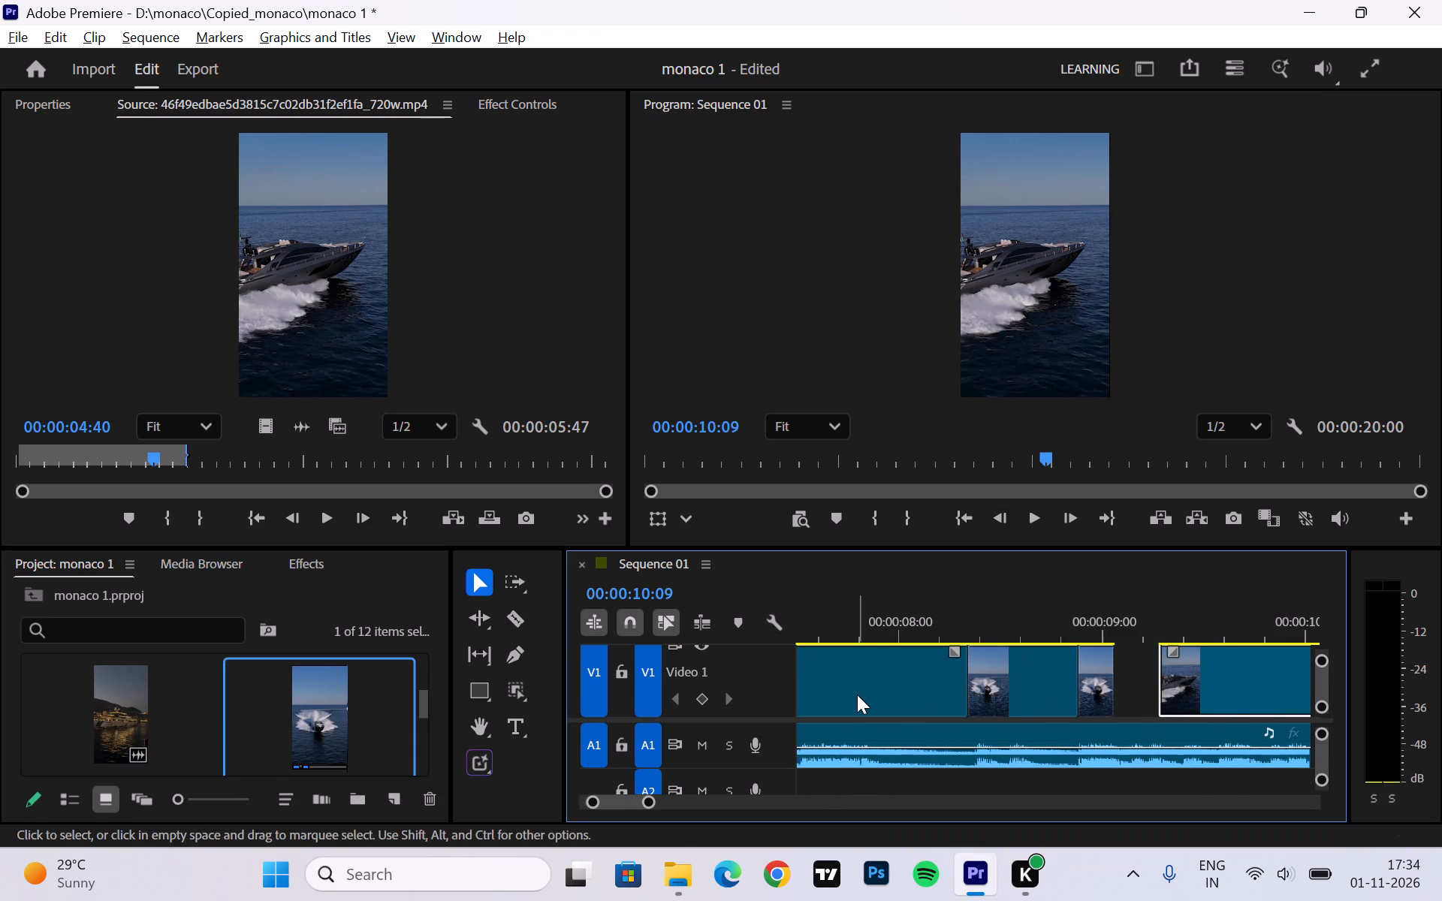
scroll(857, 695, "down", 2, "alt")
left_click_drag(1189, 698, 1145, 714)
Play back the boat section from about 8 to 10 seconds repeatedly to check the new cuts against the music.
left_click_drag(1236, 637, 808, 630)
key("space")
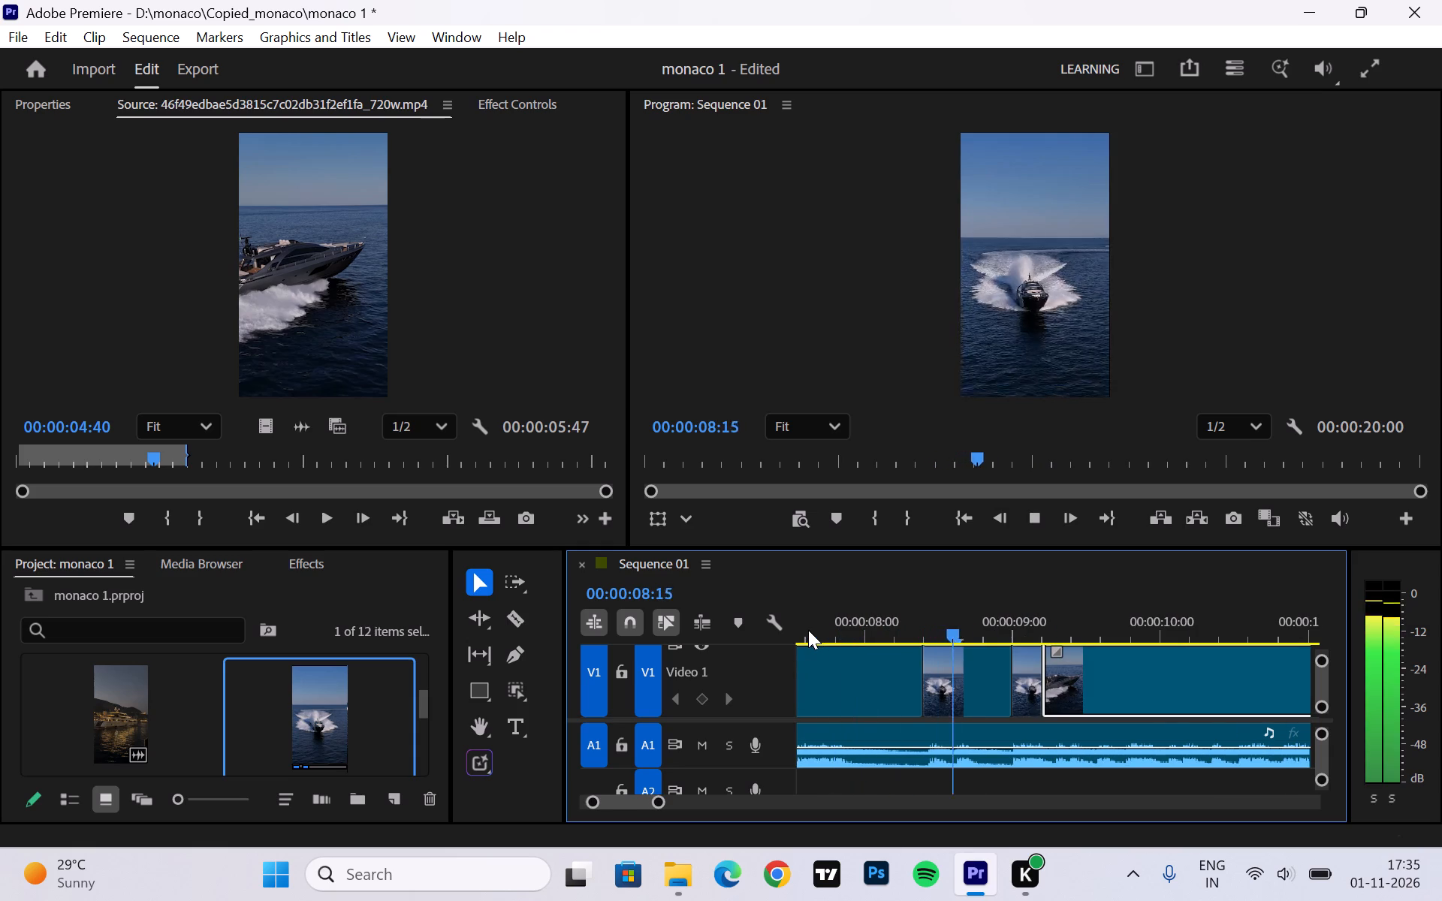
key("space")
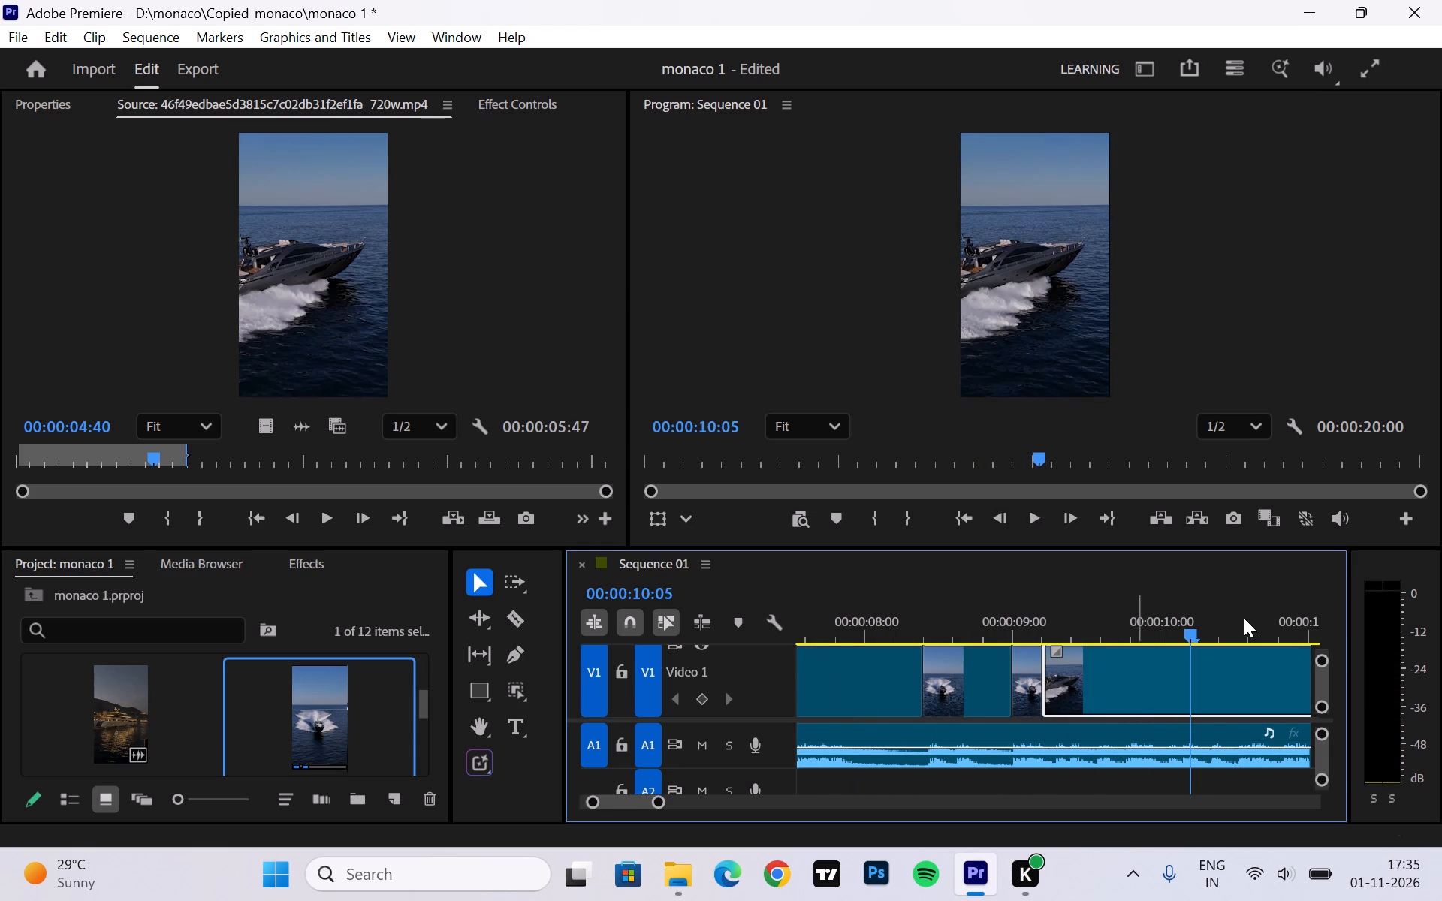
left_click_drag(1191, 637, 758, 646)
key("space")
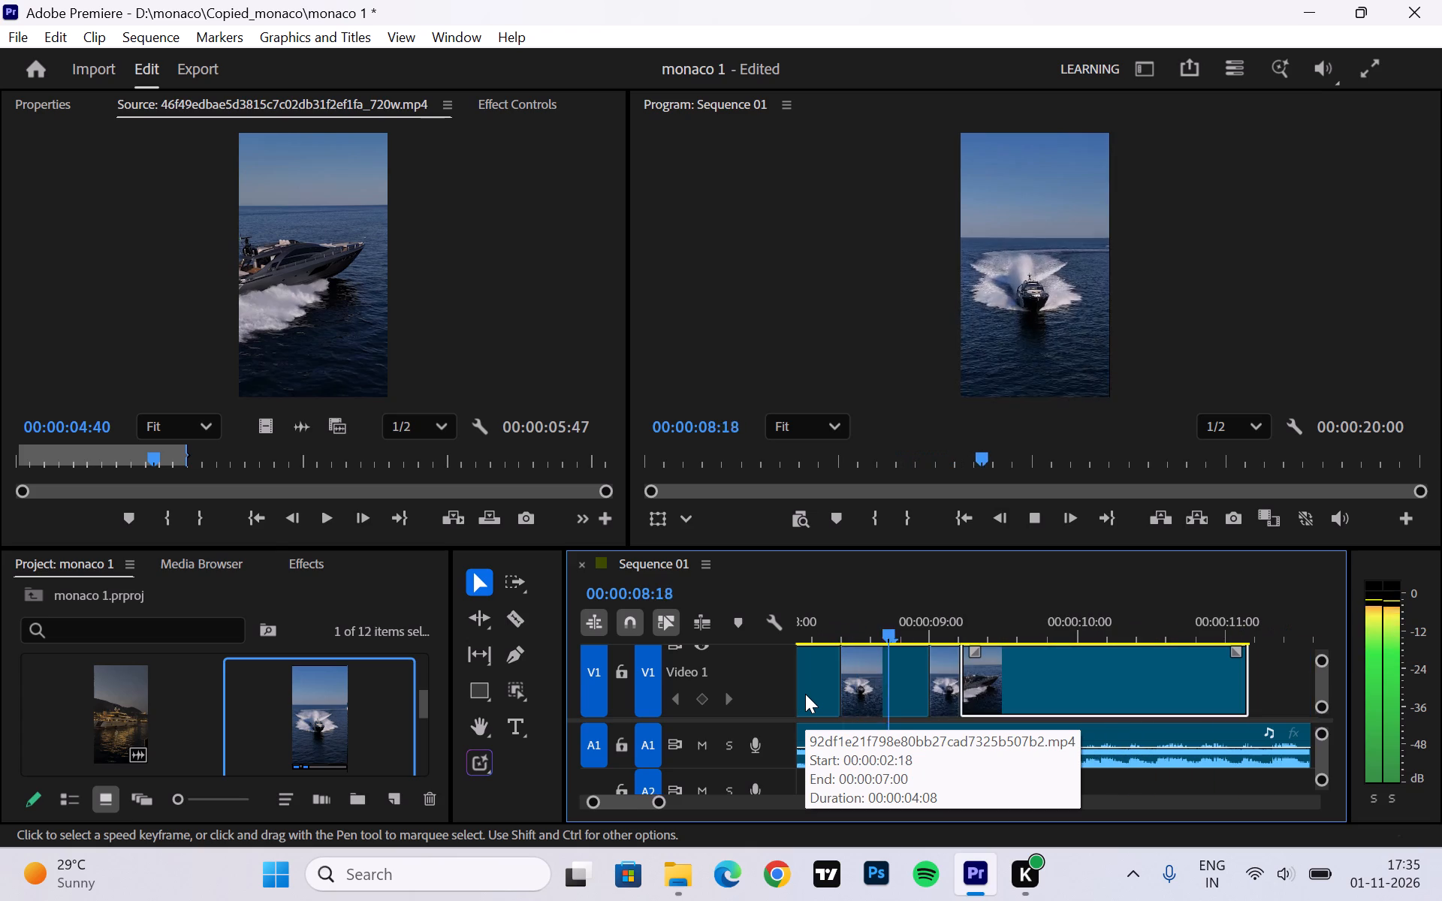
key("space")
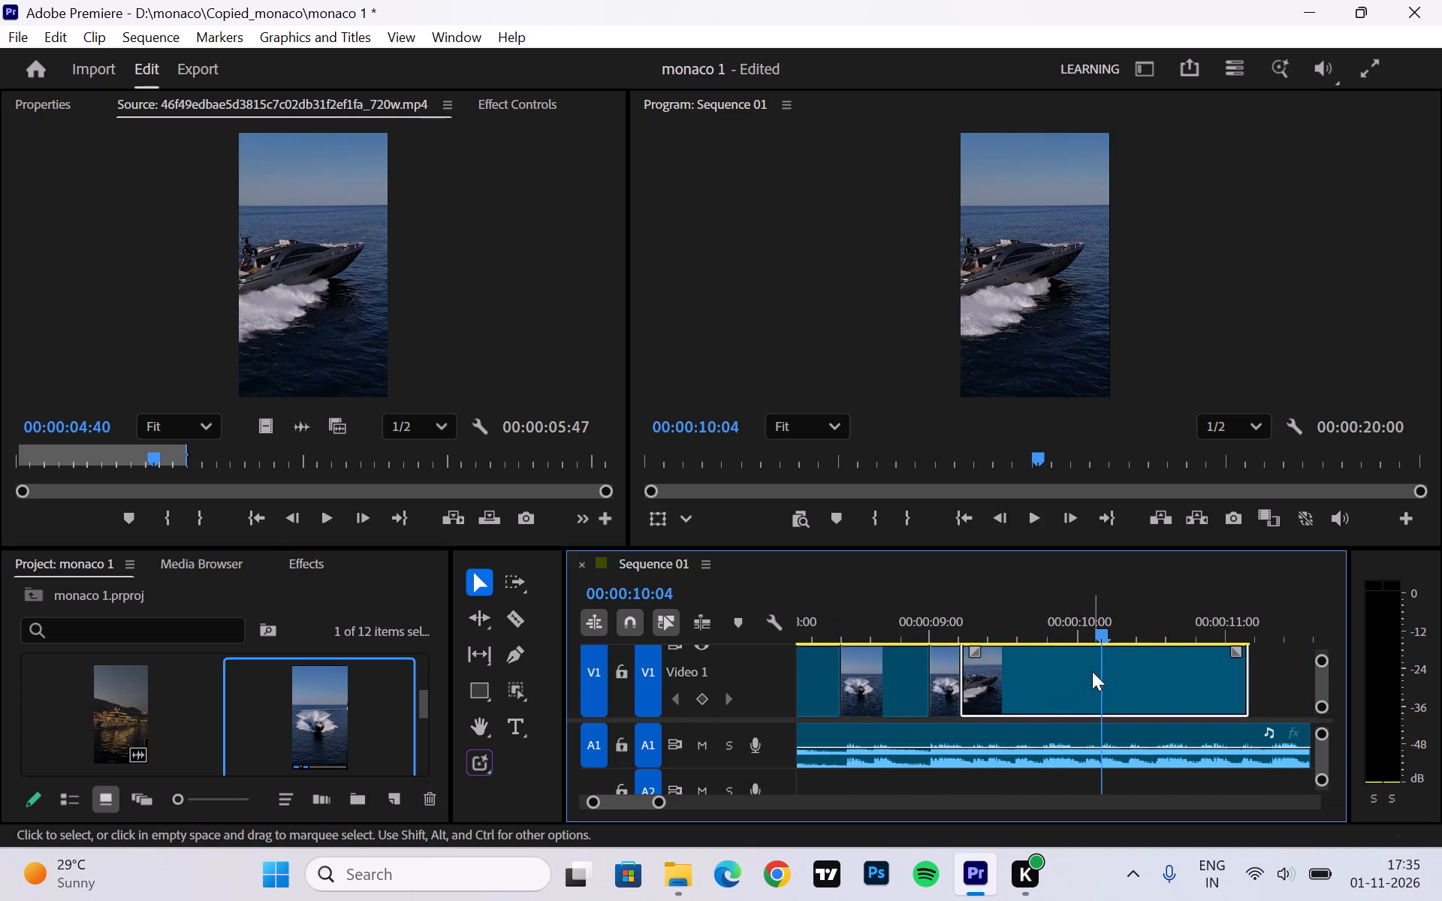
left_click_drag(1100, 637, 1001, 668)
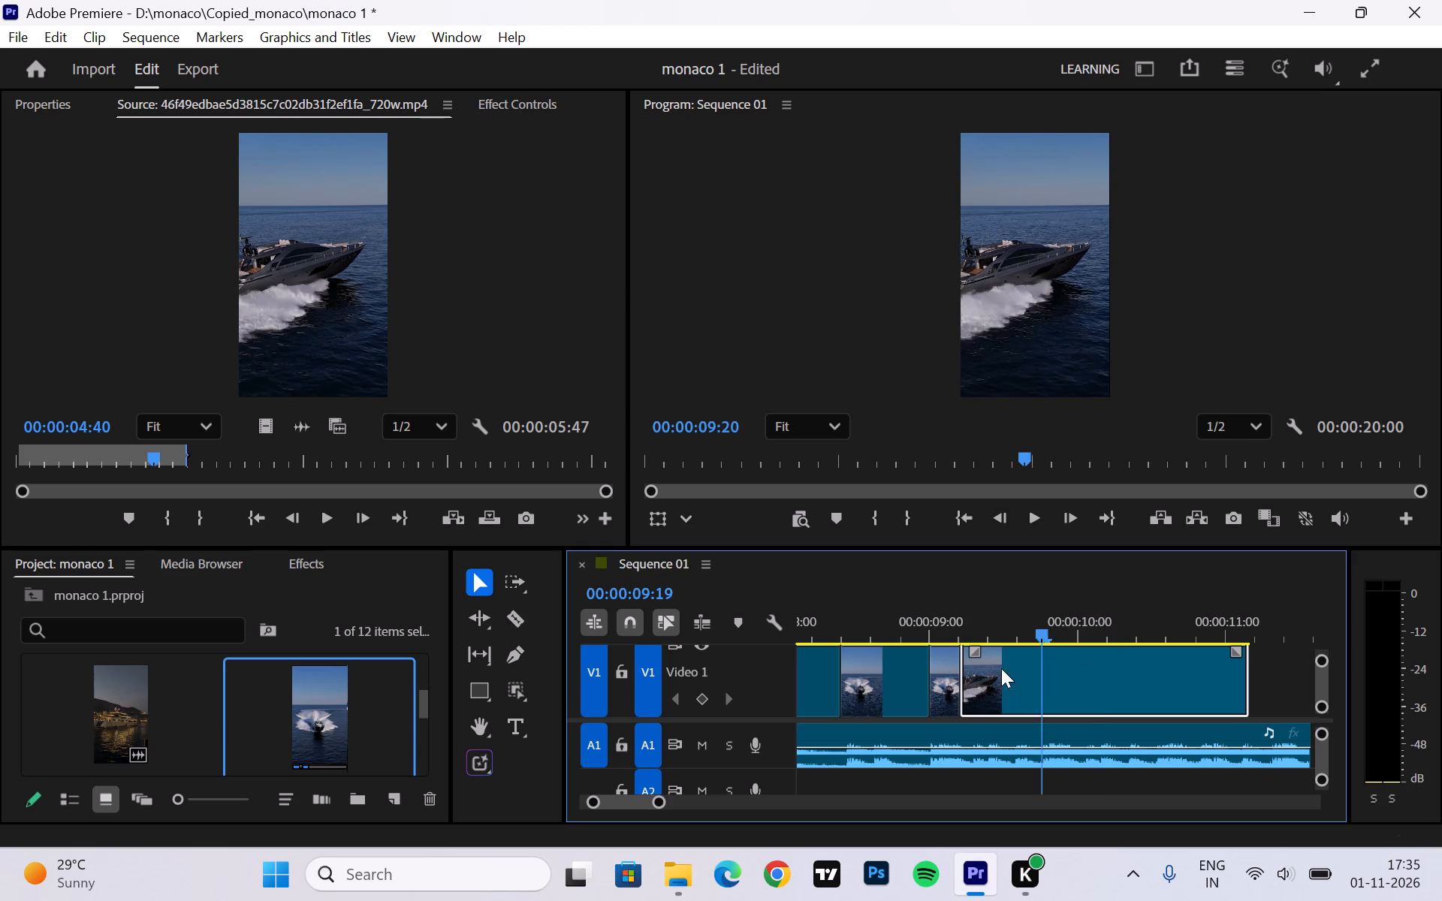
left_click_drag(1001, 668, 816, 681)
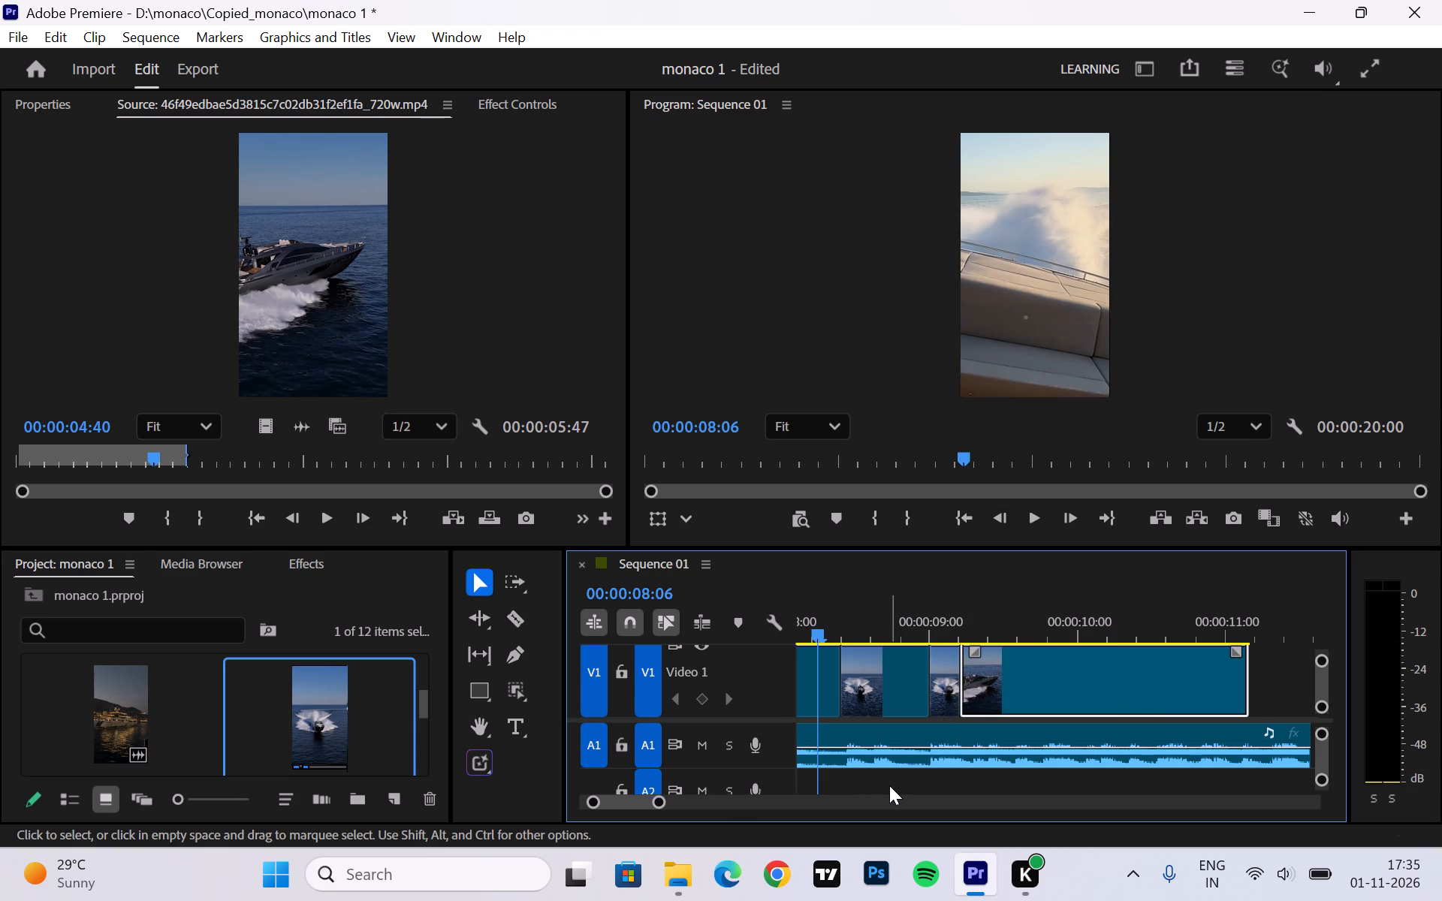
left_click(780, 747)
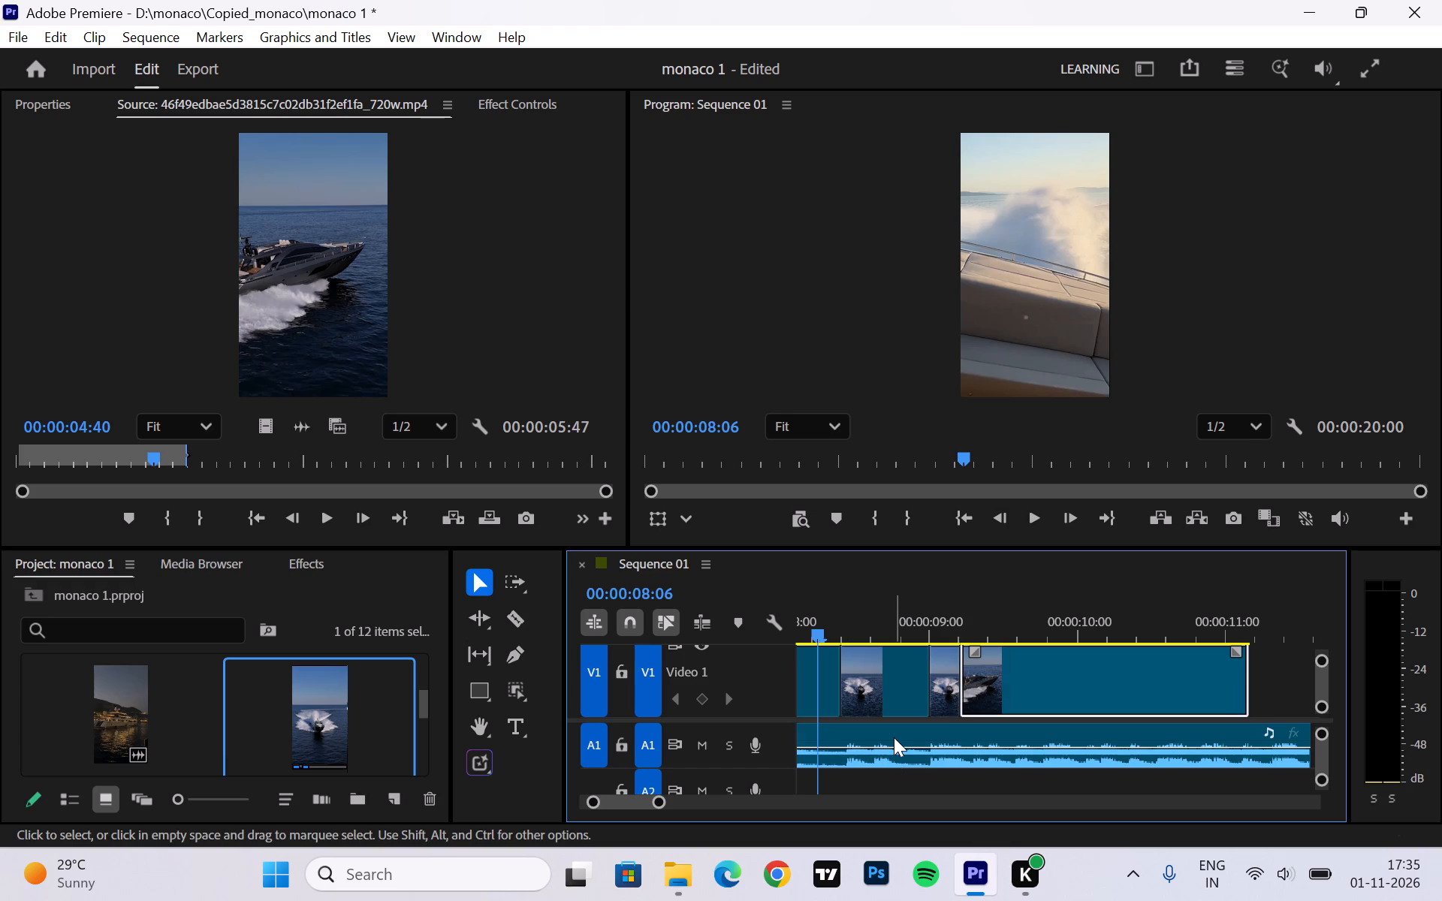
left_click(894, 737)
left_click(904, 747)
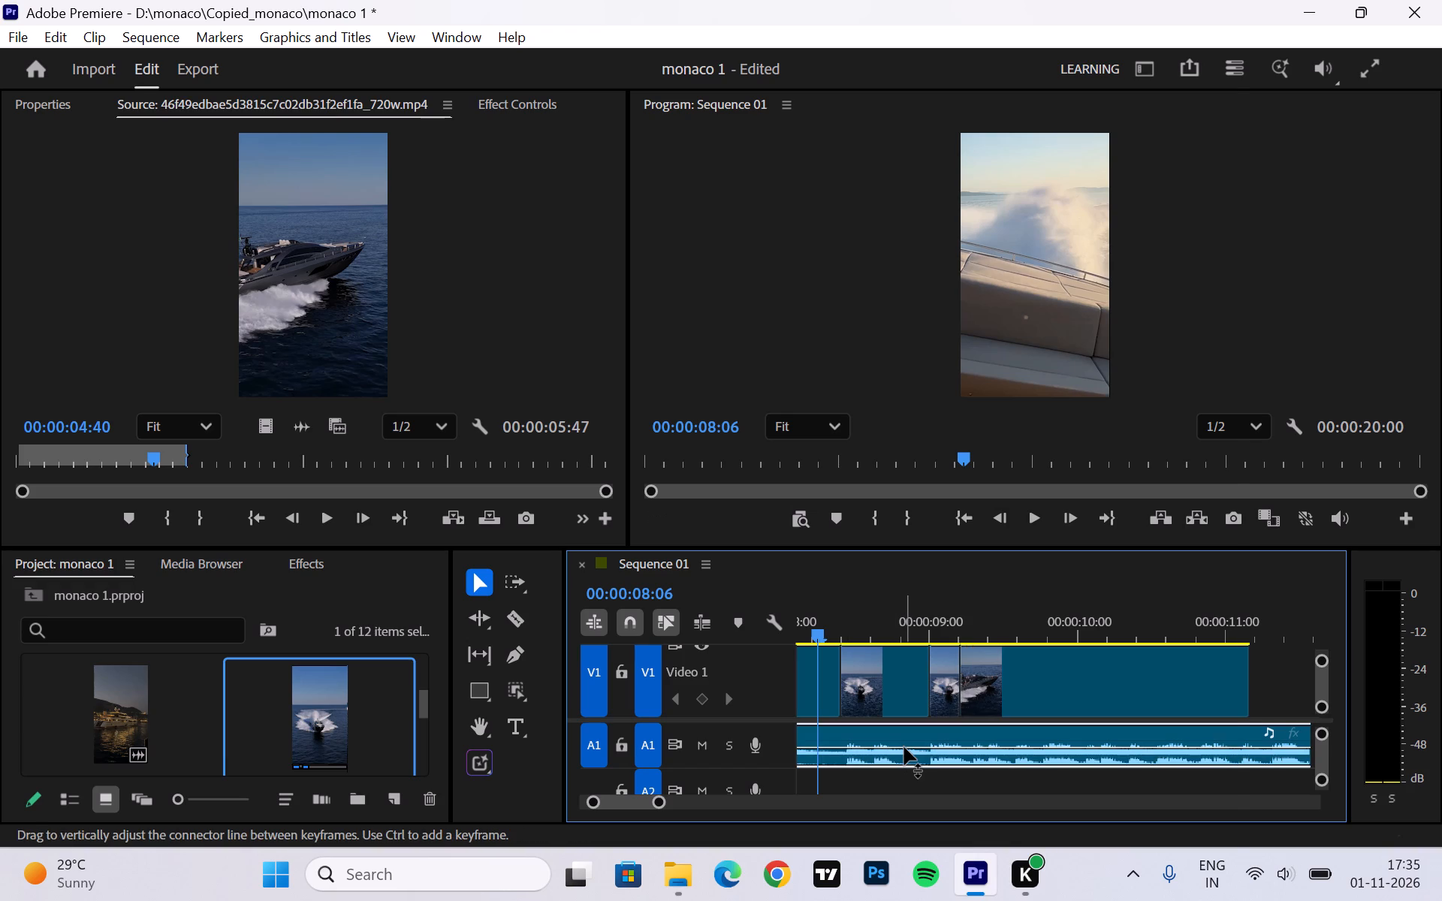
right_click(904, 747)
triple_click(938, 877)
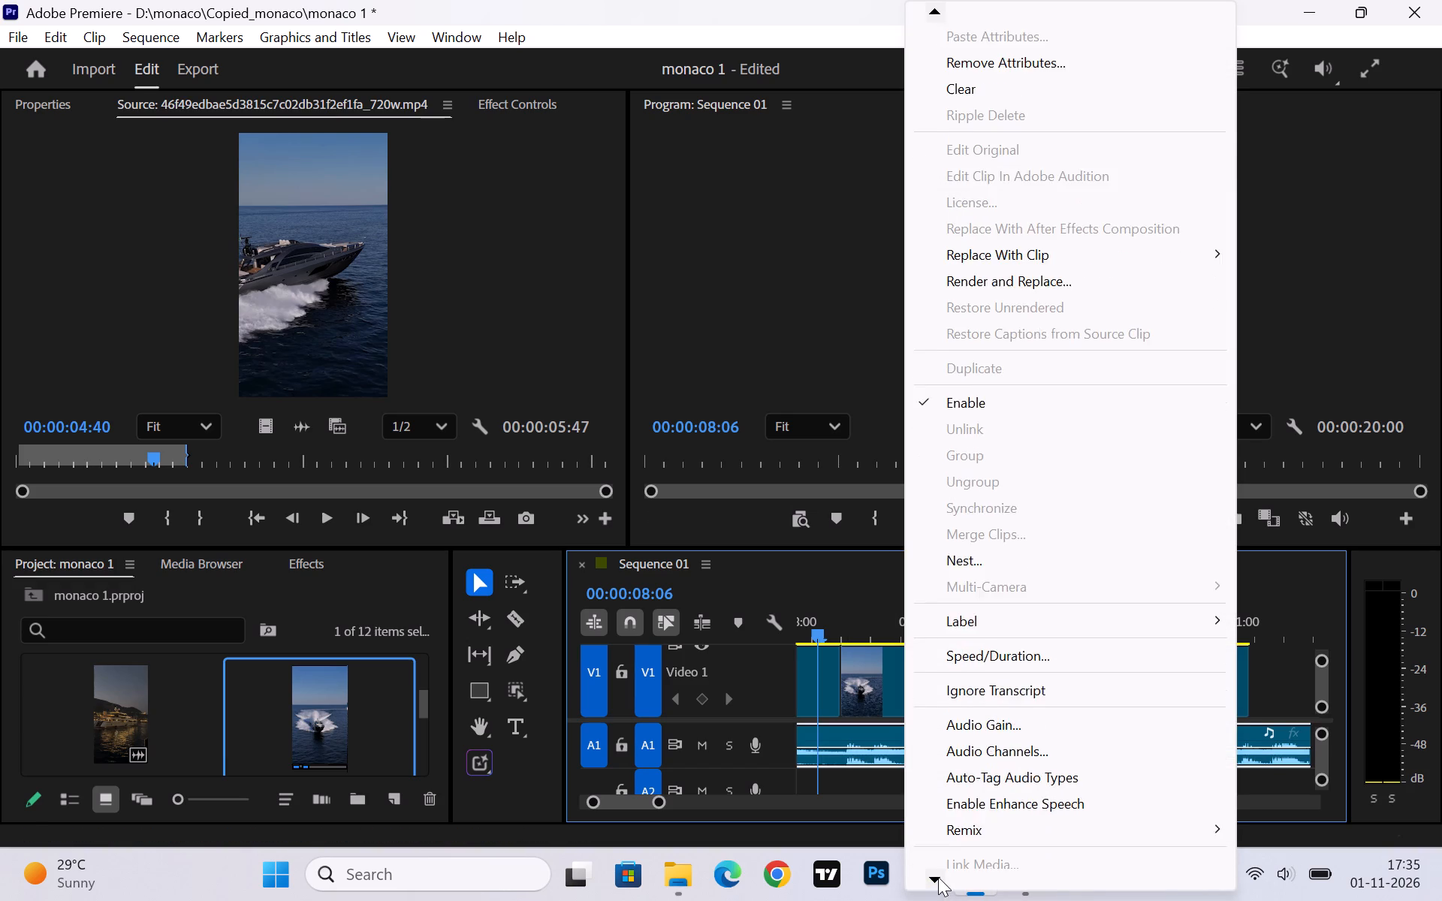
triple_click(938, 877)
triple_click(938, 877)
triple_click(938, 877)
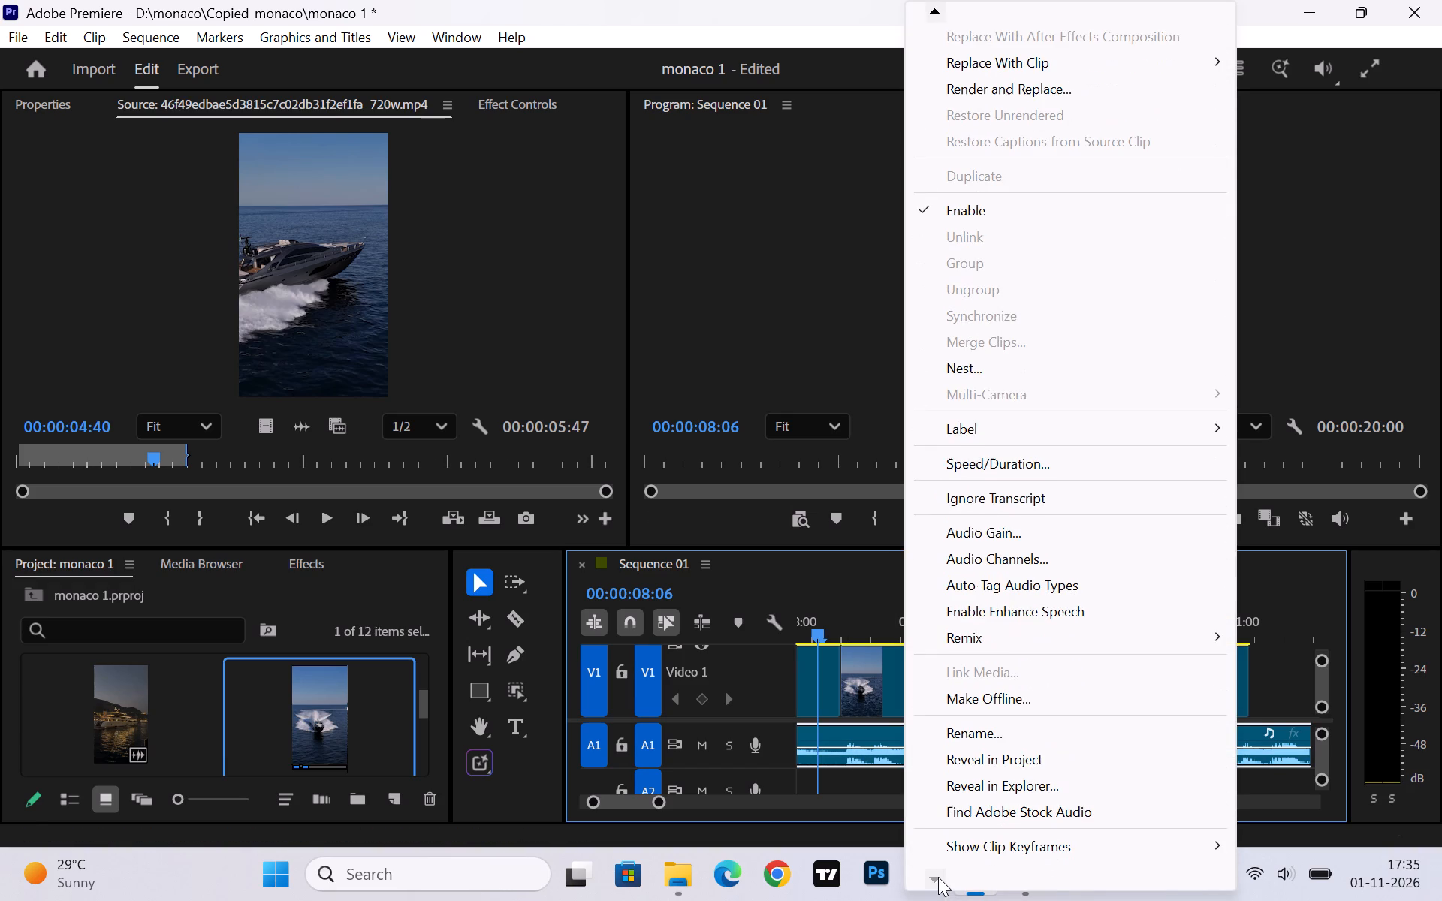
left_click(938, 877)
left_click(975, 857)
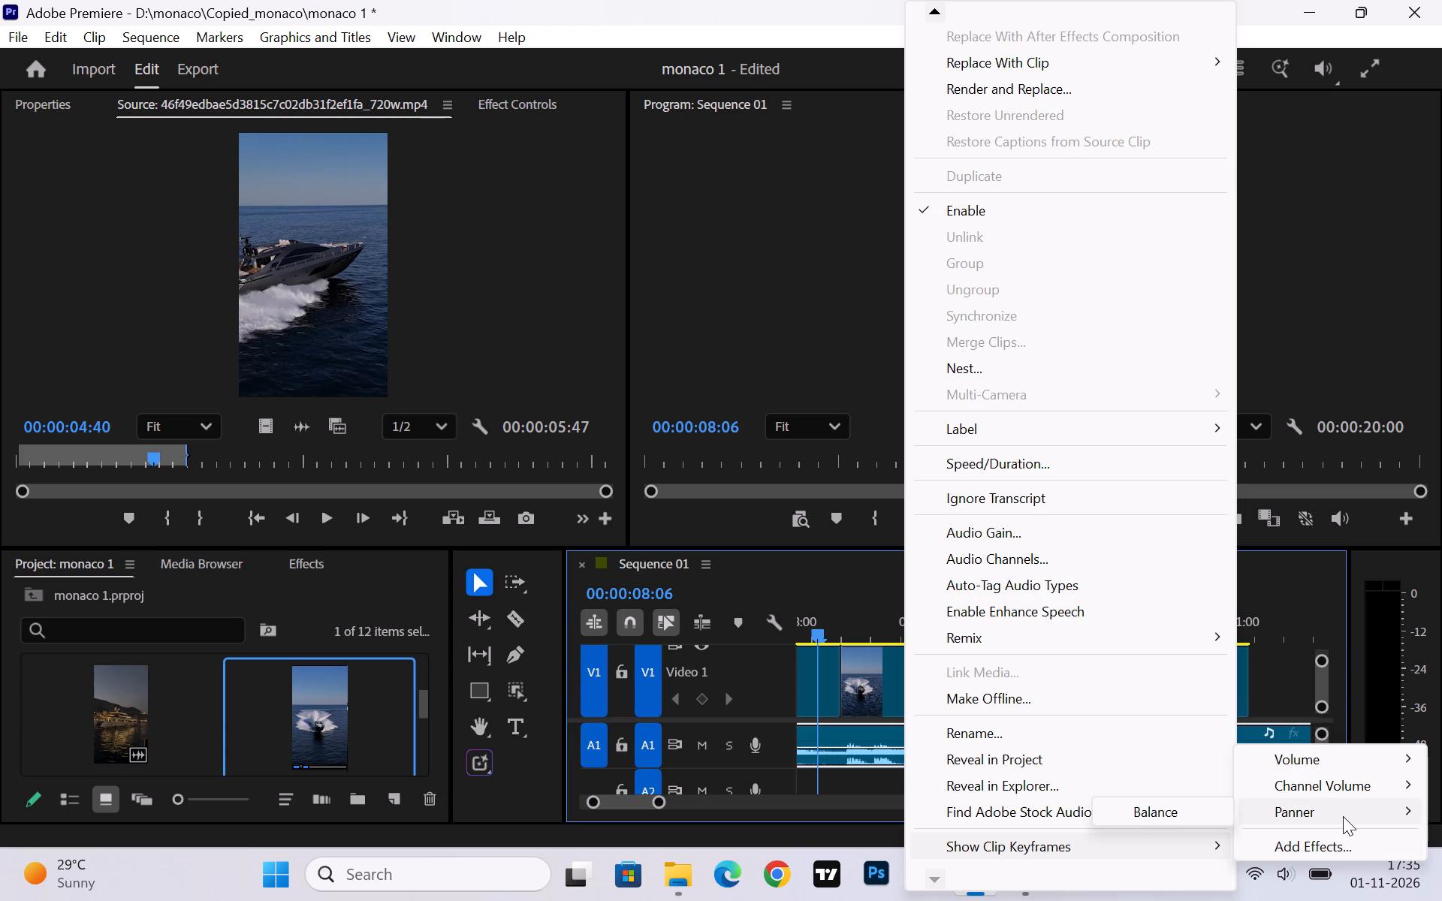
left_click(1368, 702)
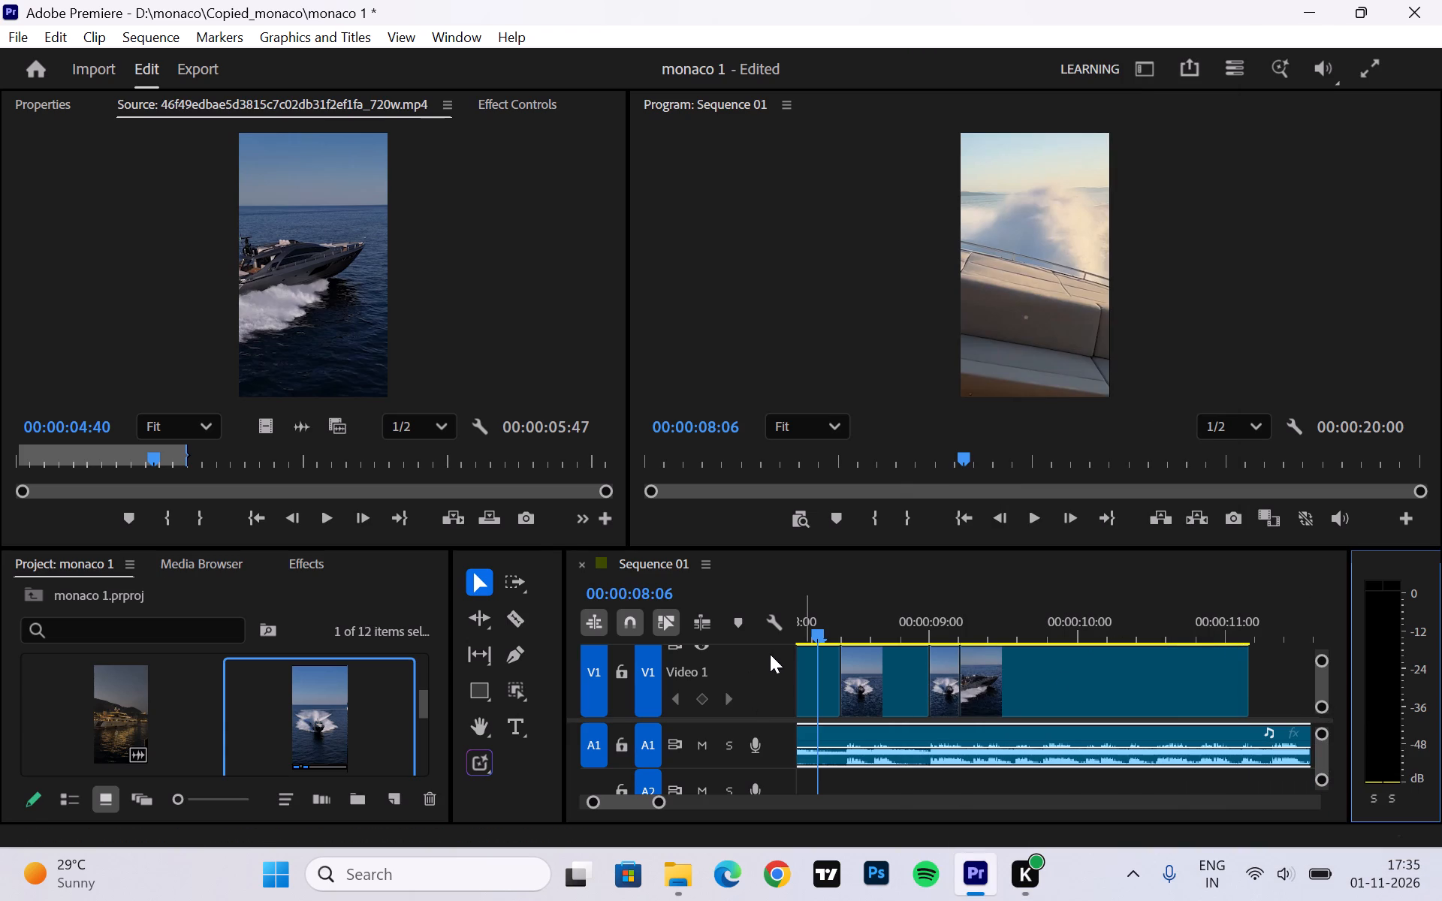
Play back the end of the car footage and the yacht shots to find the next beat after 00:00:09:05.
key("space")
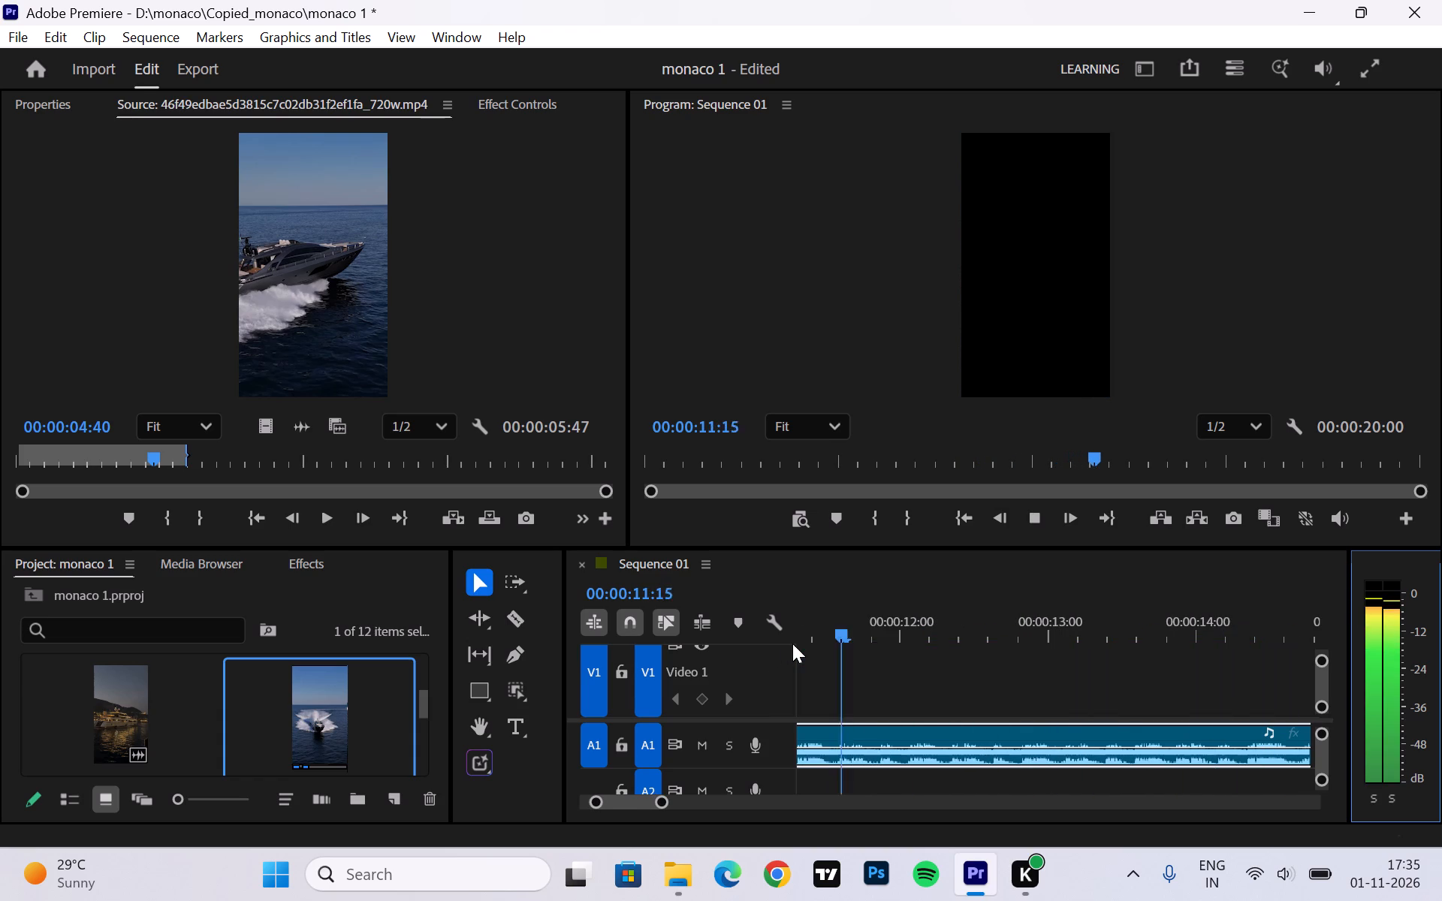
key("space")
left_click_drag(922, 631, 897, 631)
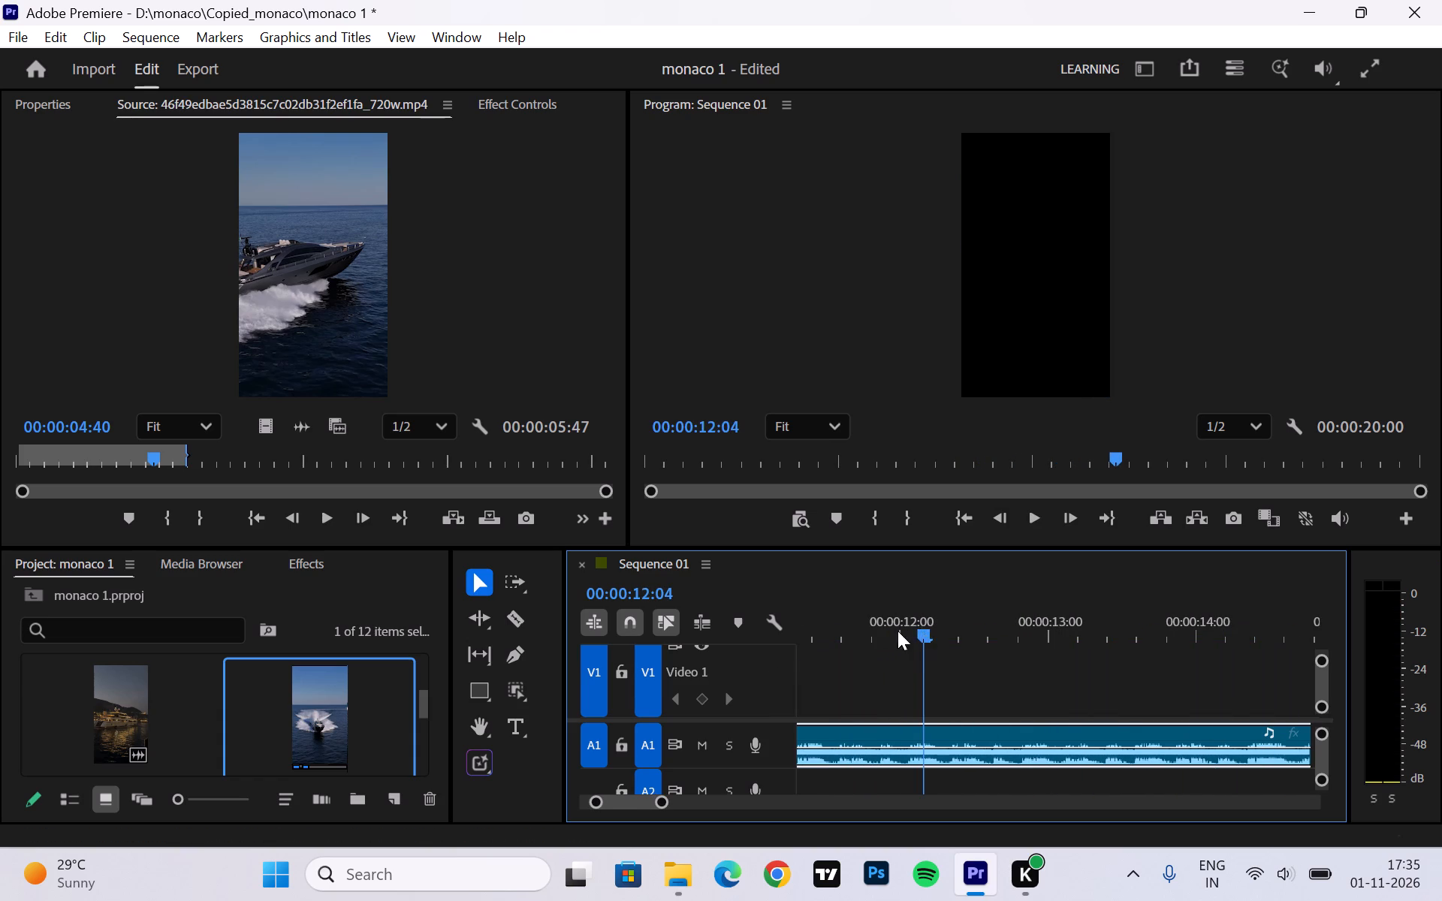
left_click_drag(897, 631, 710, 666)
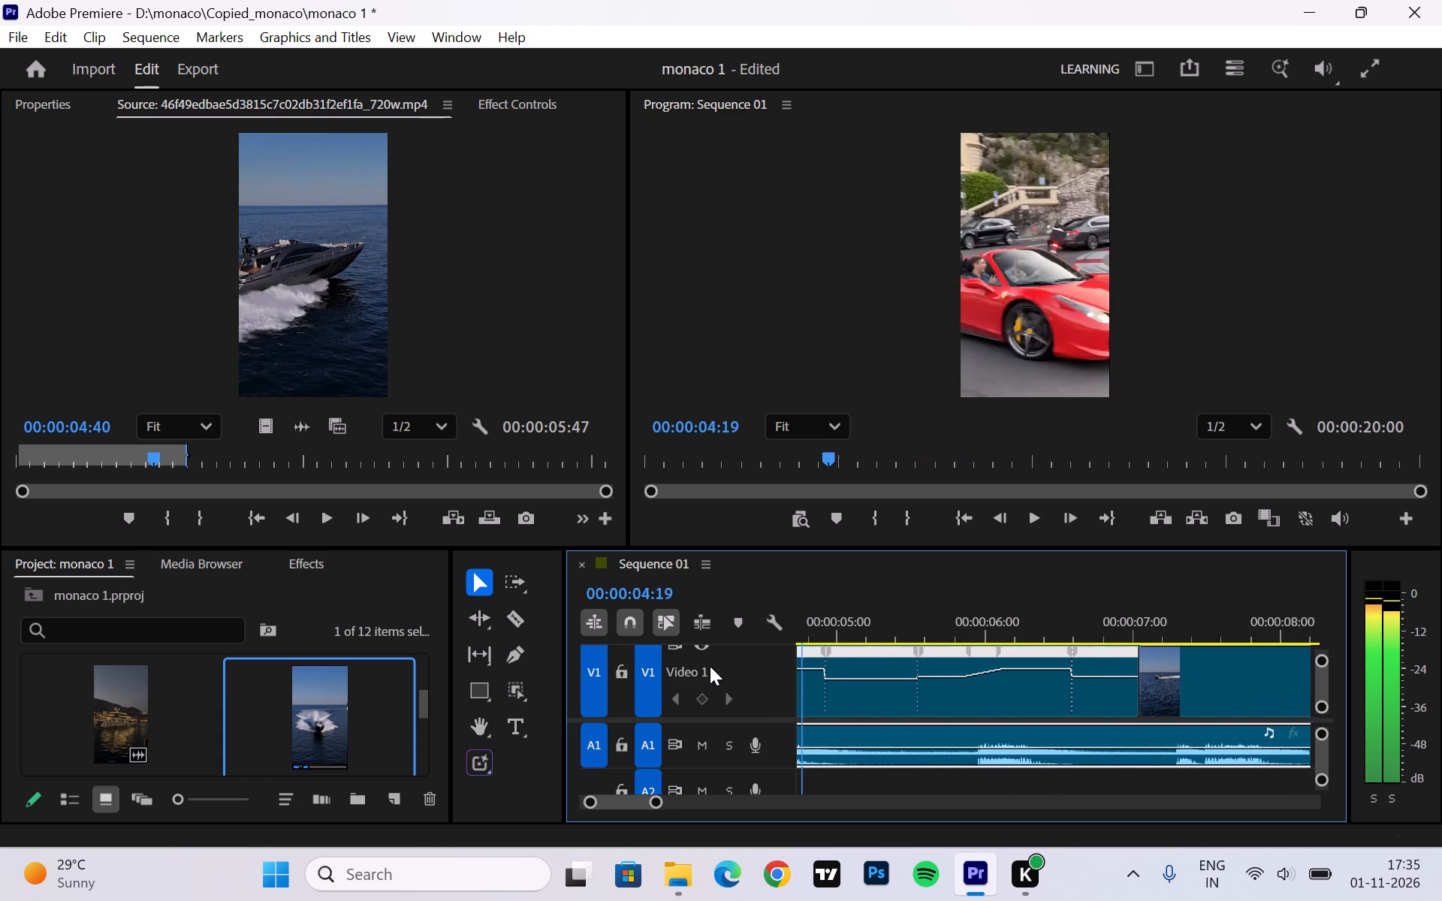
left_click_drag(710, 666, 684, 656)
key("space")
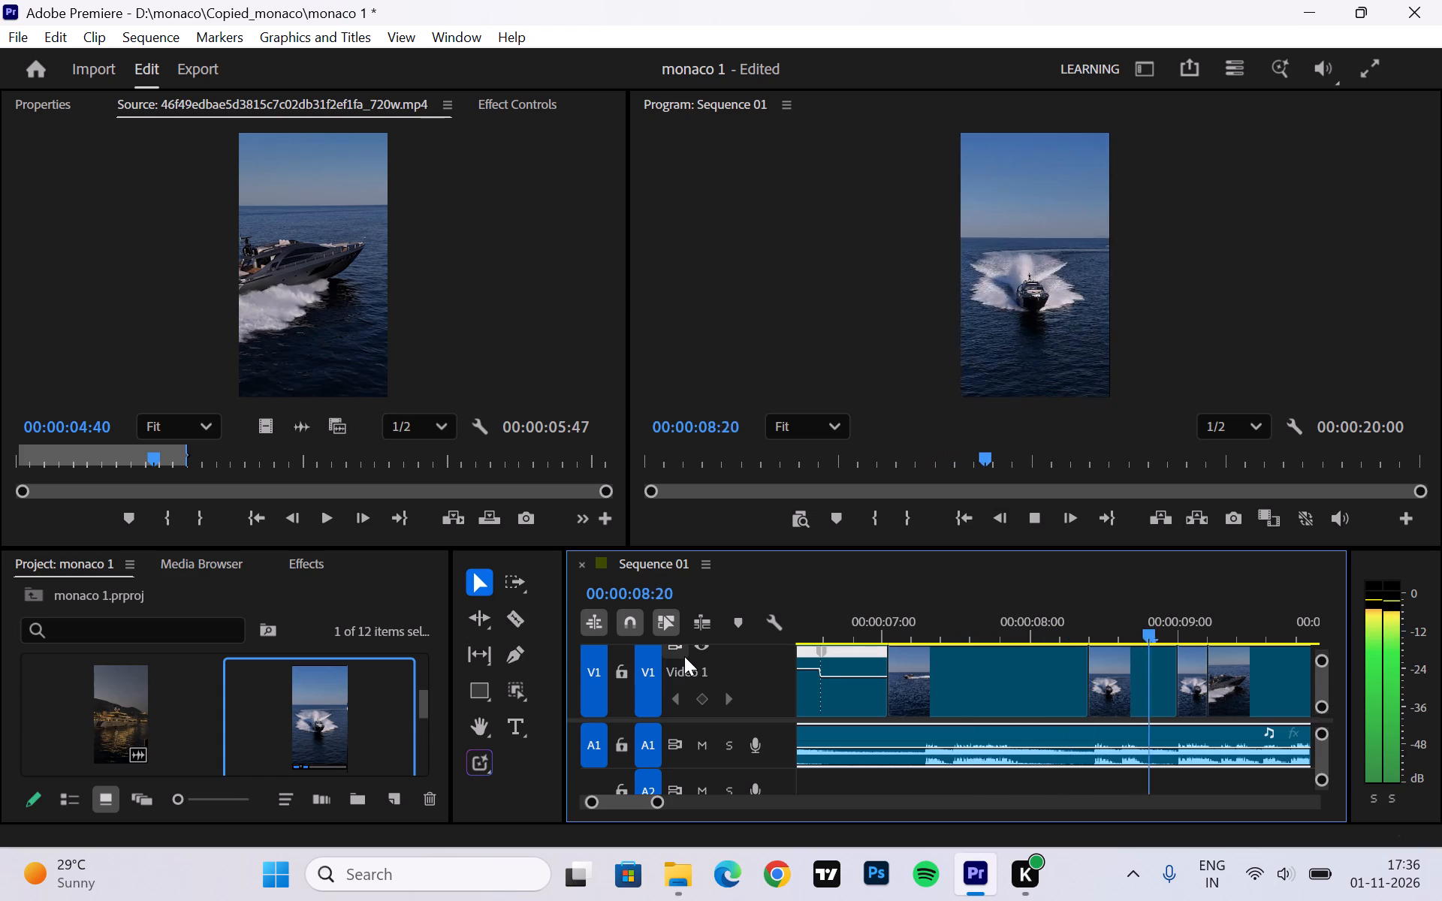
key("space")
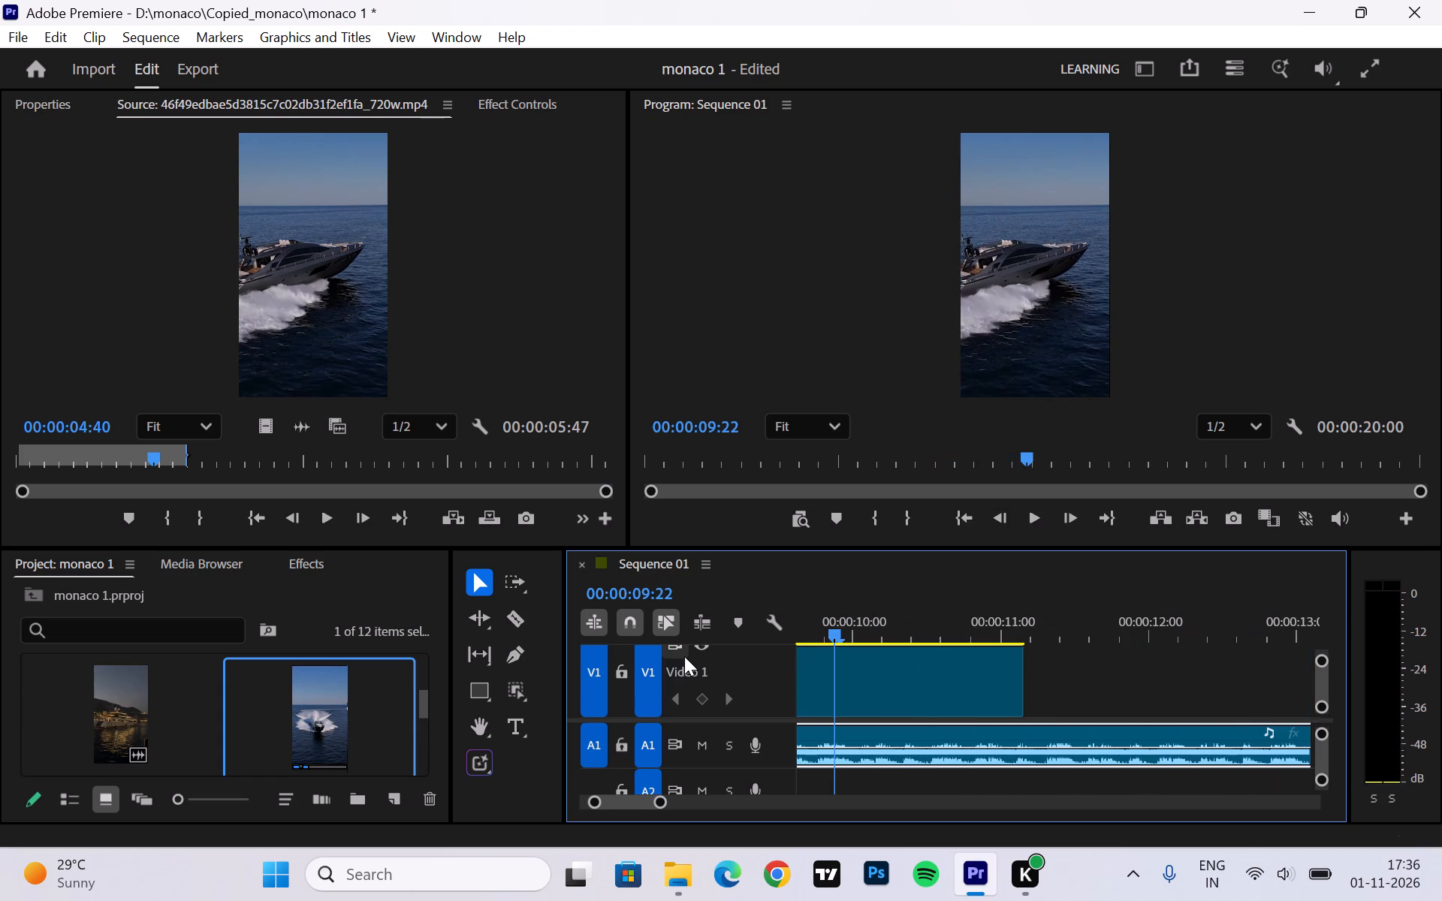
Split the side-view yacht clip on Video 1 at 00:00:09:12 and delete the part after the cut.
key("Left")
key("Left")
key("Left")
key("Left")
key("Left")
key("Left")
key("Left")
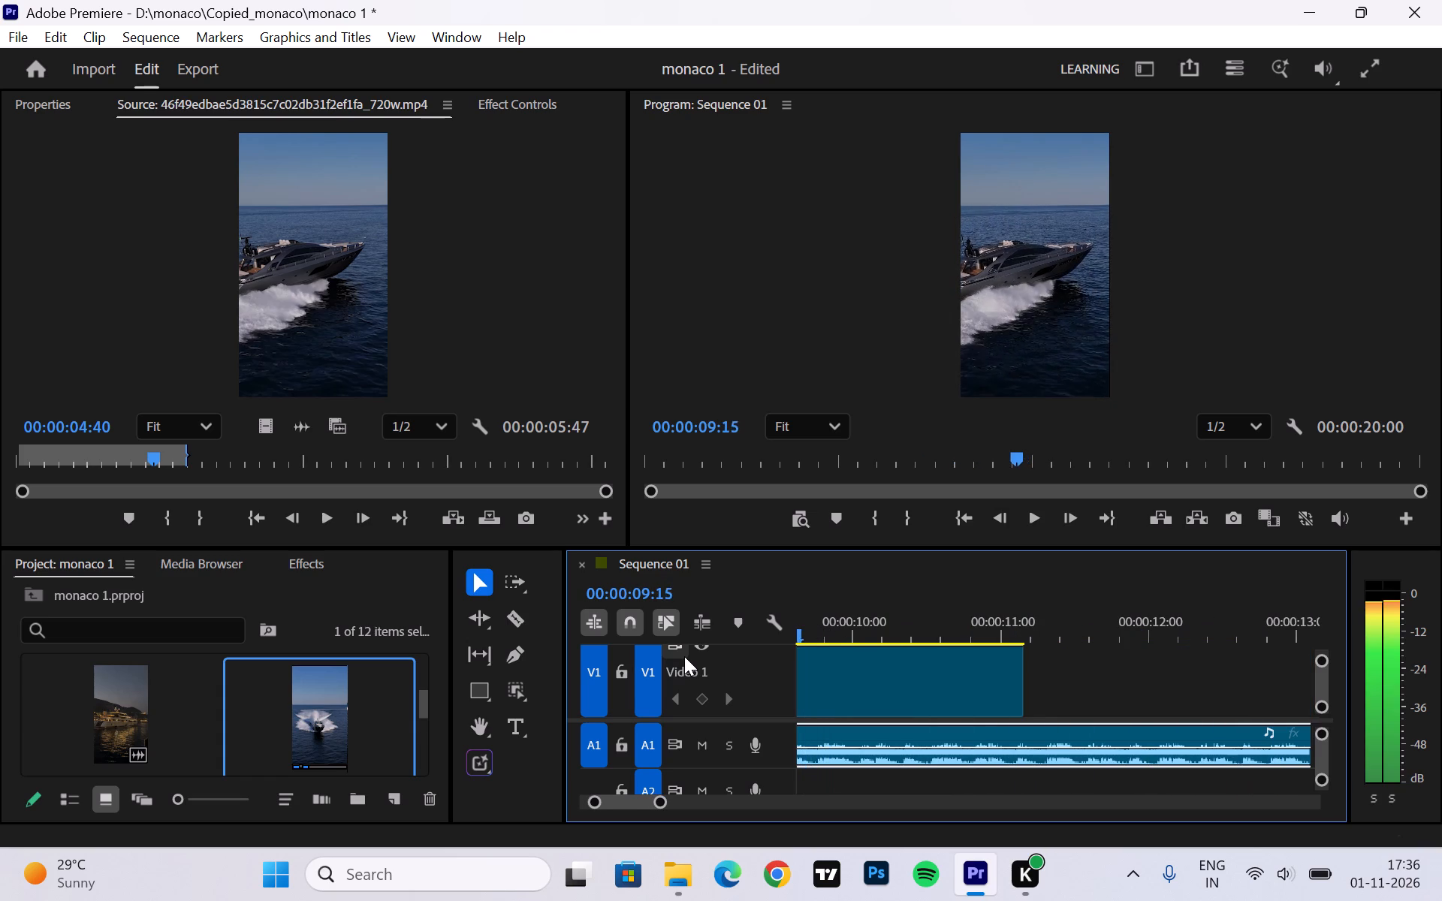
key("Left")
key("Left")
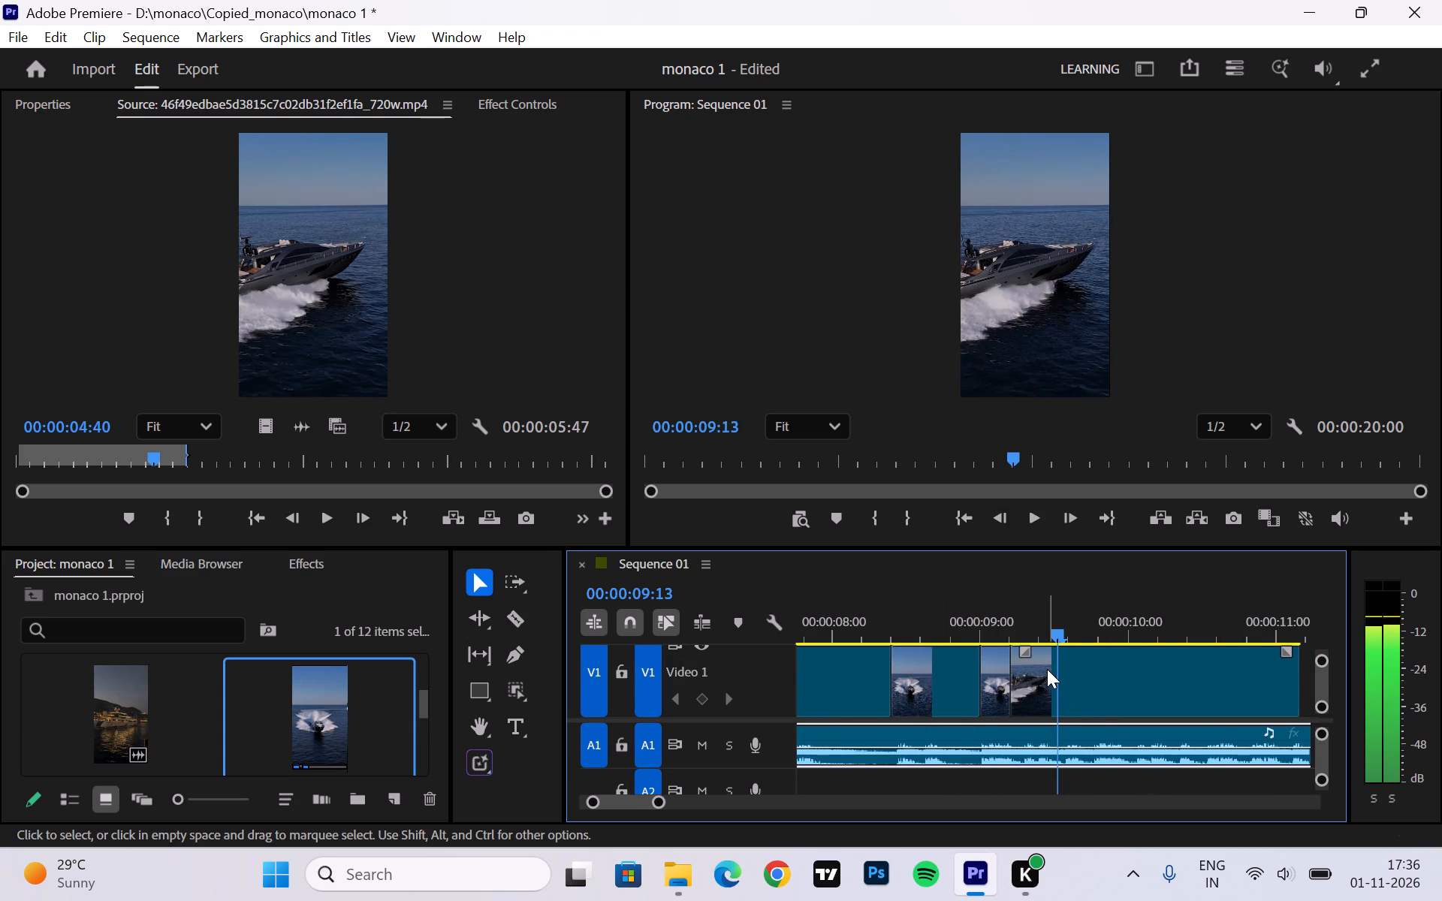
key("Left")
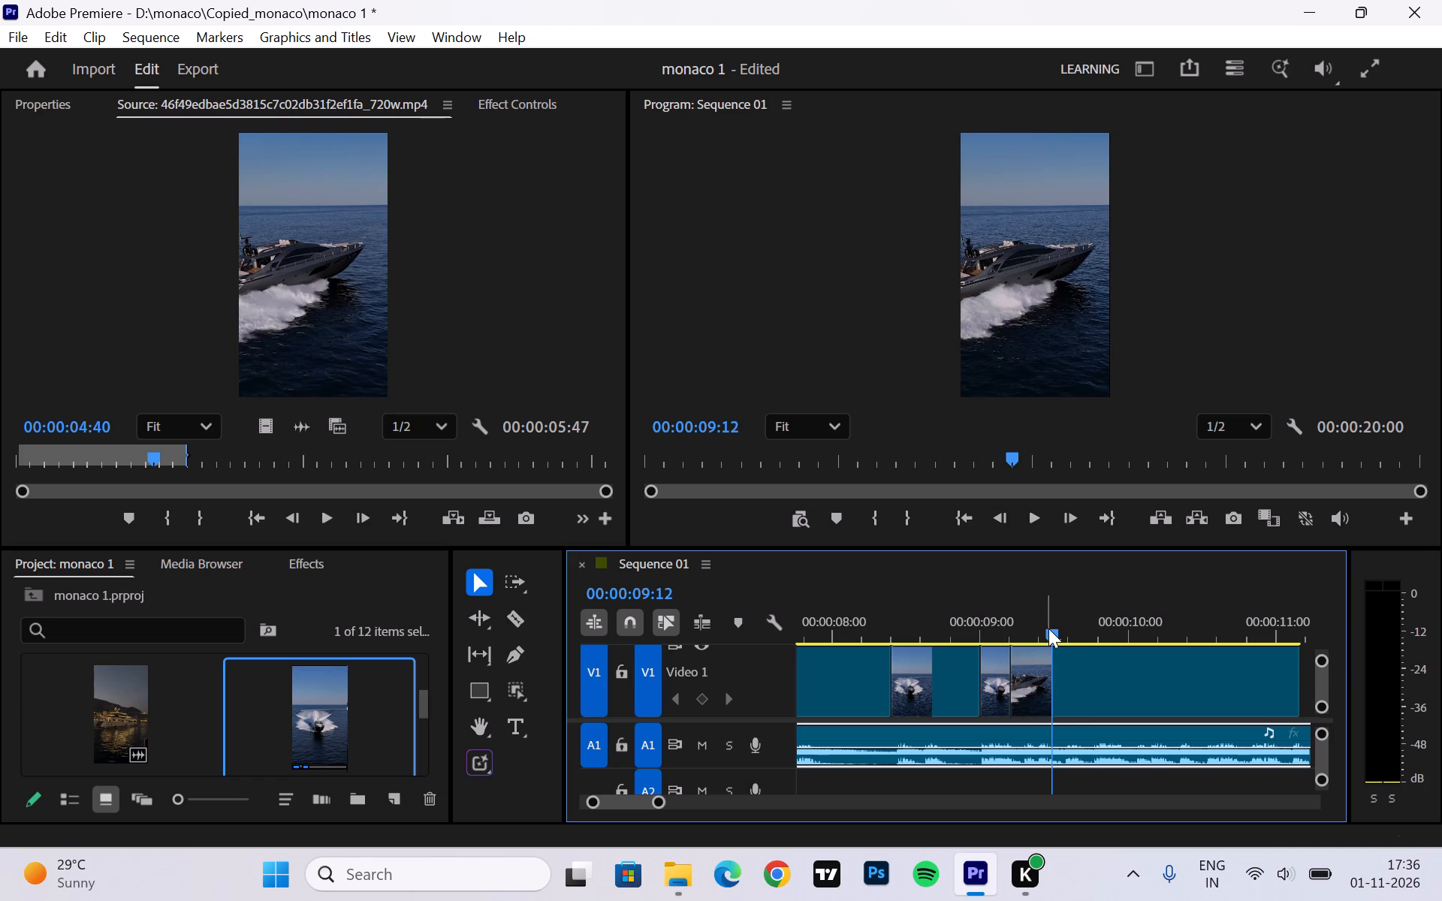
left_click(1117, 701)
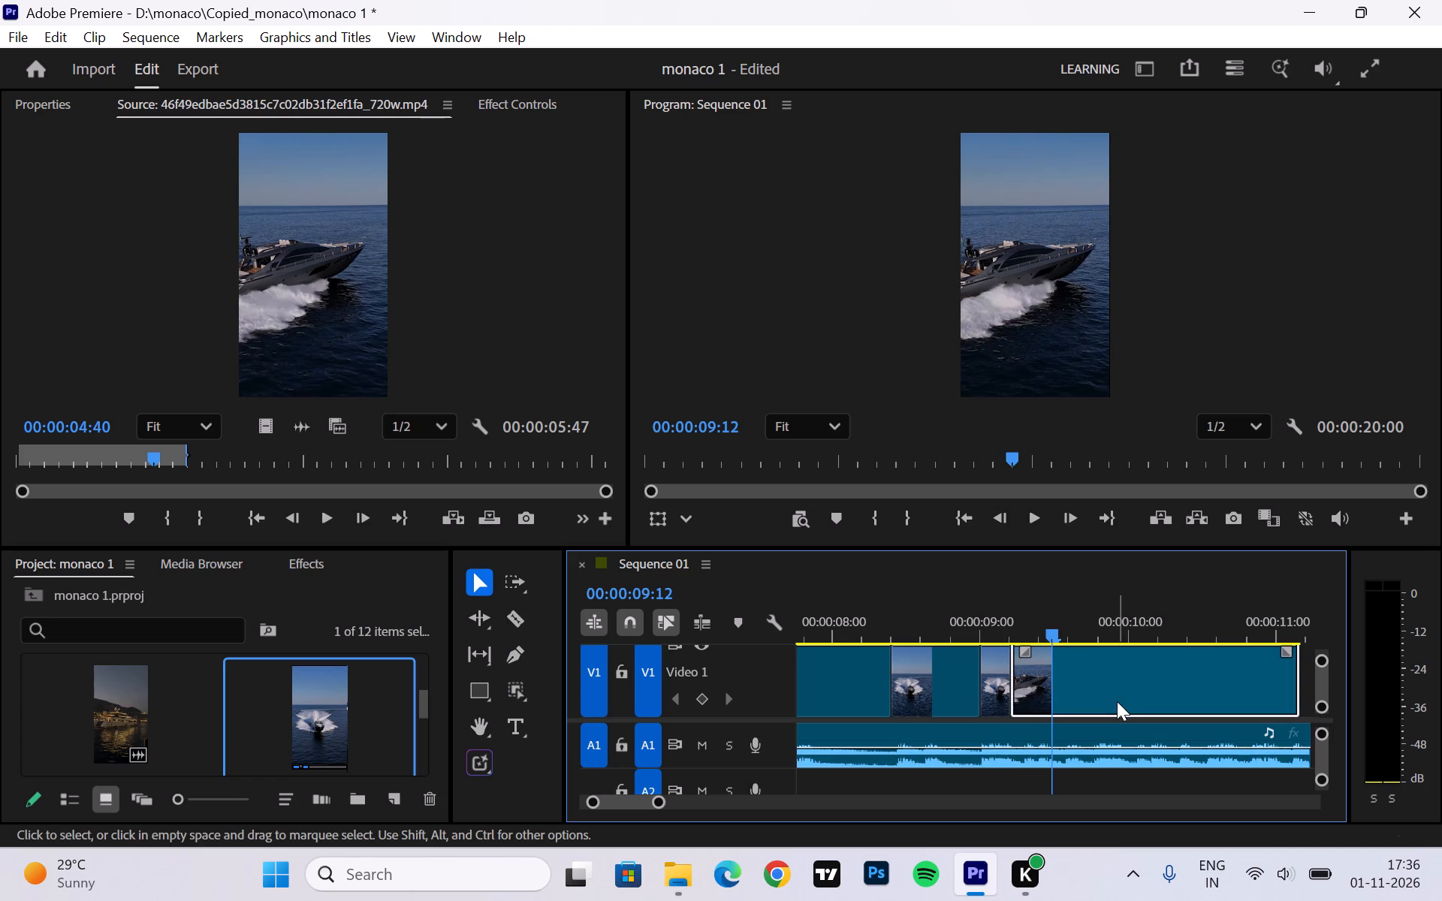
key("ctrl+k")
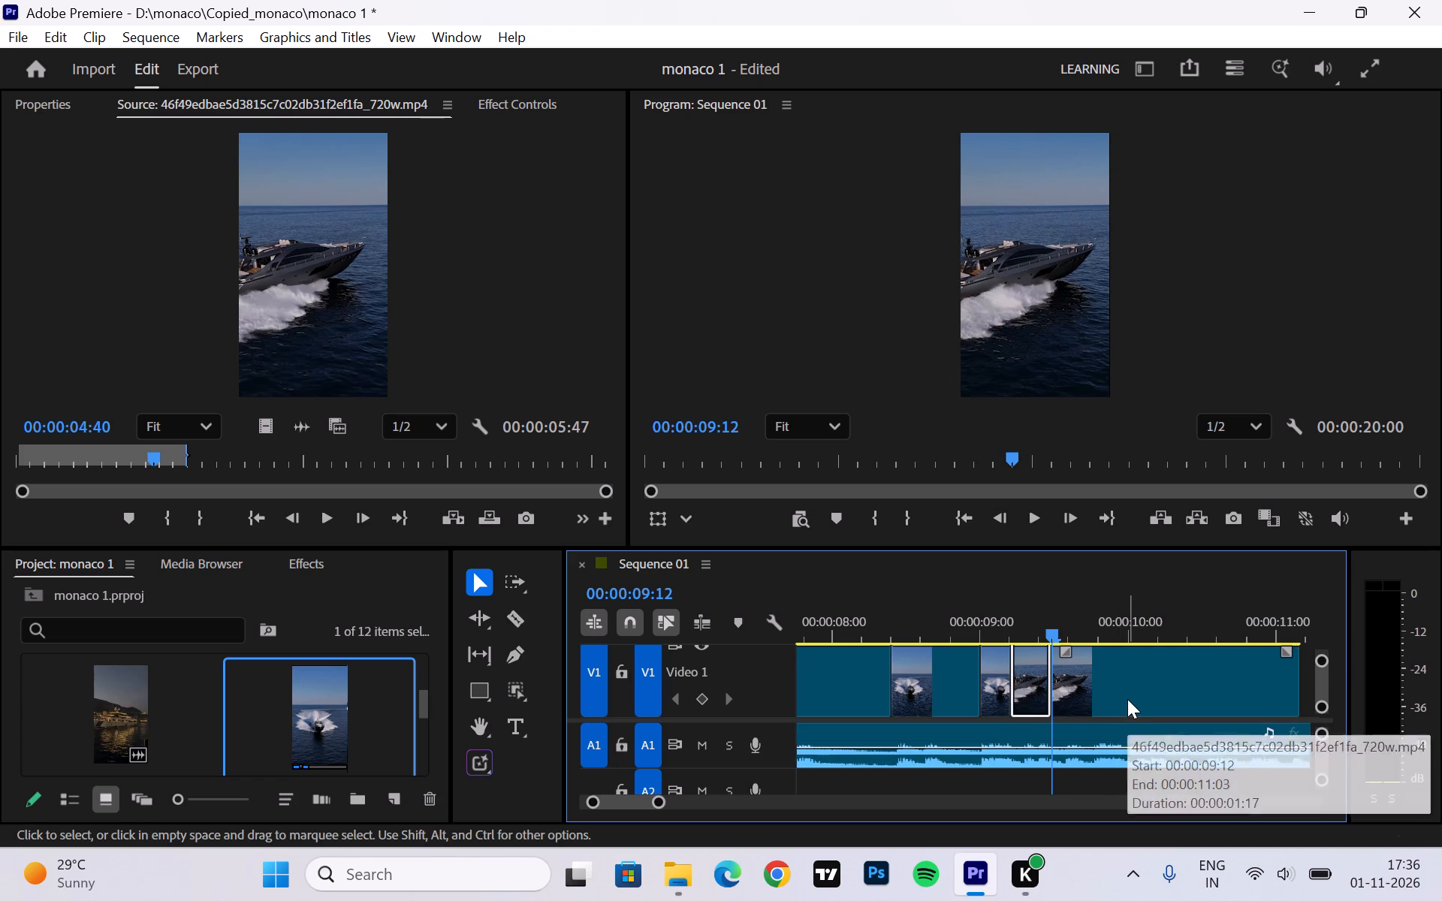
left_click(1127, 699)
key("Delete")
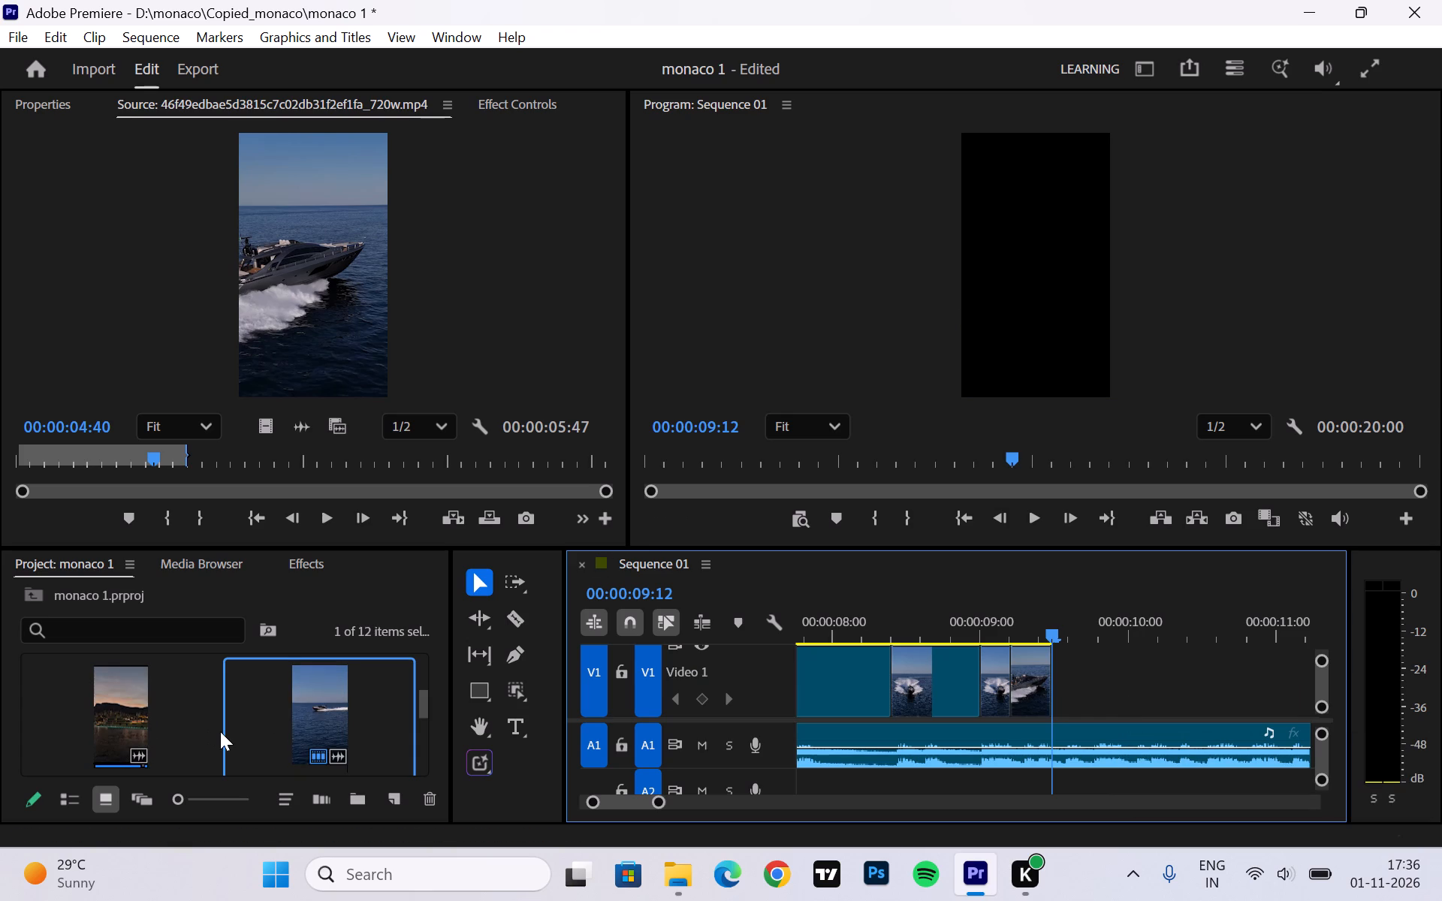
Give the project bin and timeline more height and look through the bin for the next shot.
scroll(220, 731, "down", 1)
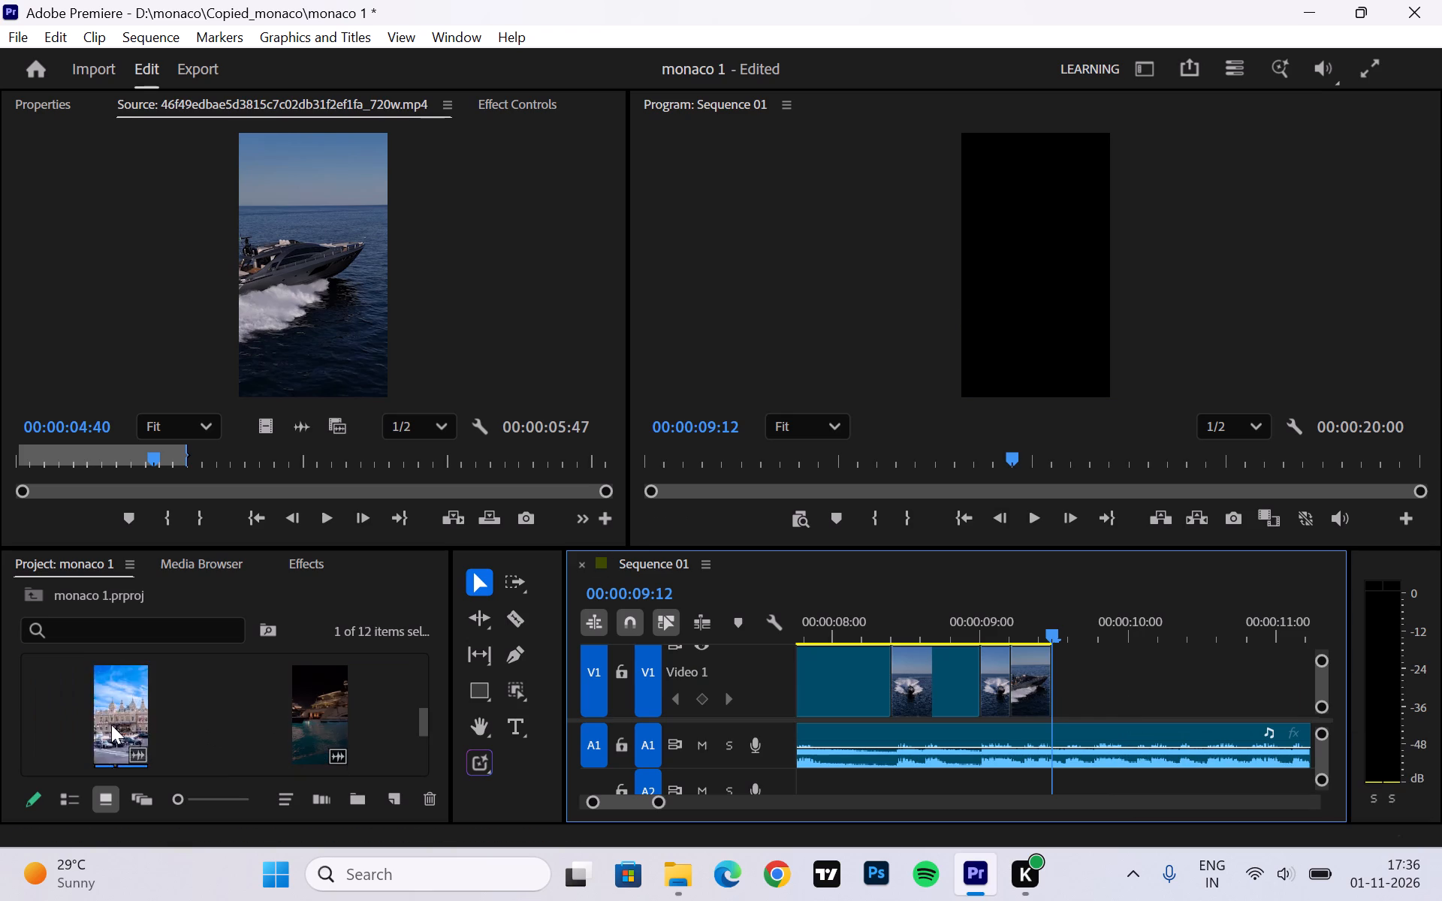
scroll(321, 722, "down", 1)
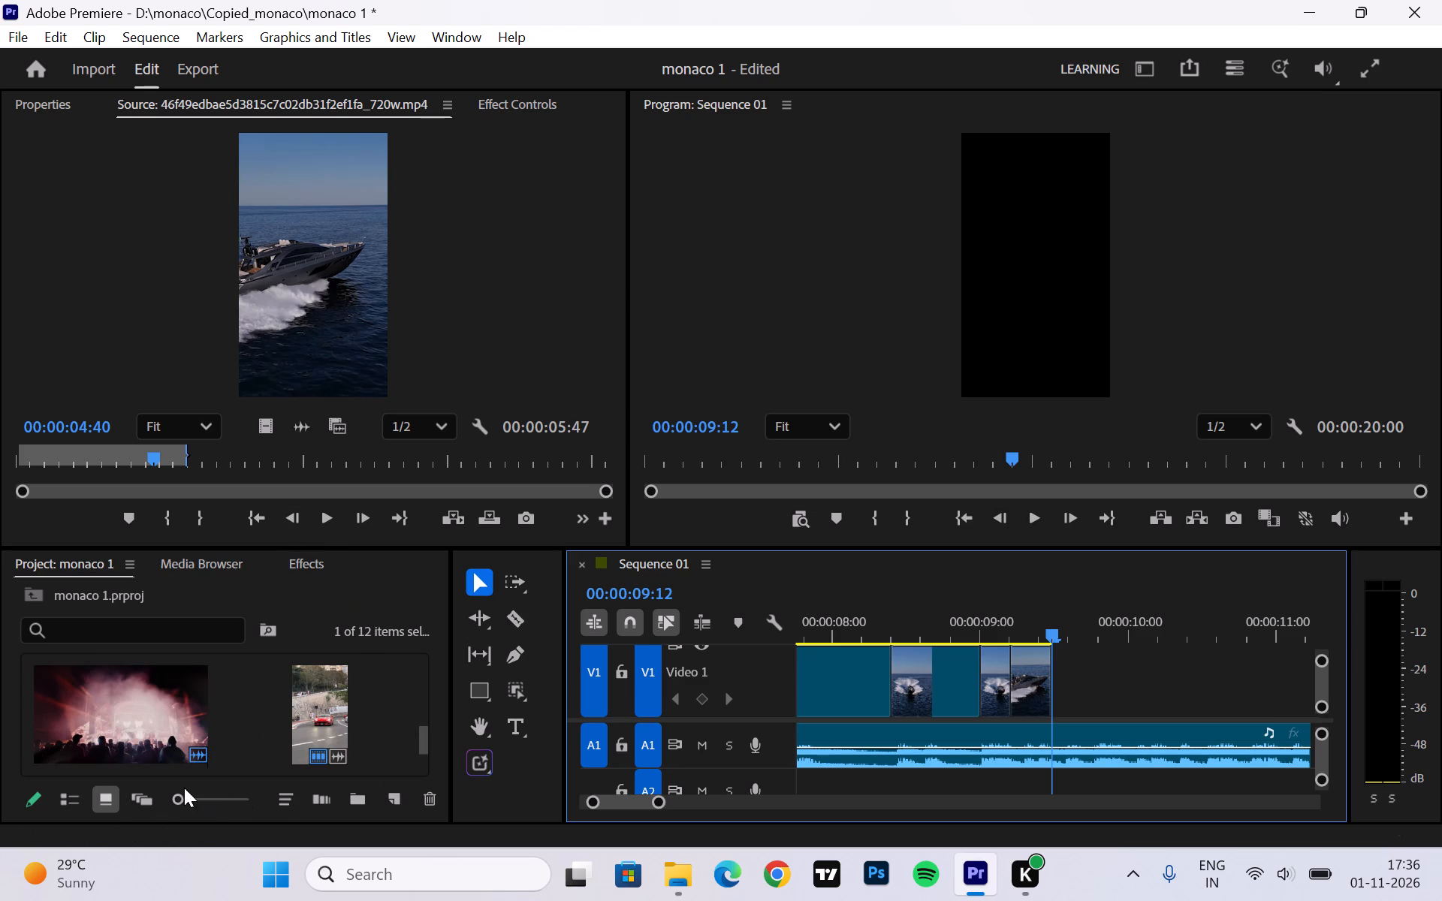
left_click_drag(177, 797, 255, 798)
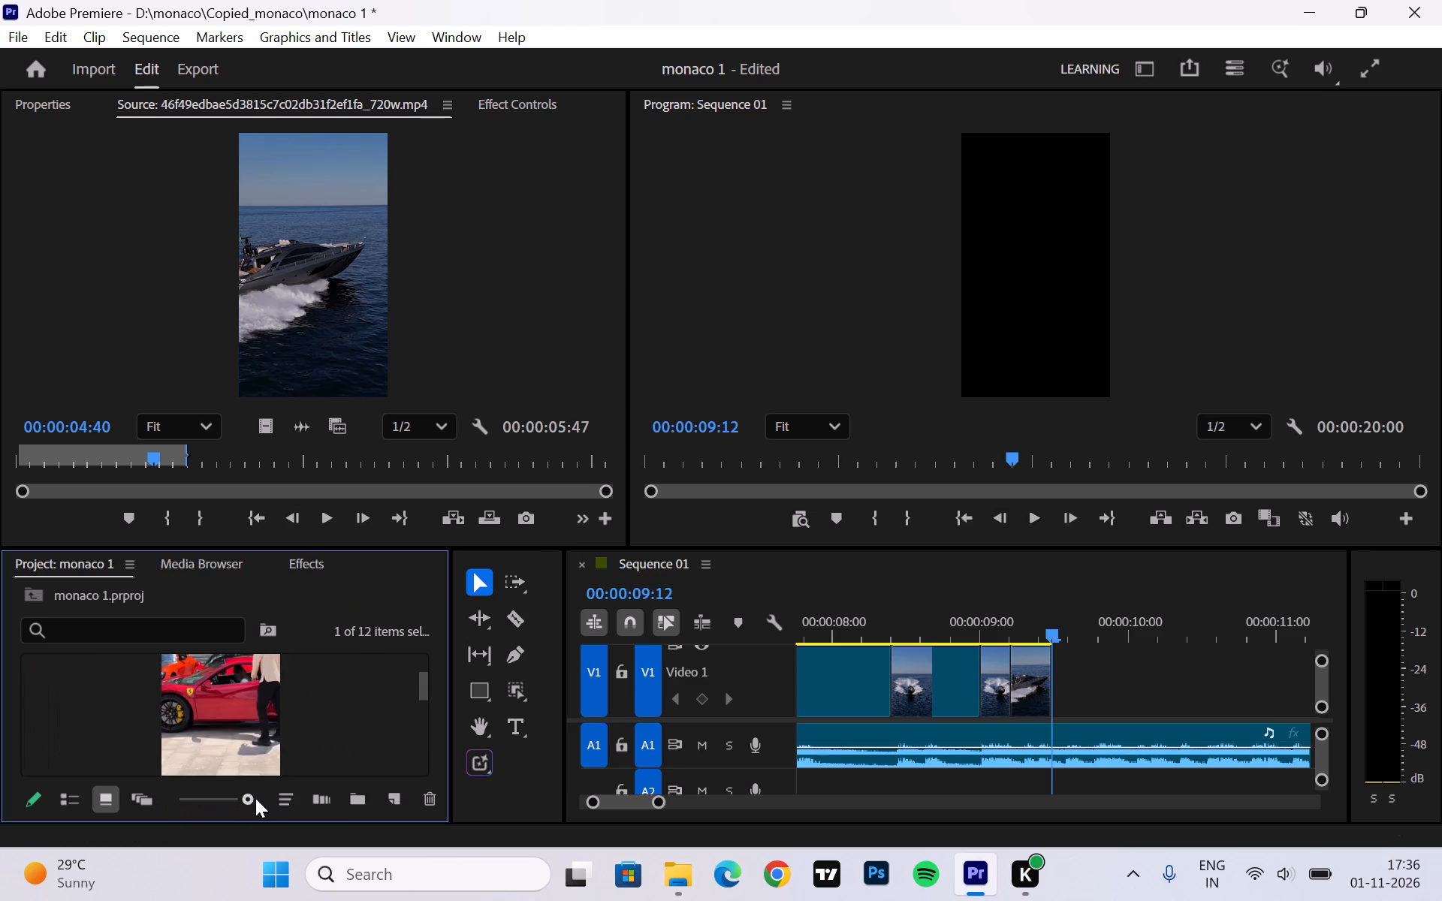
left_click_drag(255, 798, 129, 806)
scroll(169, 686, "up", 3)
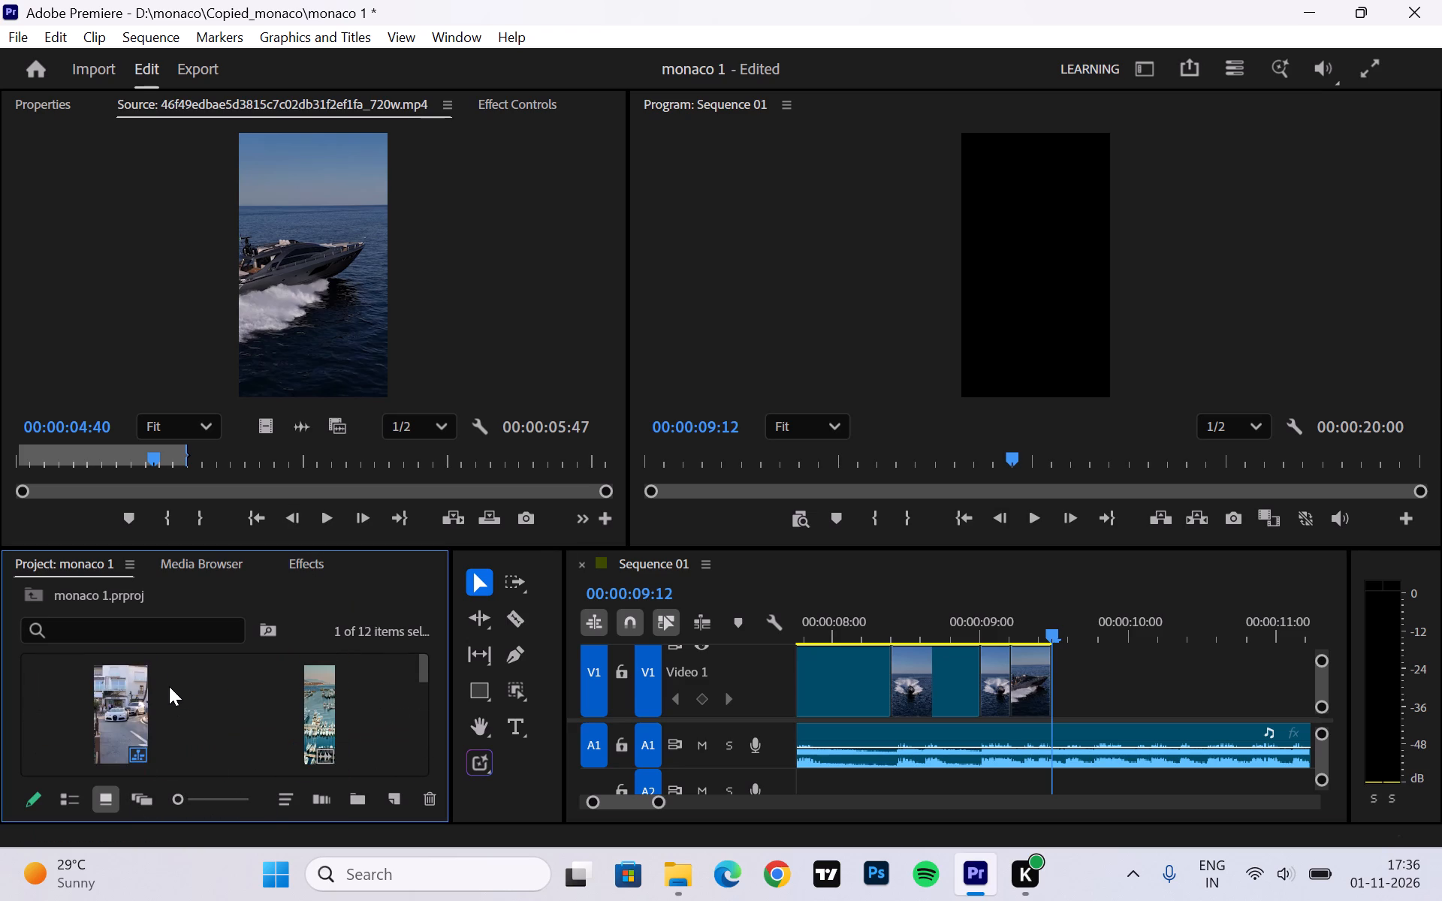
scroll(169, 686, "up", 3)
left_click_drag(488, 549, 504, 461)
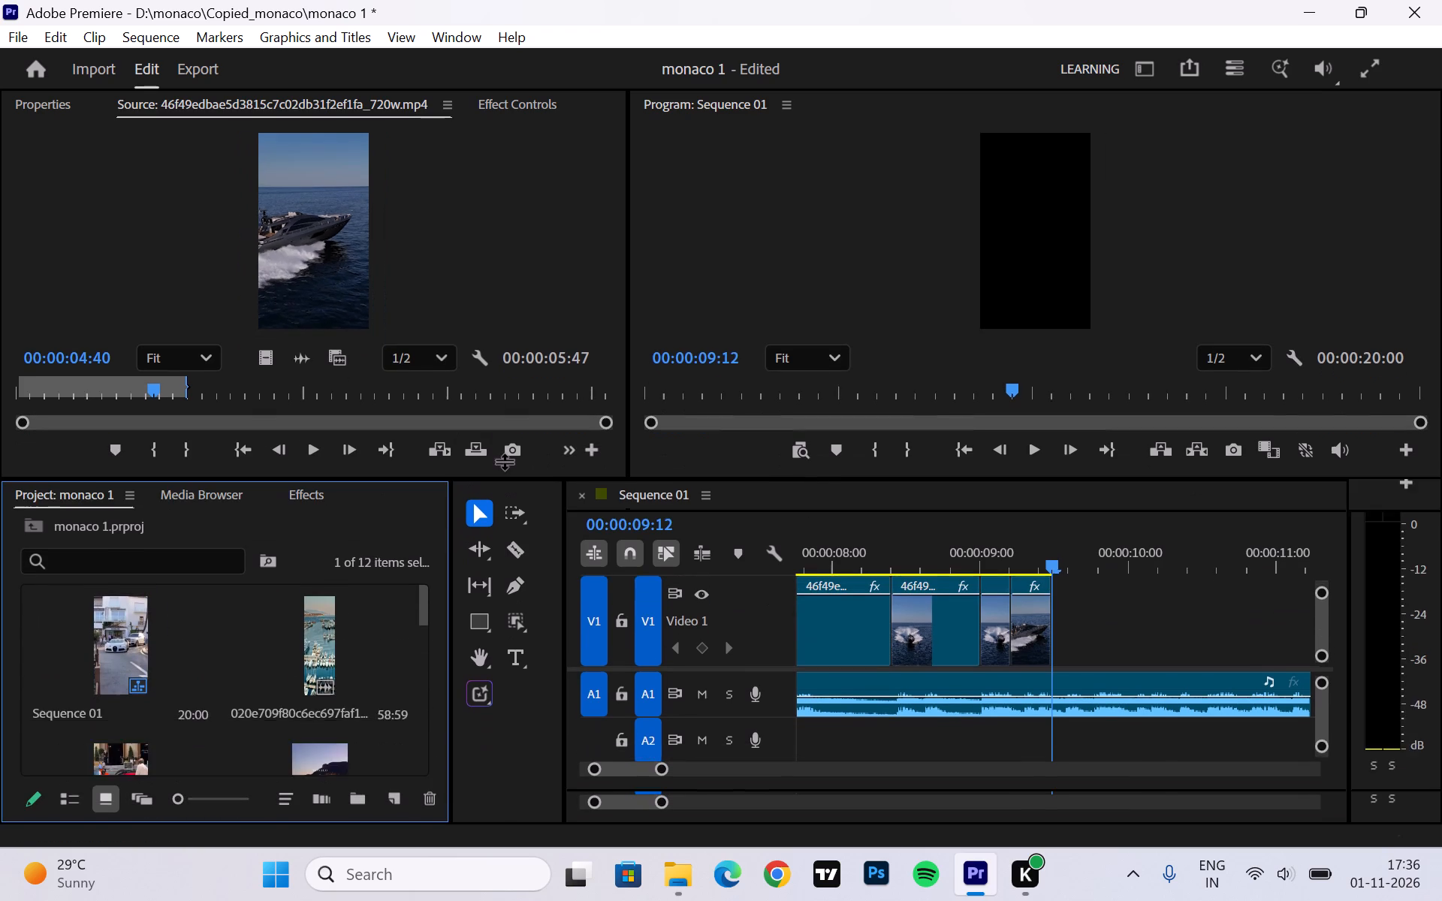
left_click_drag(504, 461, 504, 426)
scroll(223, 646, "up", 8)
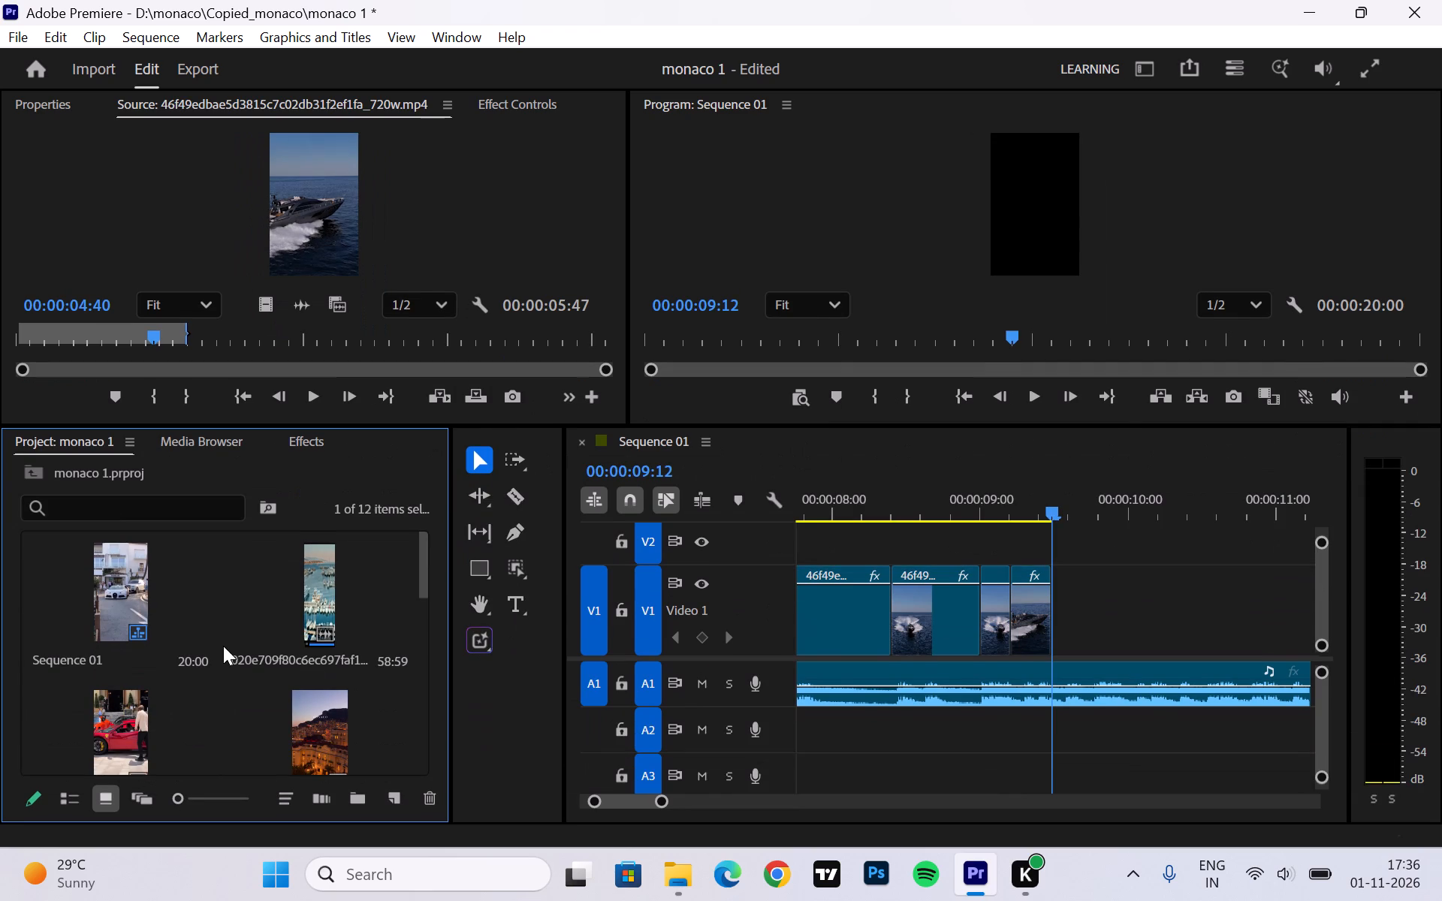
scroll(223, 646, "down", 1)
scroll(223, 646, "up", 2)
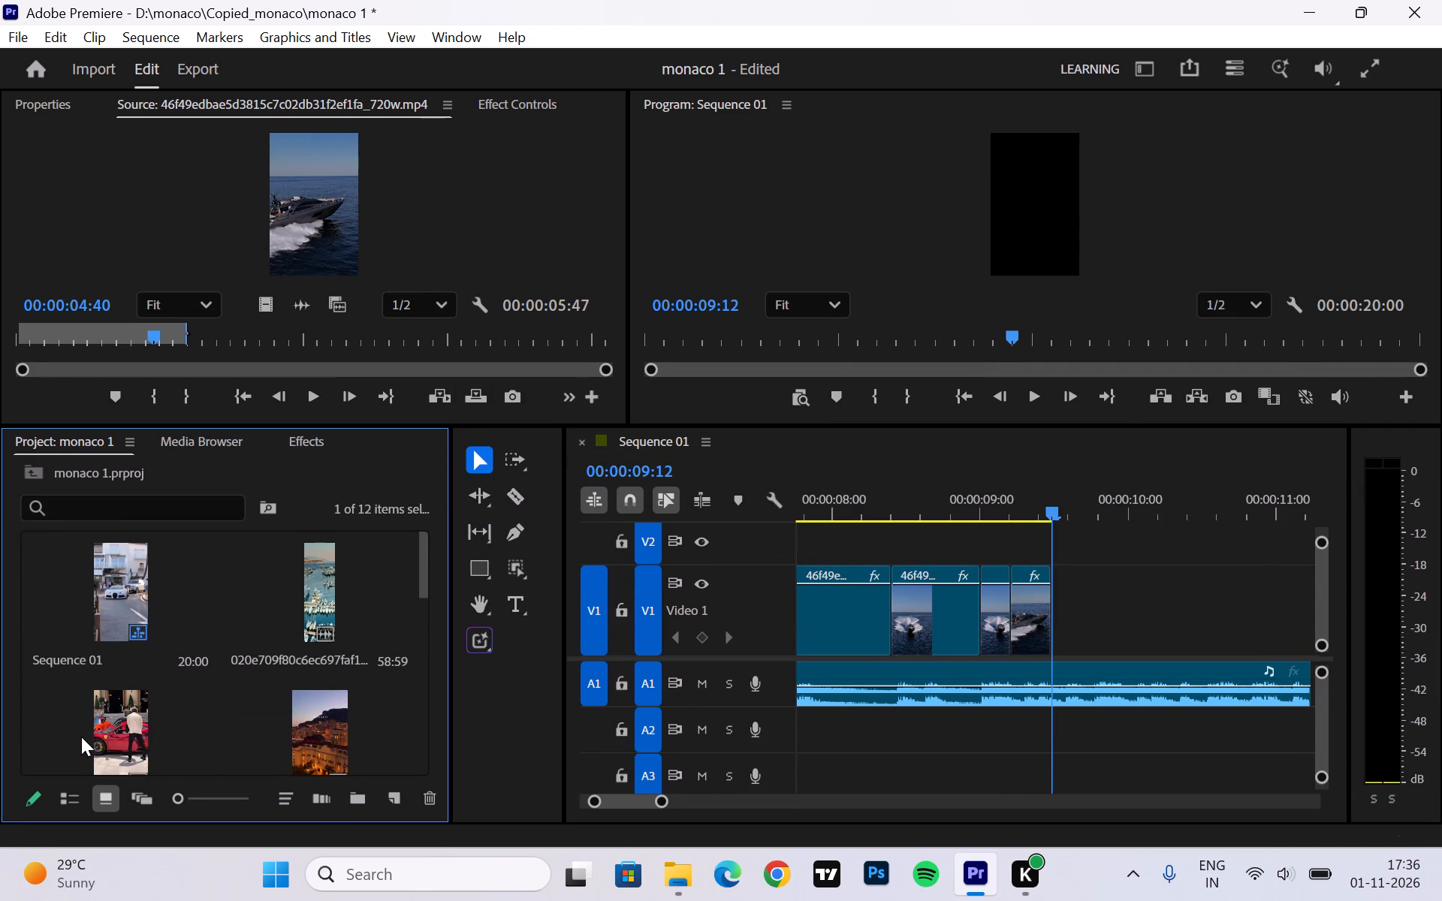
Preview the parked red Ferrari clip and place only its video on Video 1 at 00:00:09:12, directly after the yacht clip.
left_click(113, 725)
double_click(113, 725)
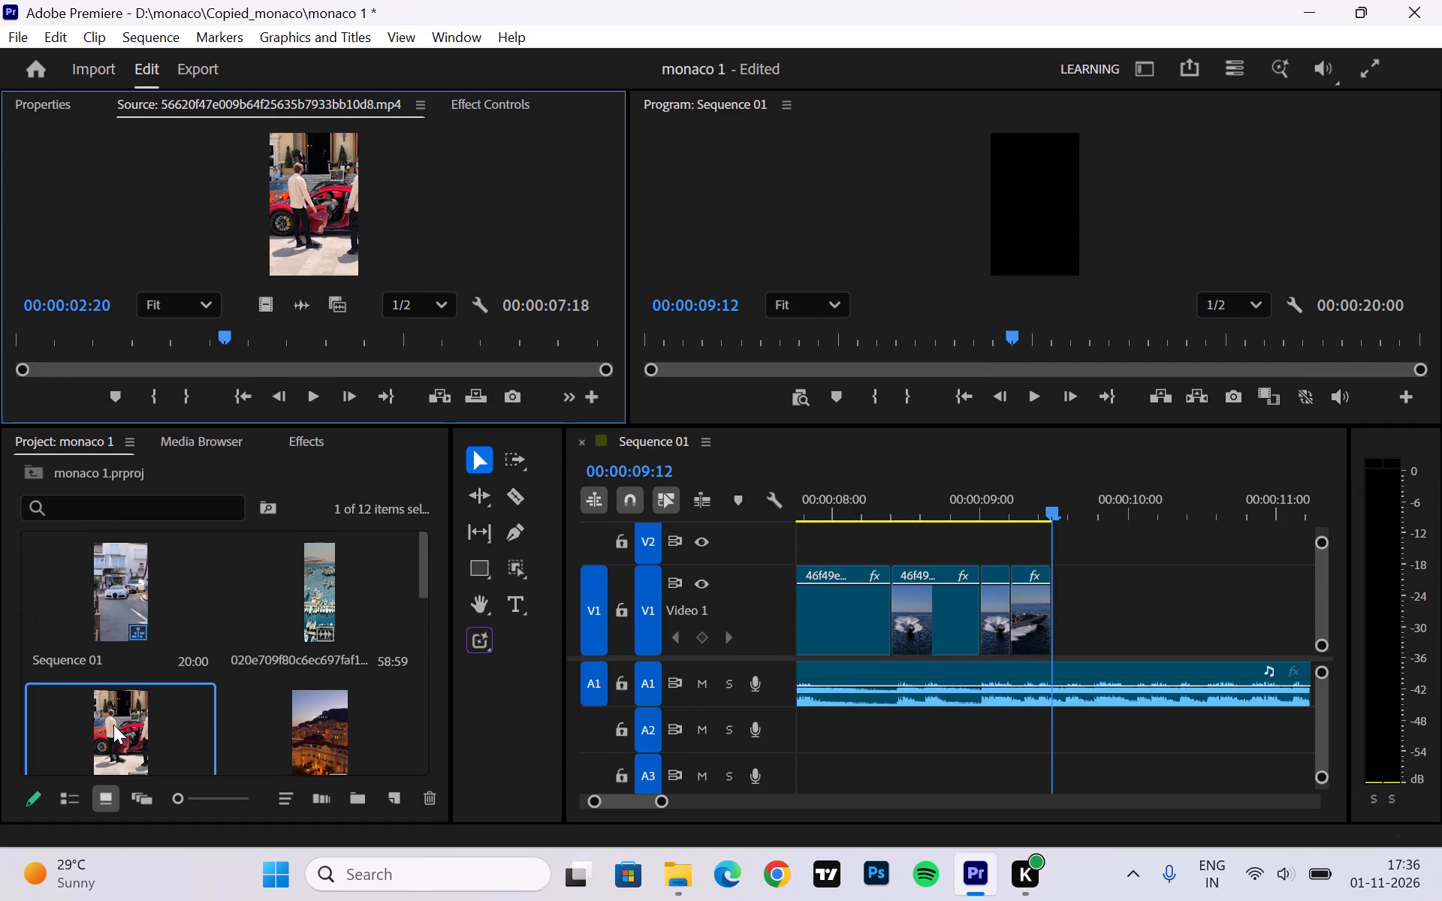
left_click_drag(218, 330, 0, 331)
key("space")
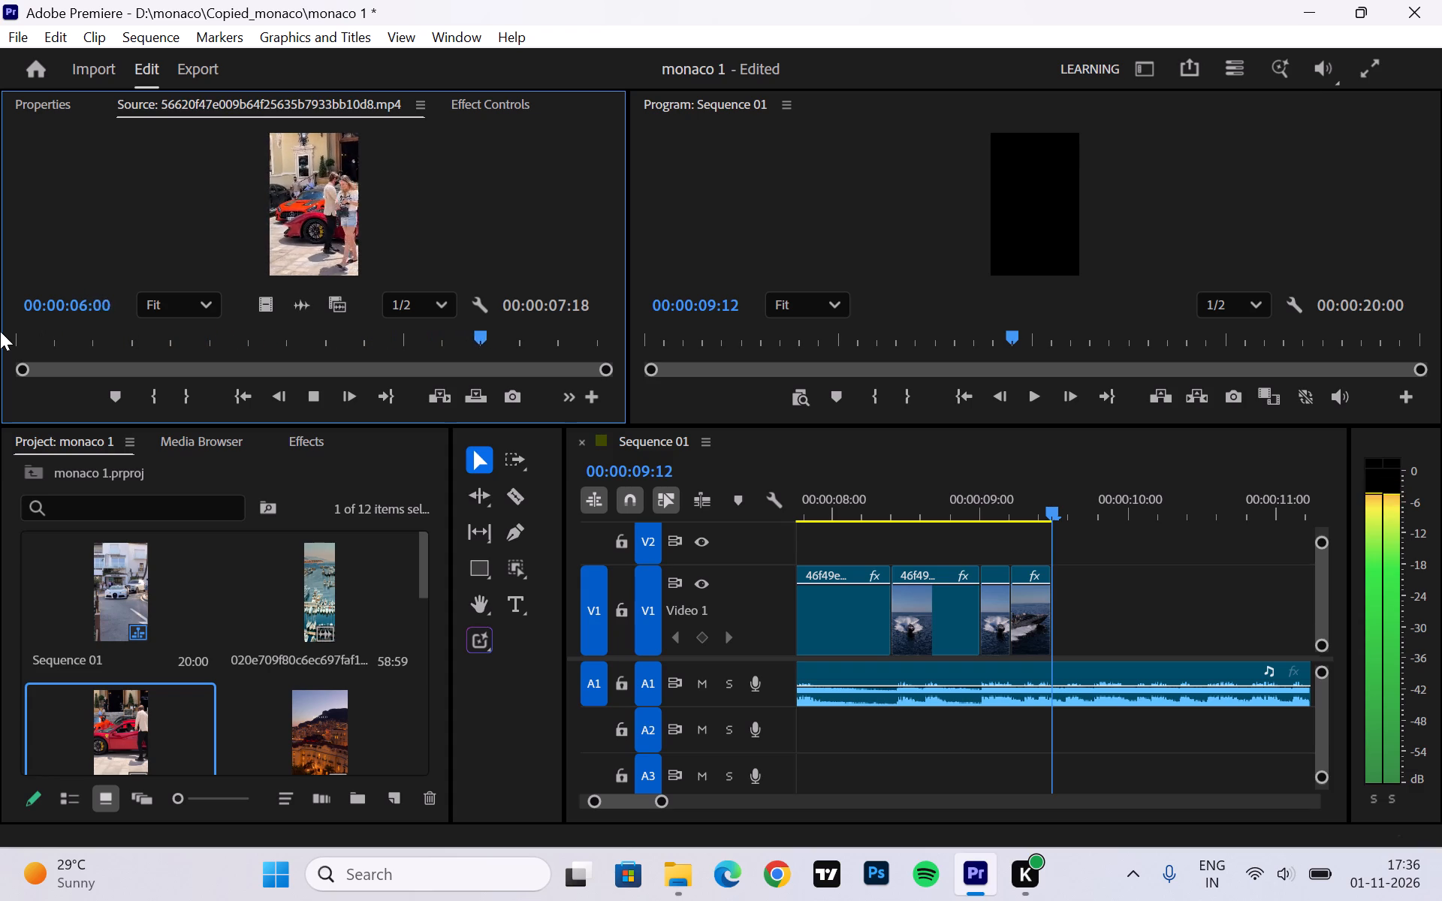
key("space")
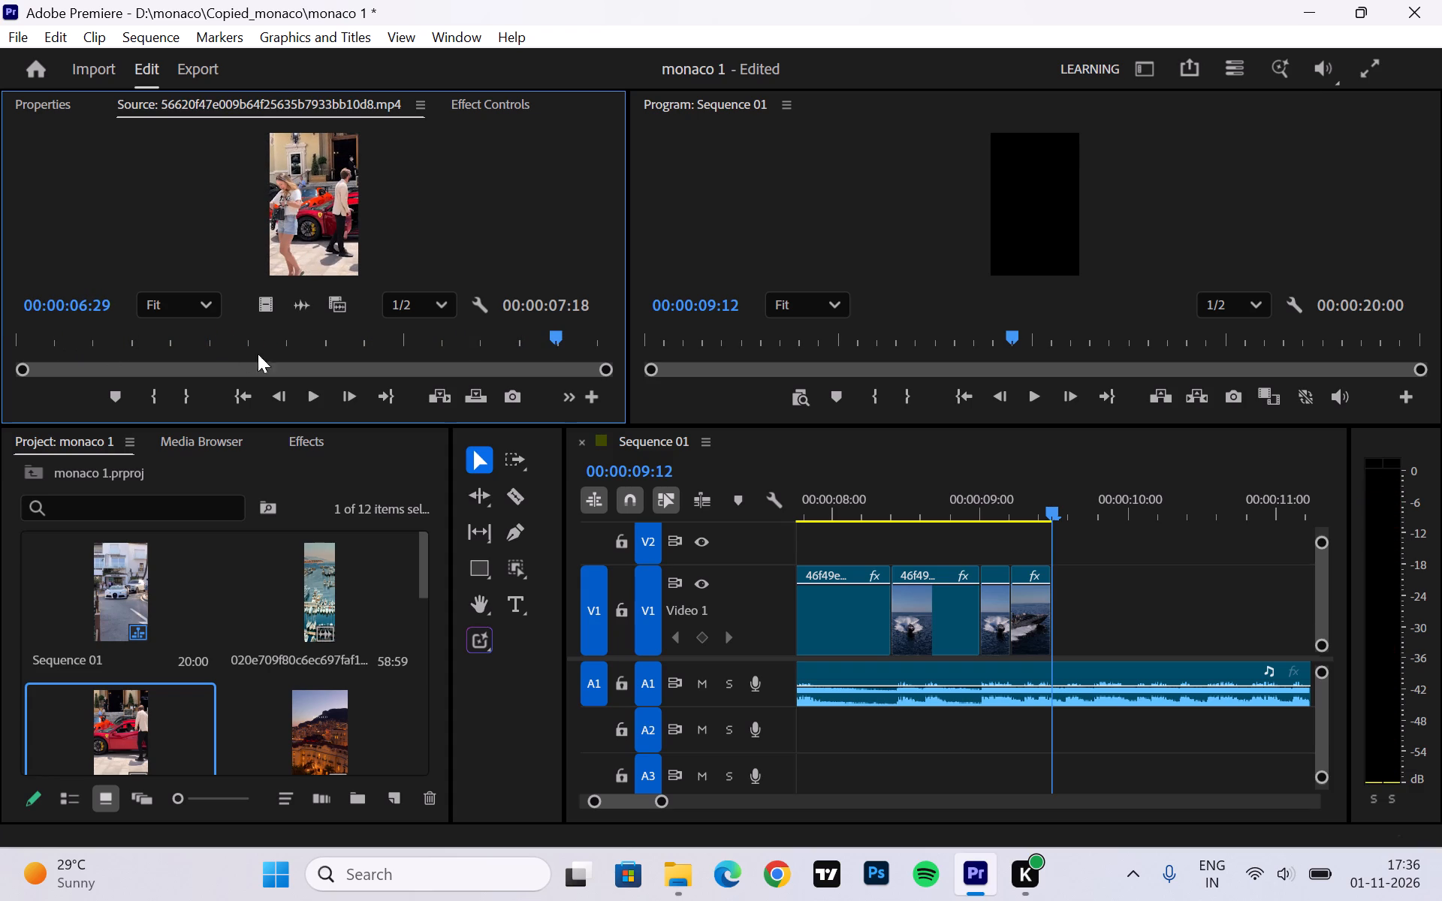
left_click_drag(266, 311, 757, 435)
left_click_drag(757, 435, 1054, 615)
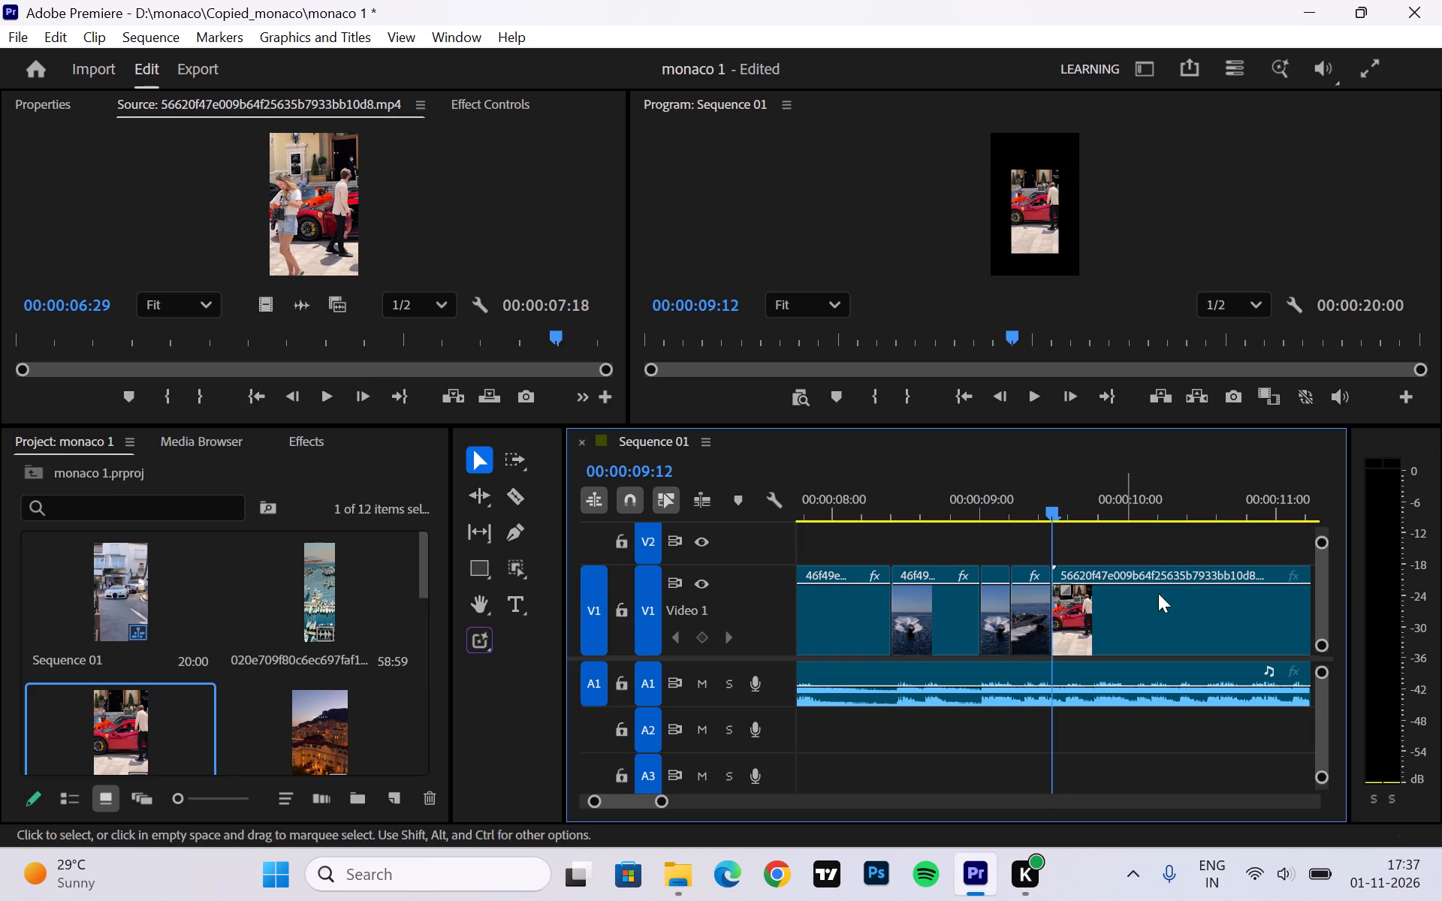
Scale the parked Ferrari clip on Video 1 to fill the vertical frame.
left_click_drag(1054, 504, 590, 547)
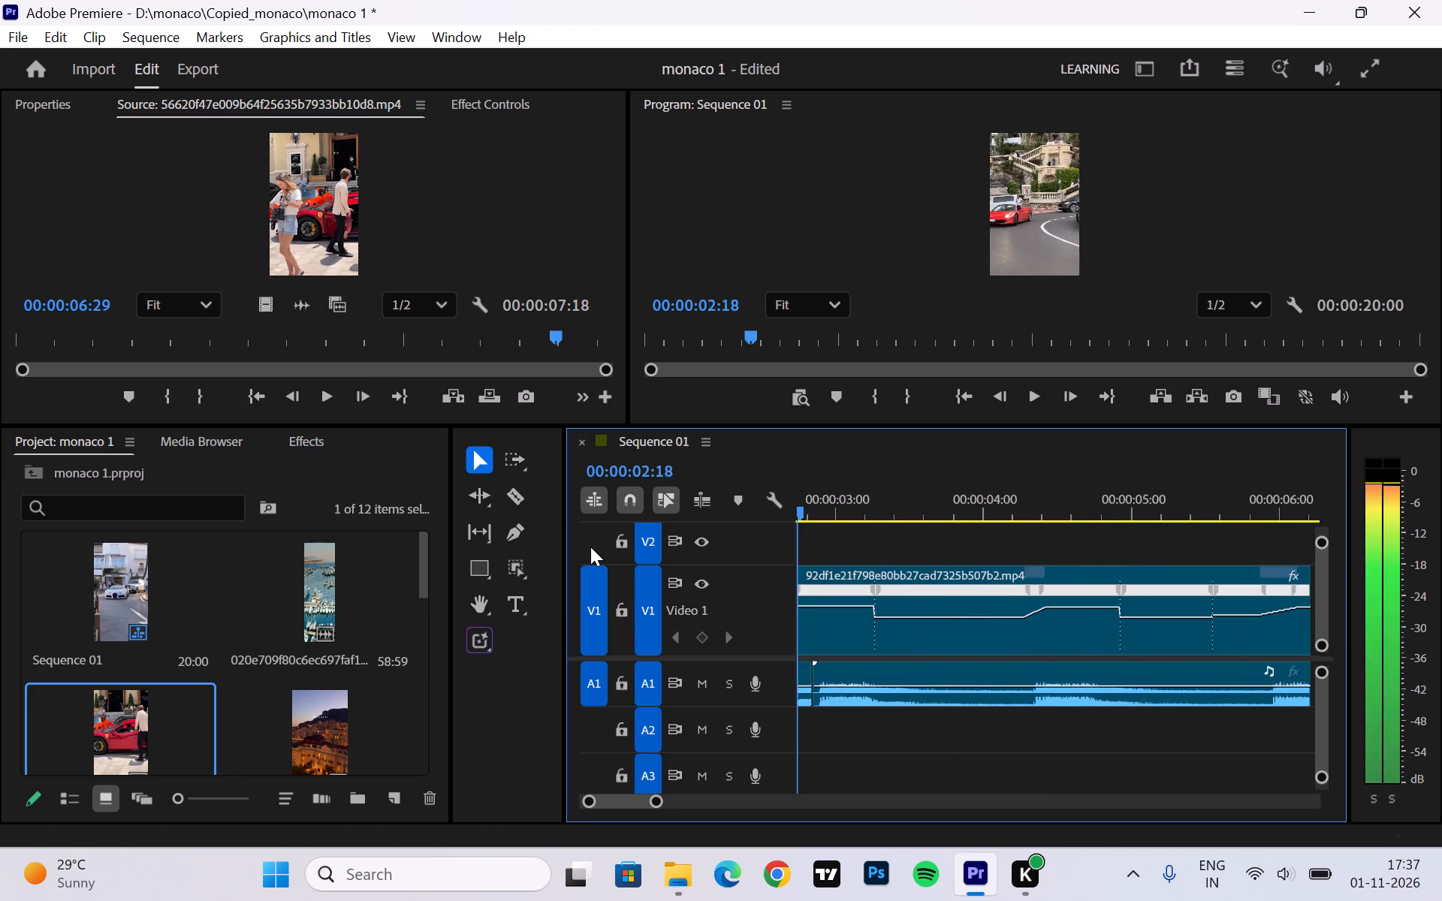
key("space")
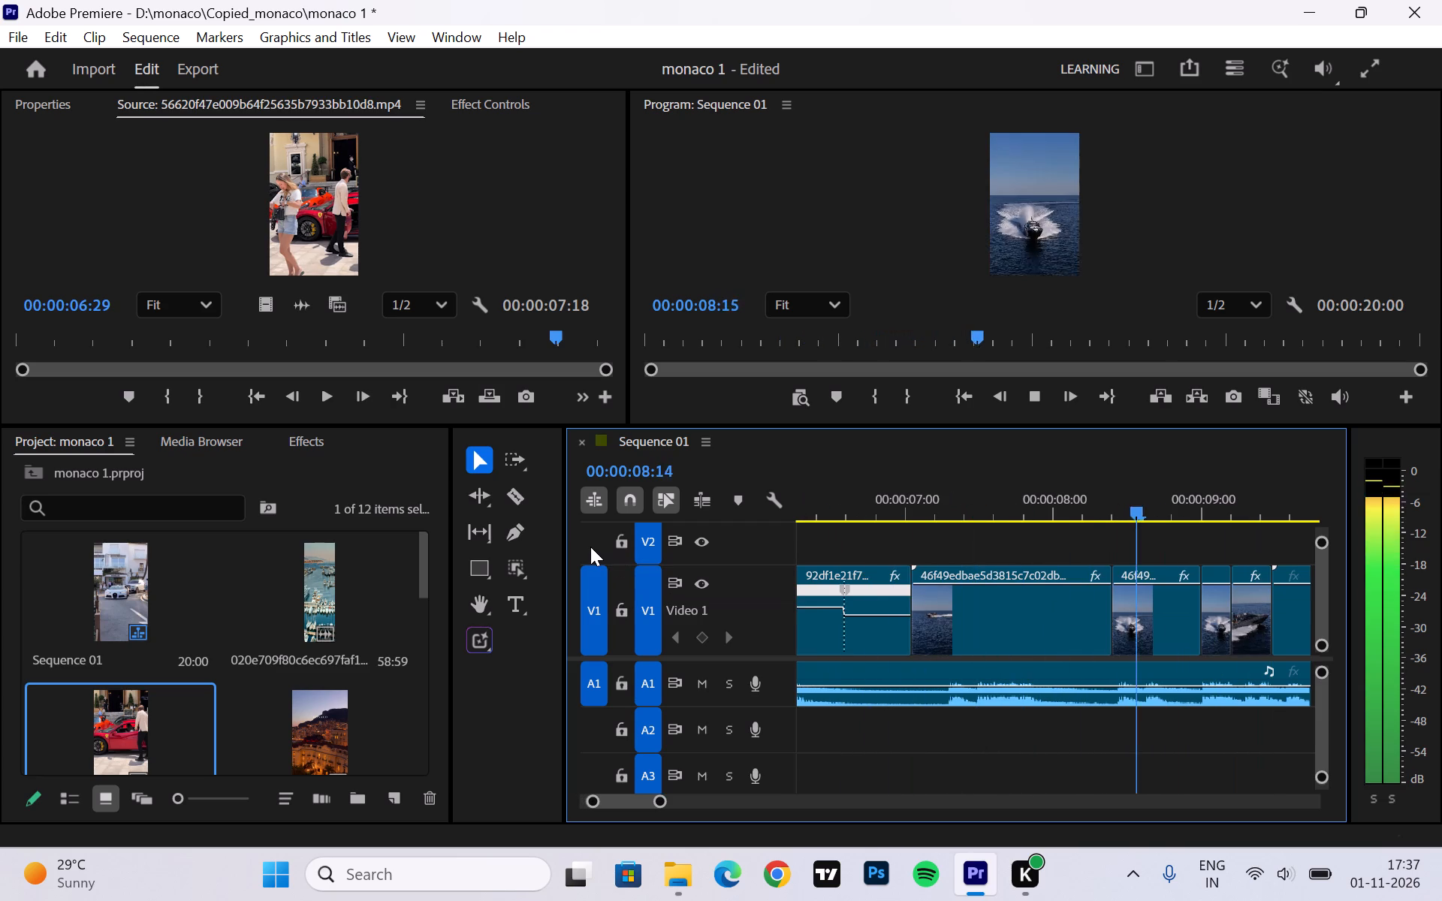
key("space")
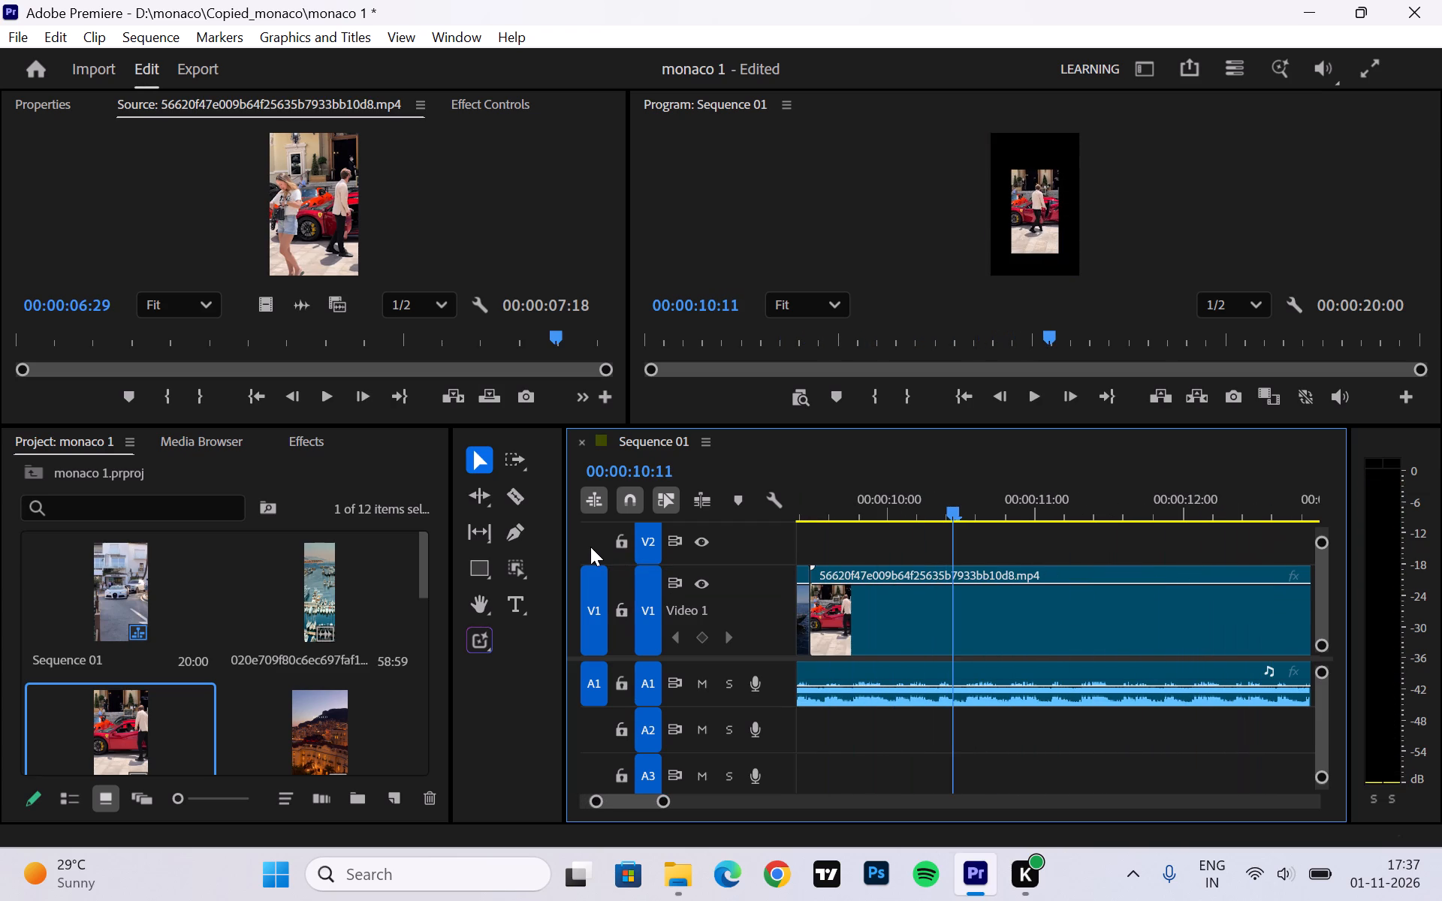
right_click(991, 595)
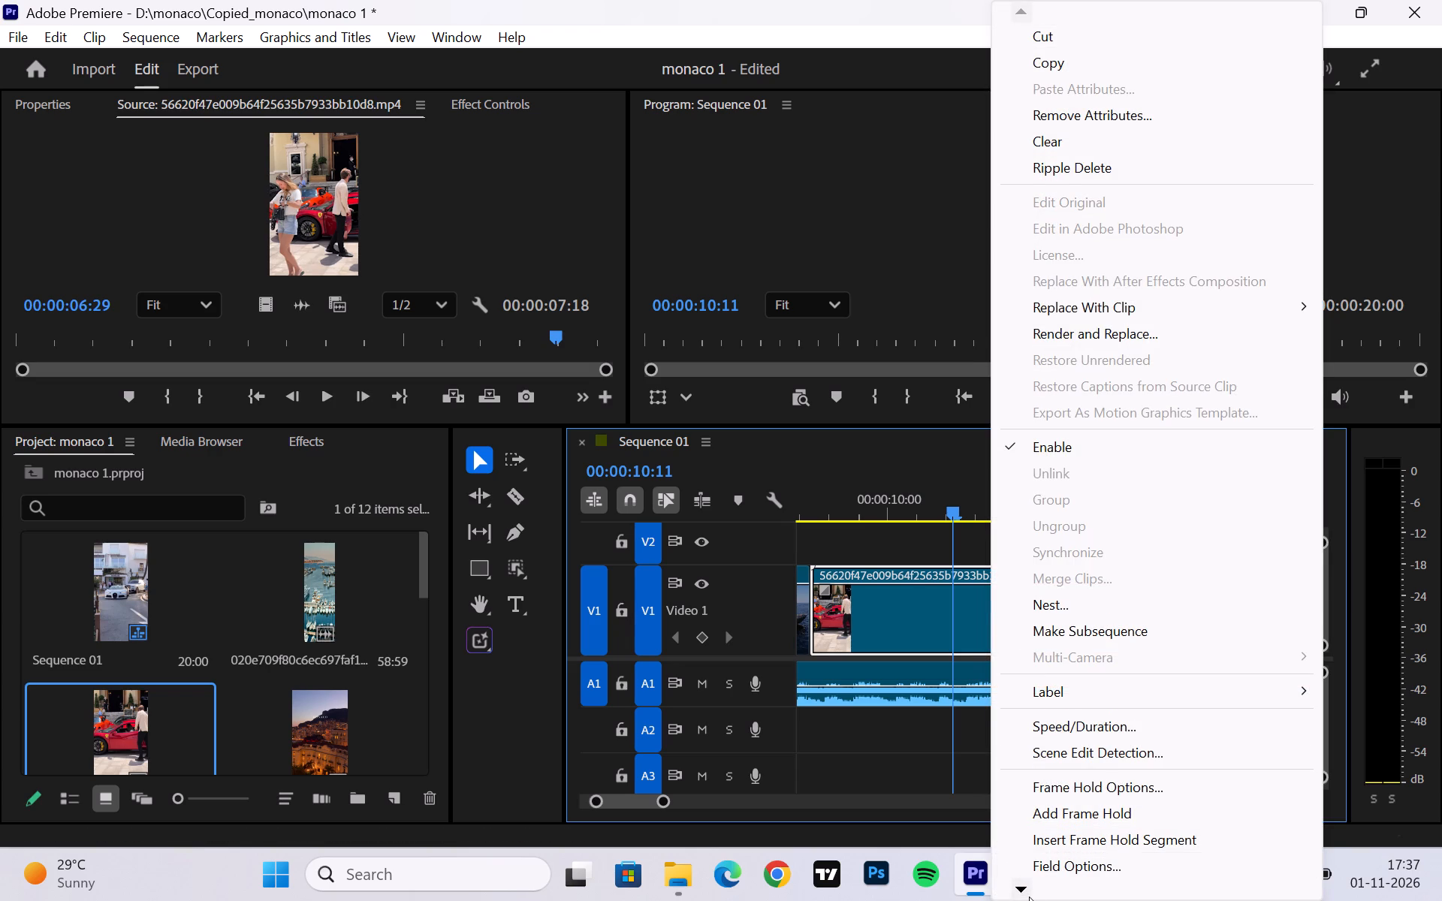
triple_click(1029, 896)
double_click(1029, 896)
left_click(1105, 818)
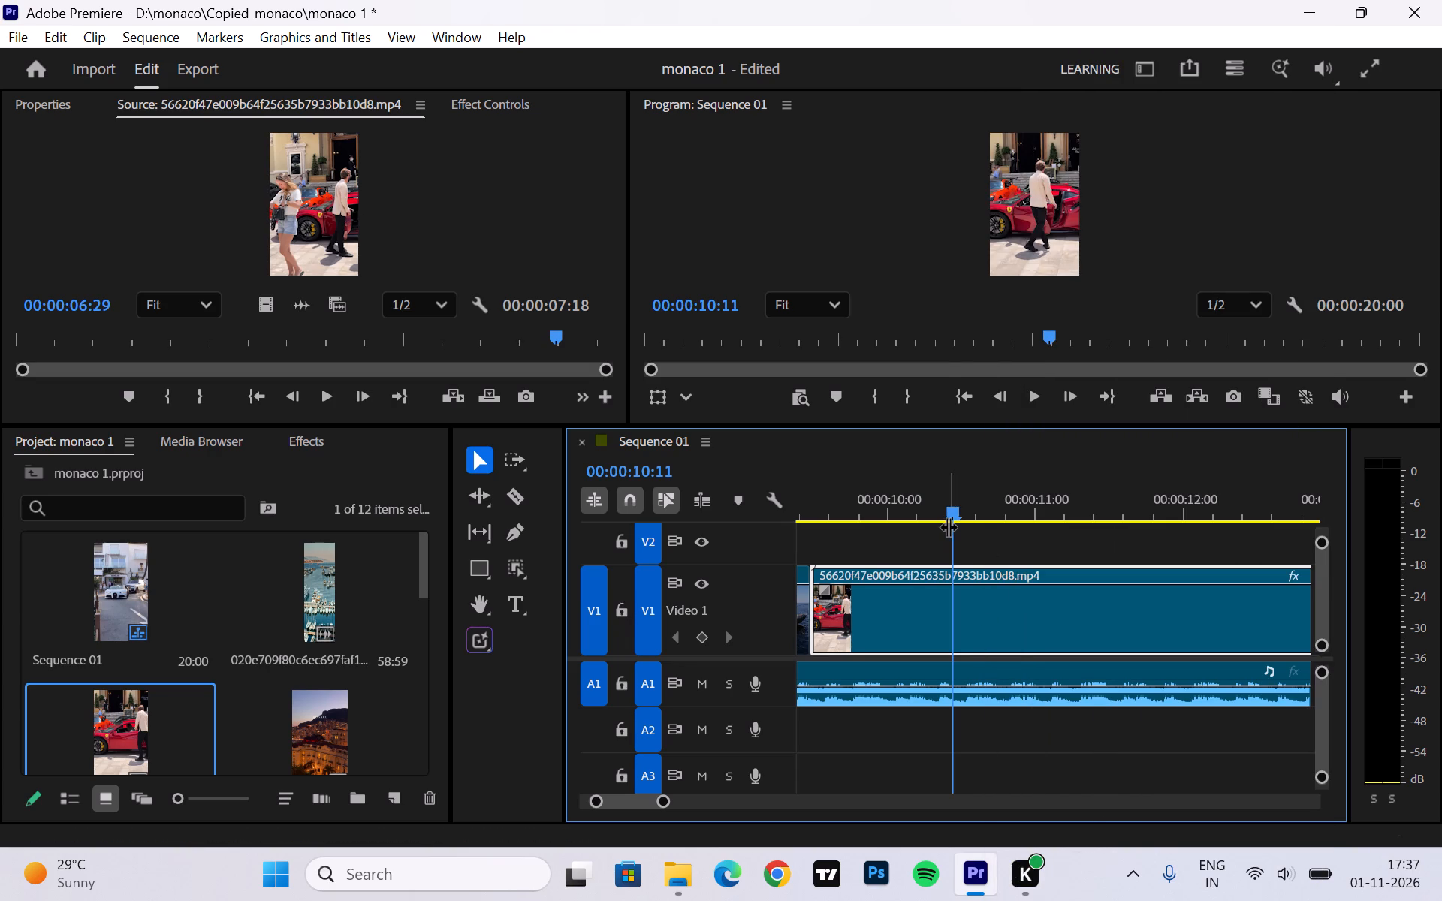
Play back the car and yacht cuts into the parked Ferrari clip, stopping on beats to check timing against the music.
left_click_drag(953, 514, 854, 519)
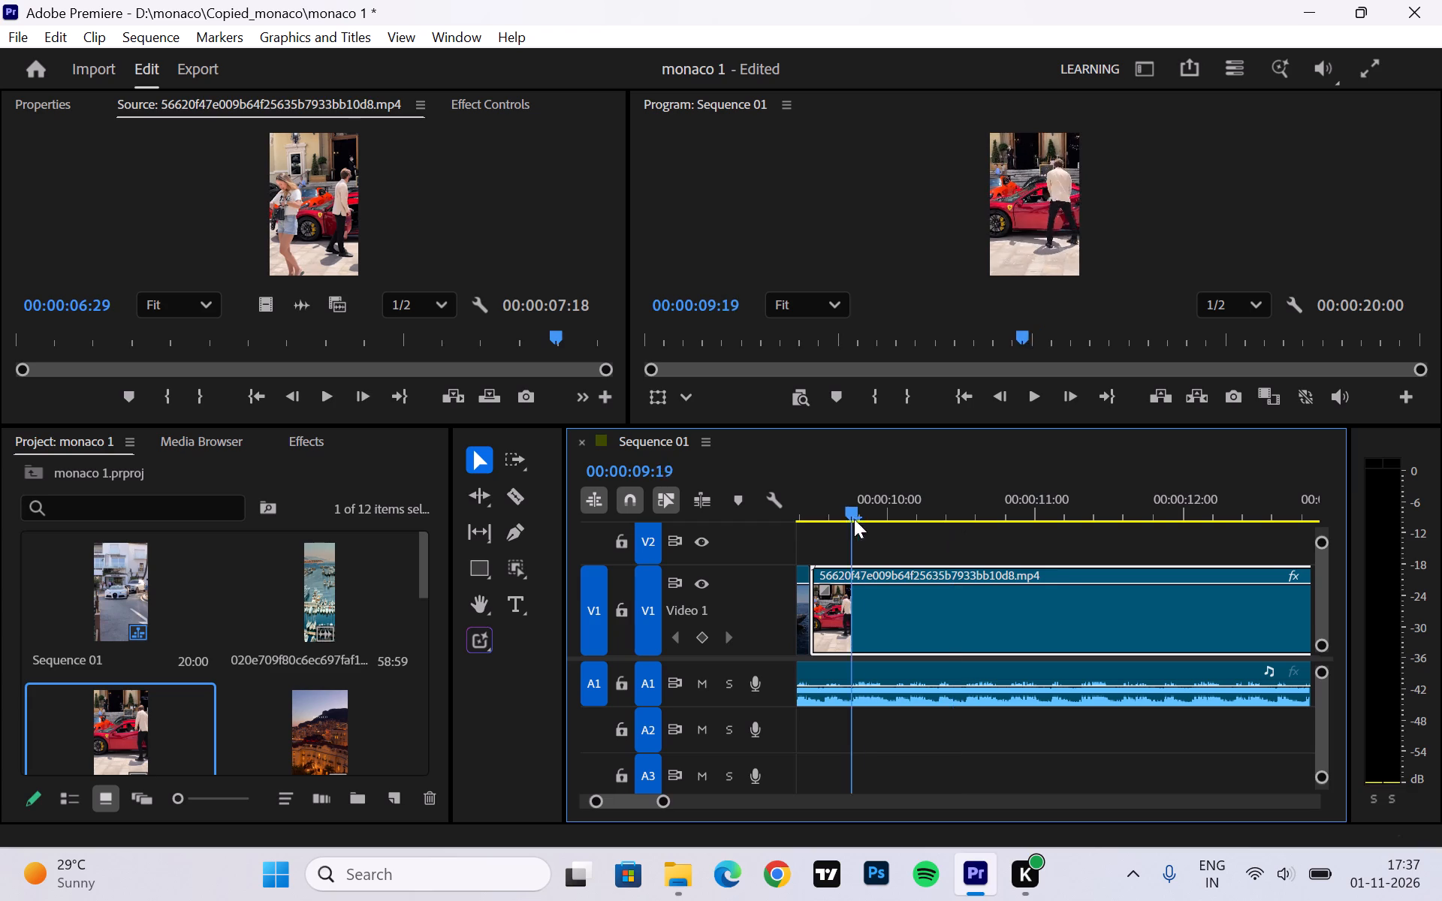
left_click_drag(854, 519, 700, 519)
key("space")
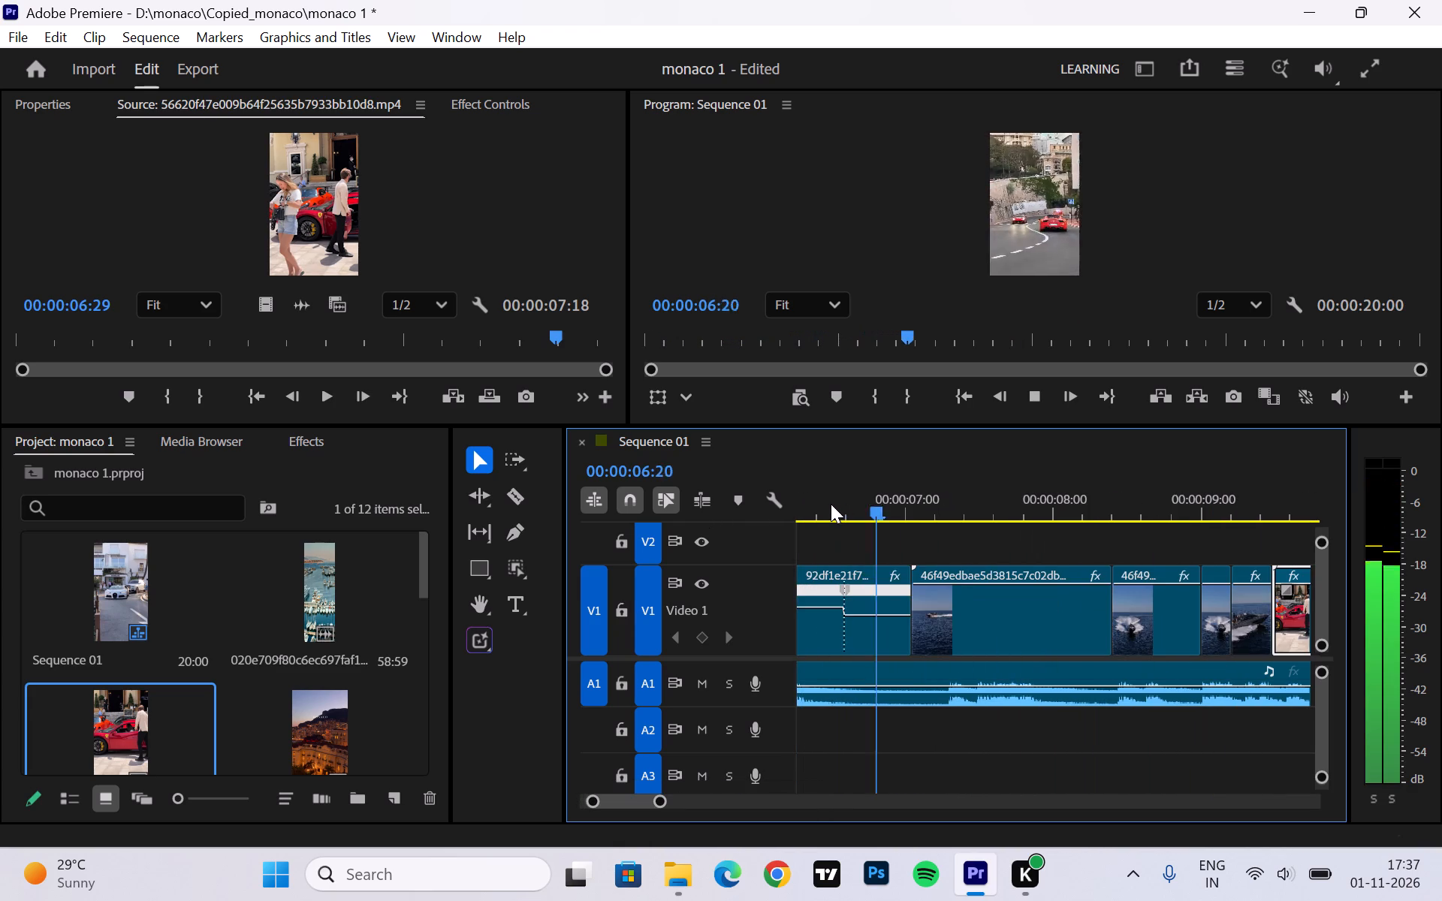
key("space")
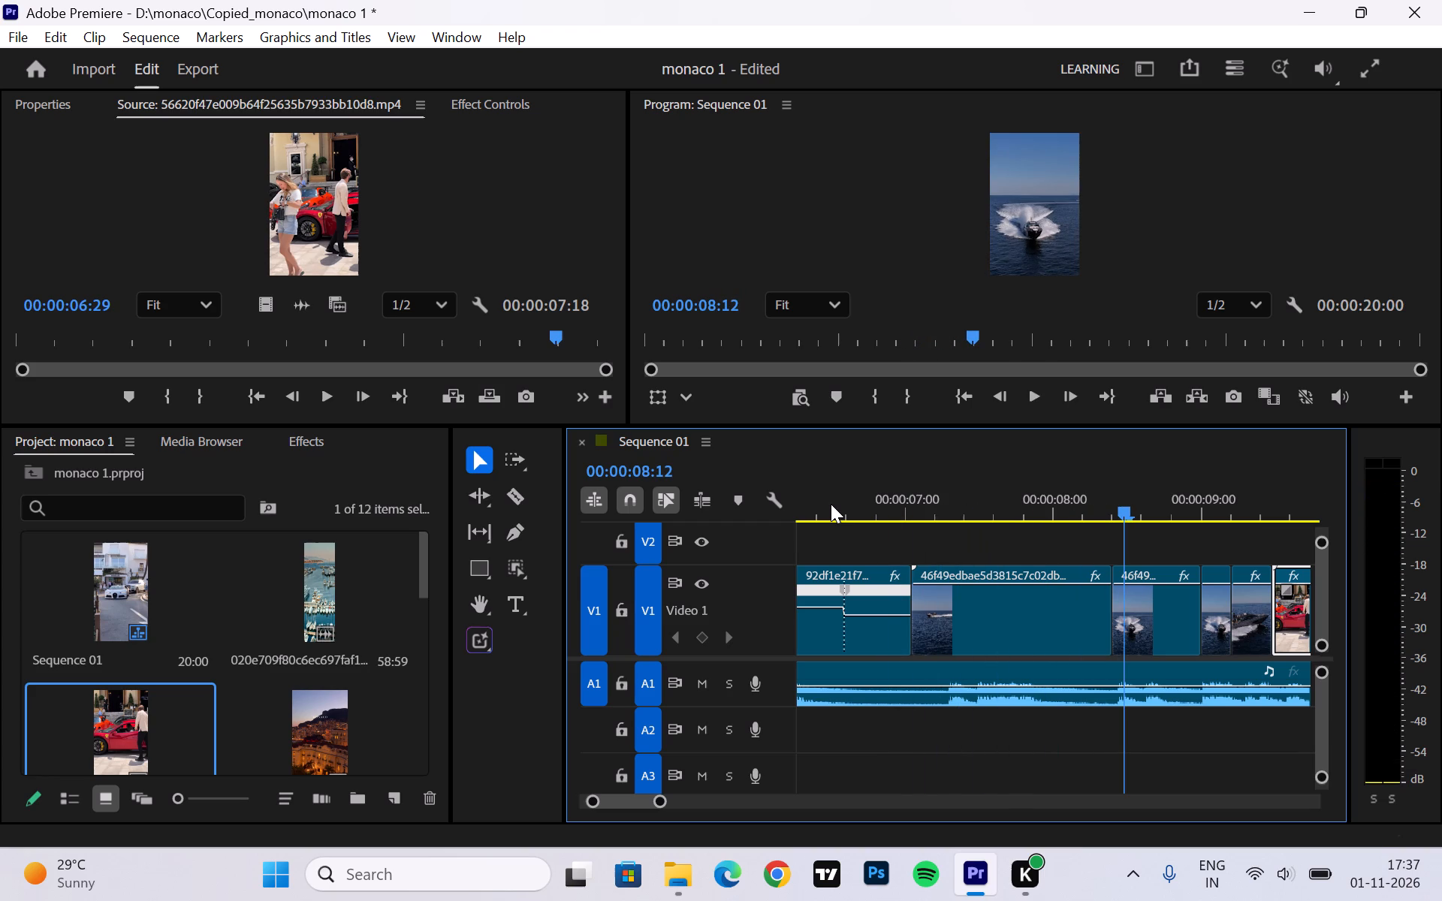
key("space")
key("space")
key("space")
key("space")
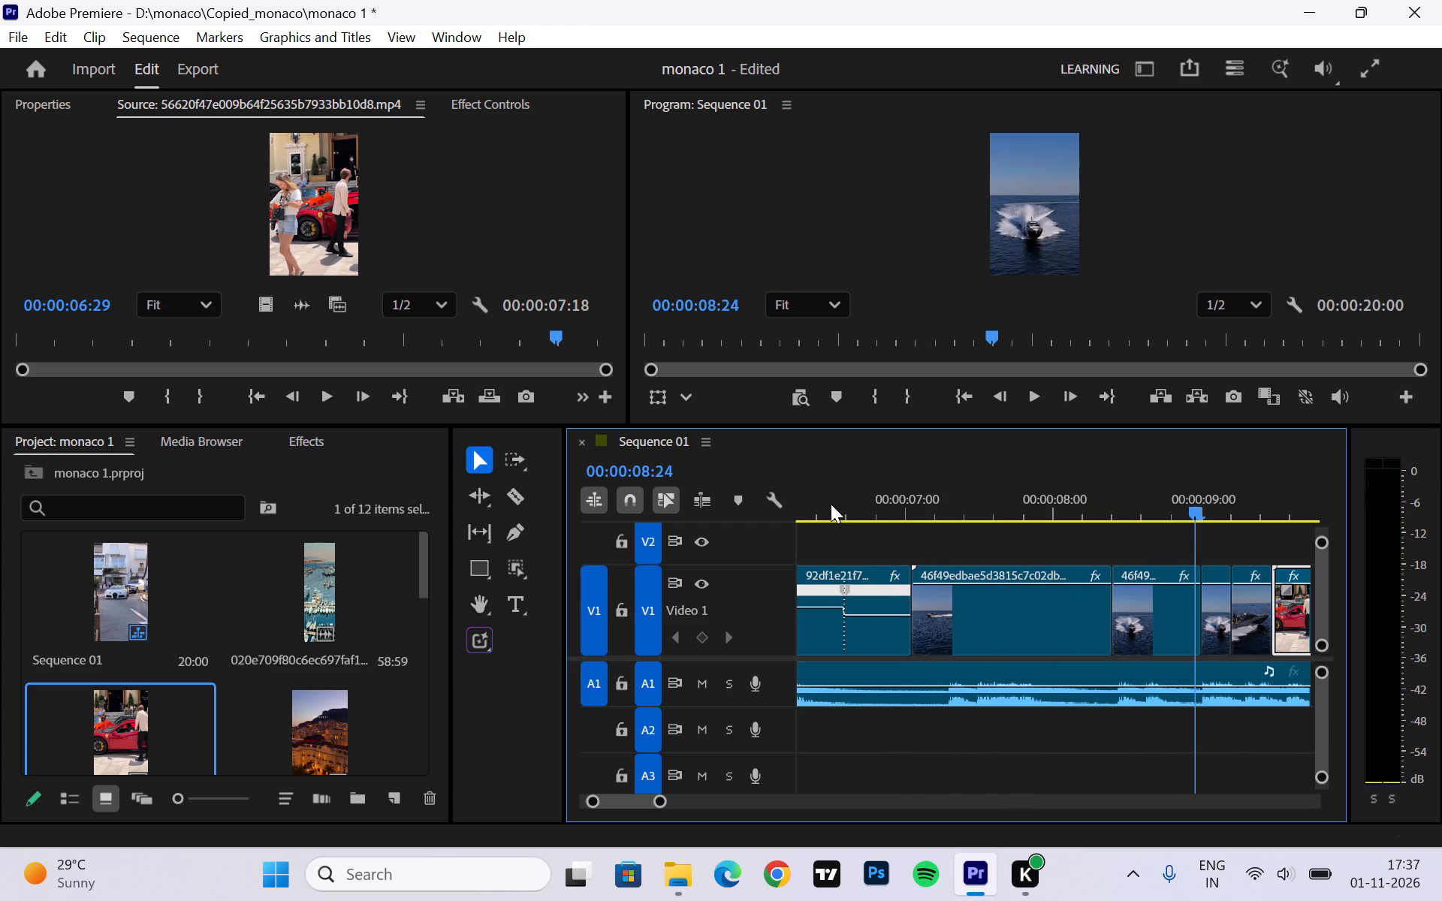
key("space")
key("space")
key("space")
key("space")
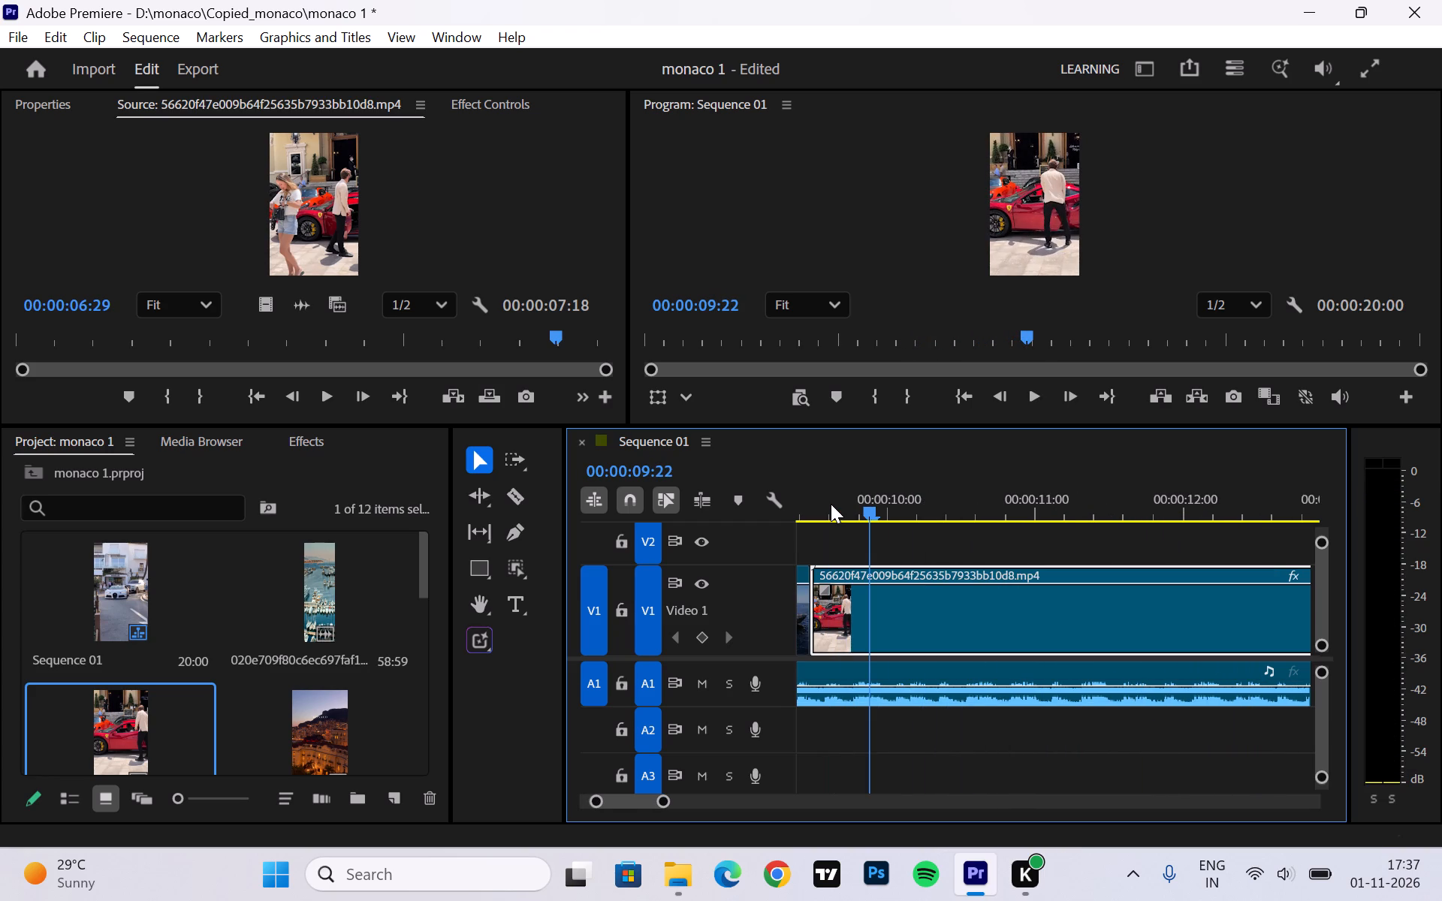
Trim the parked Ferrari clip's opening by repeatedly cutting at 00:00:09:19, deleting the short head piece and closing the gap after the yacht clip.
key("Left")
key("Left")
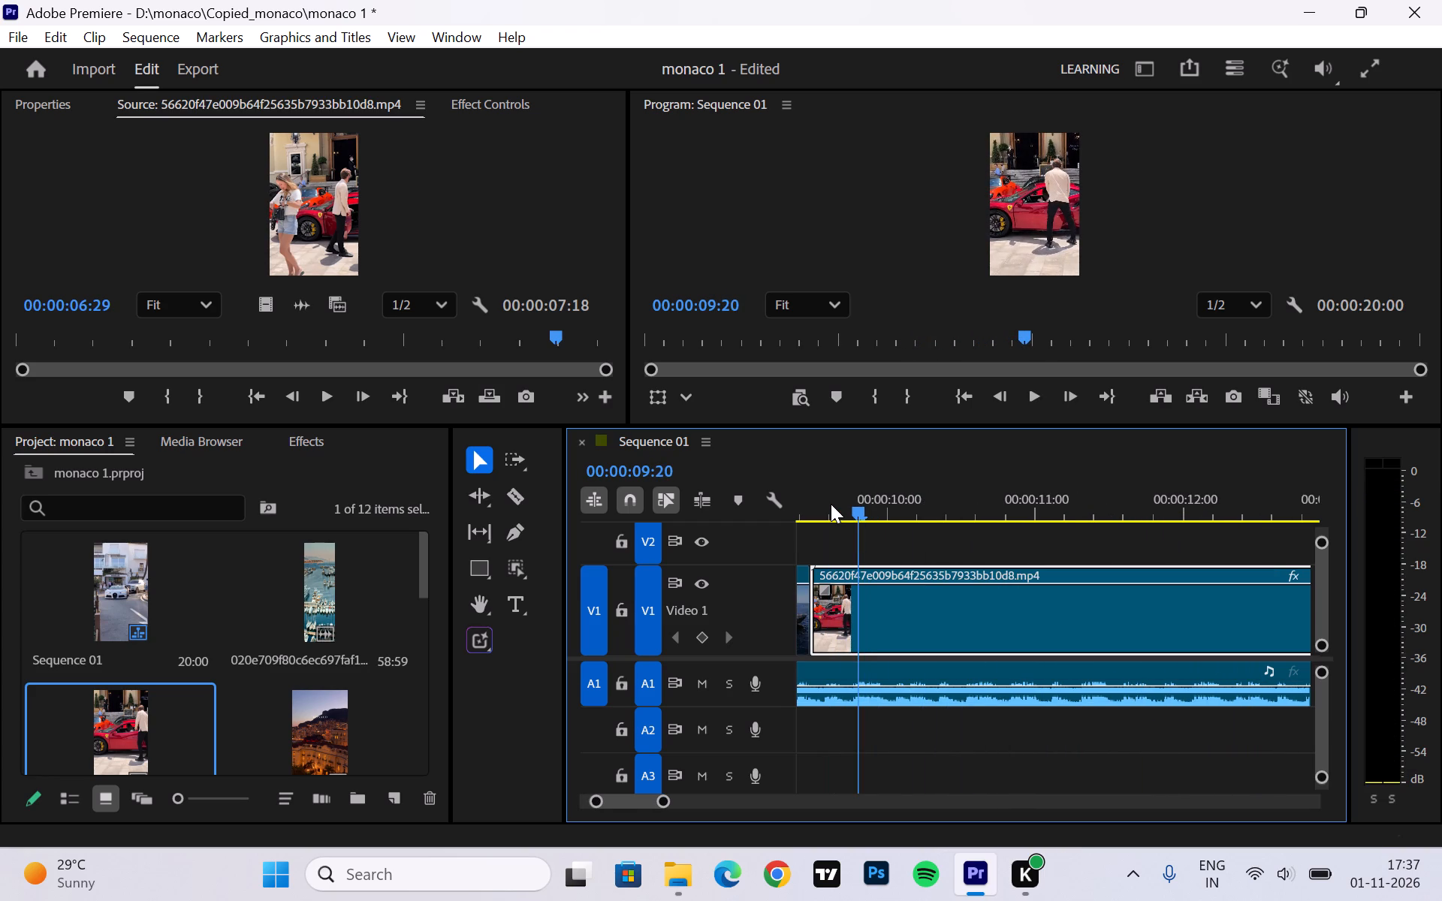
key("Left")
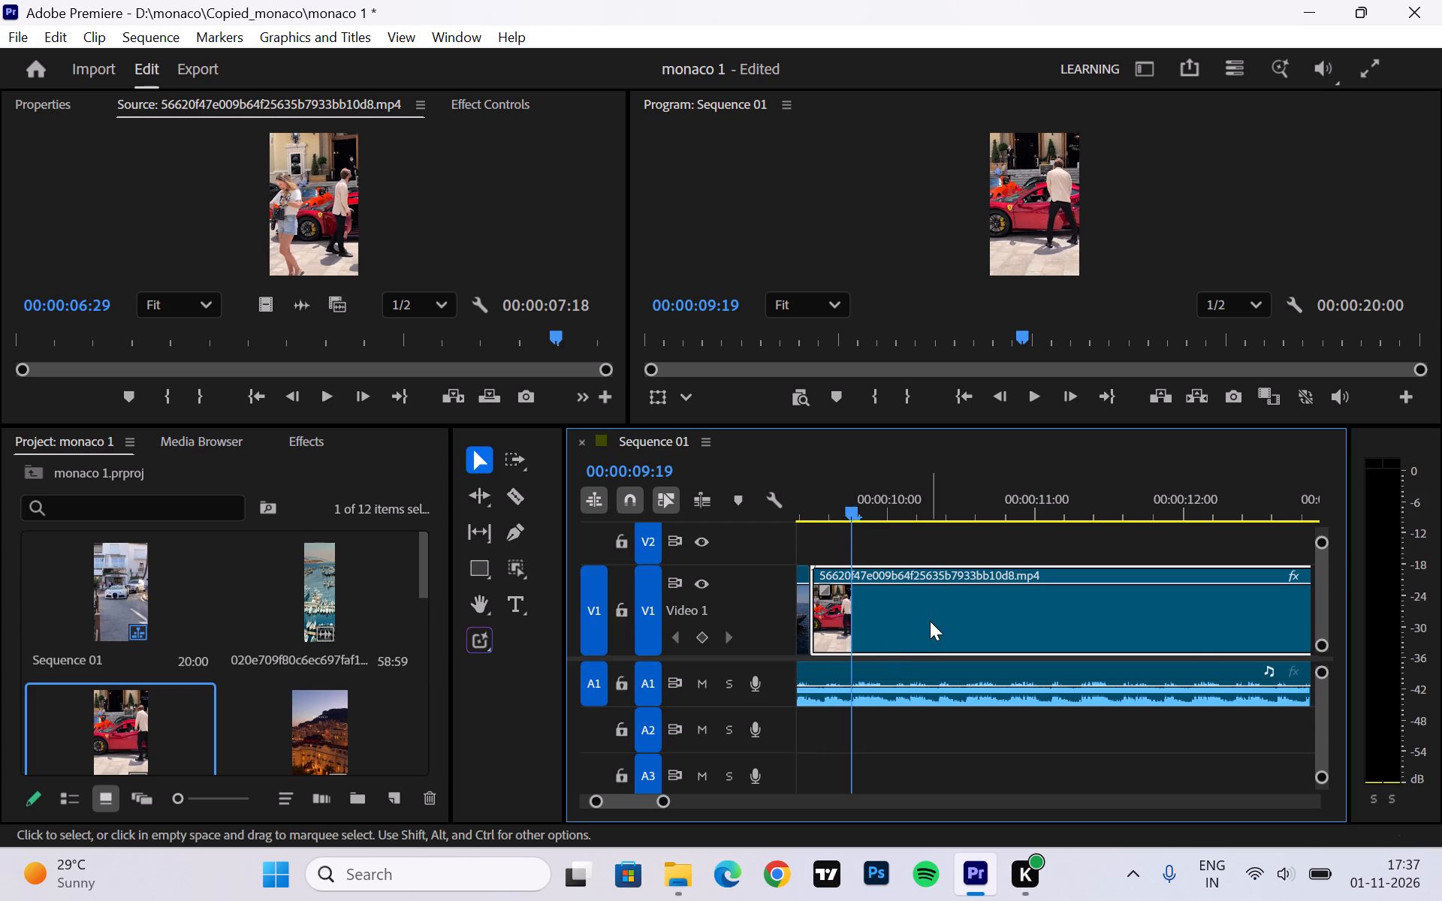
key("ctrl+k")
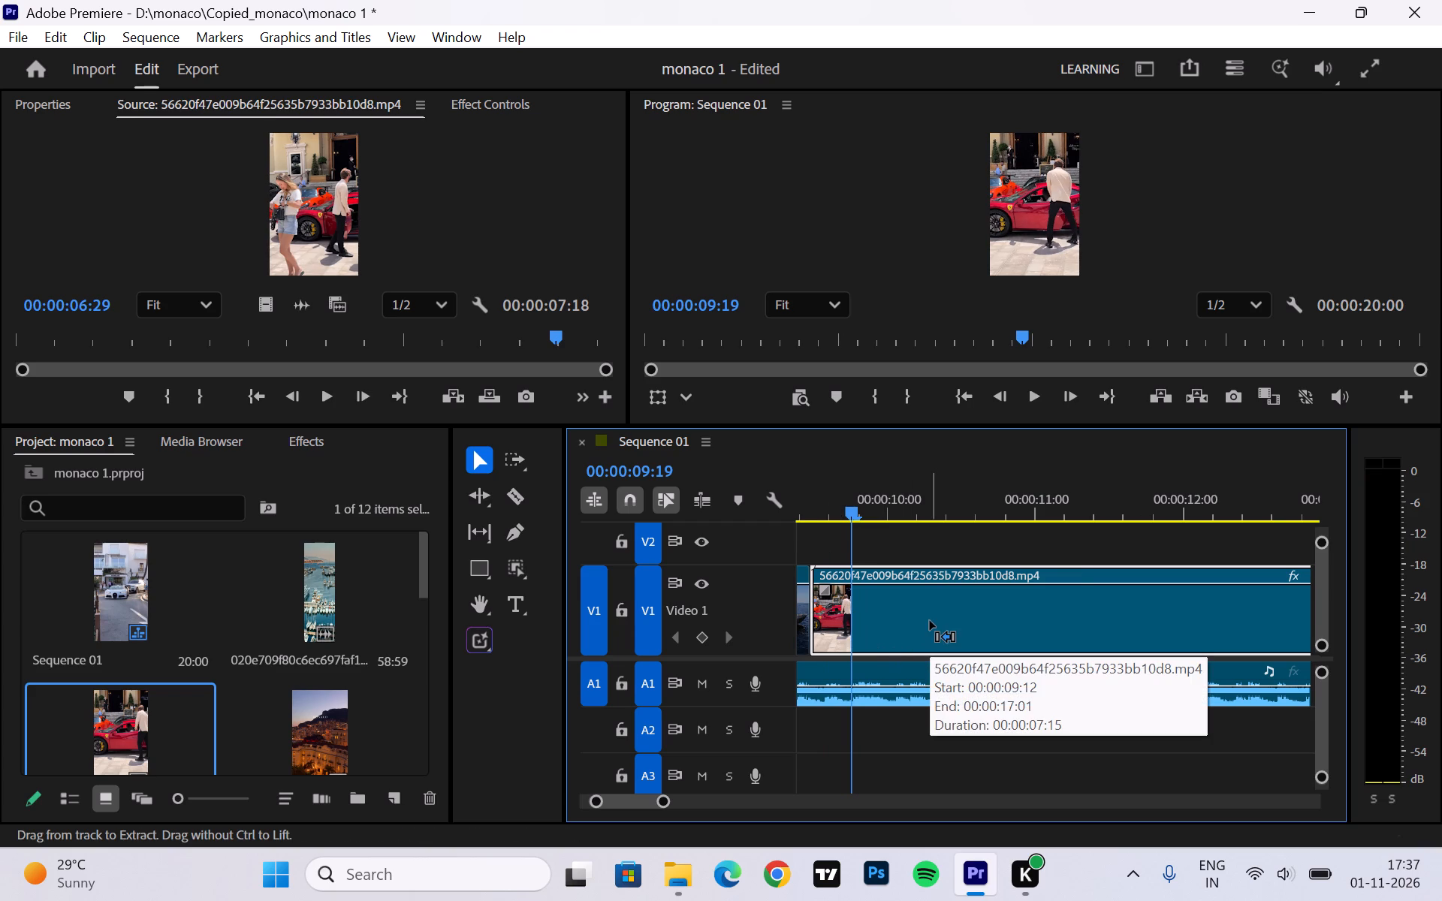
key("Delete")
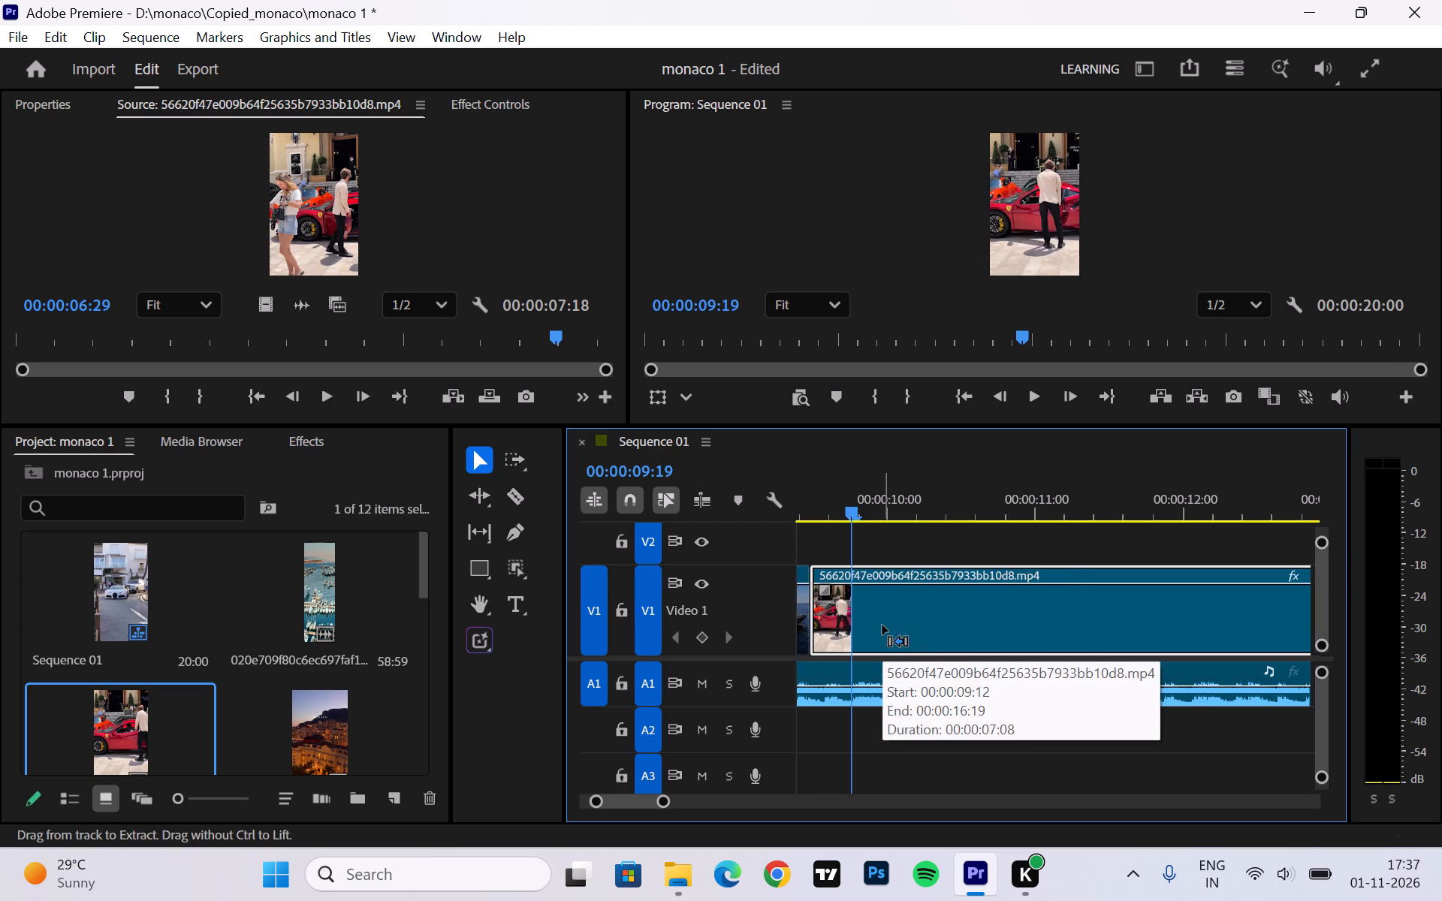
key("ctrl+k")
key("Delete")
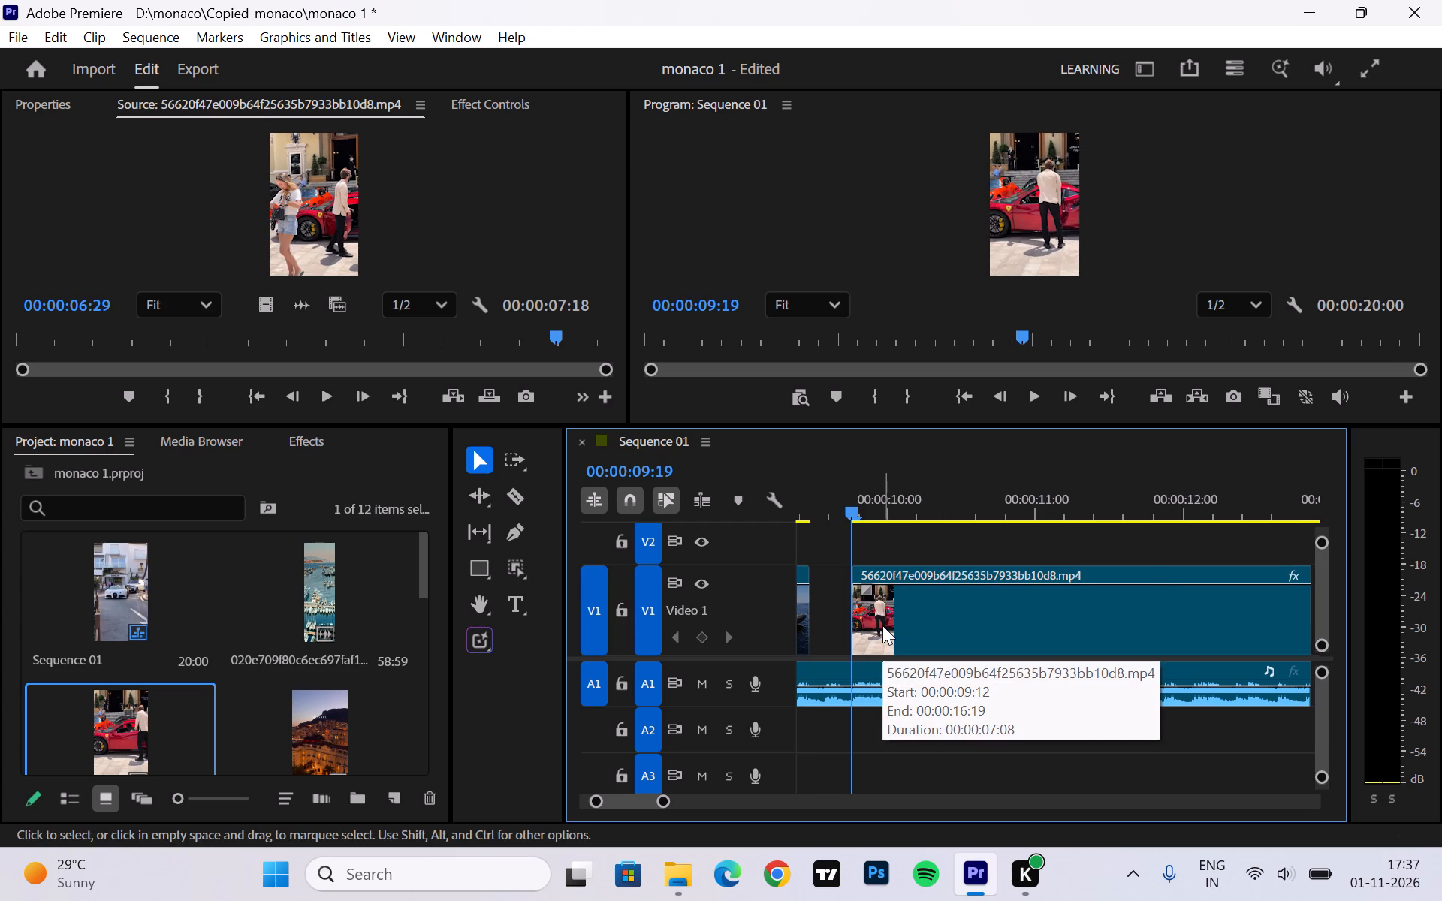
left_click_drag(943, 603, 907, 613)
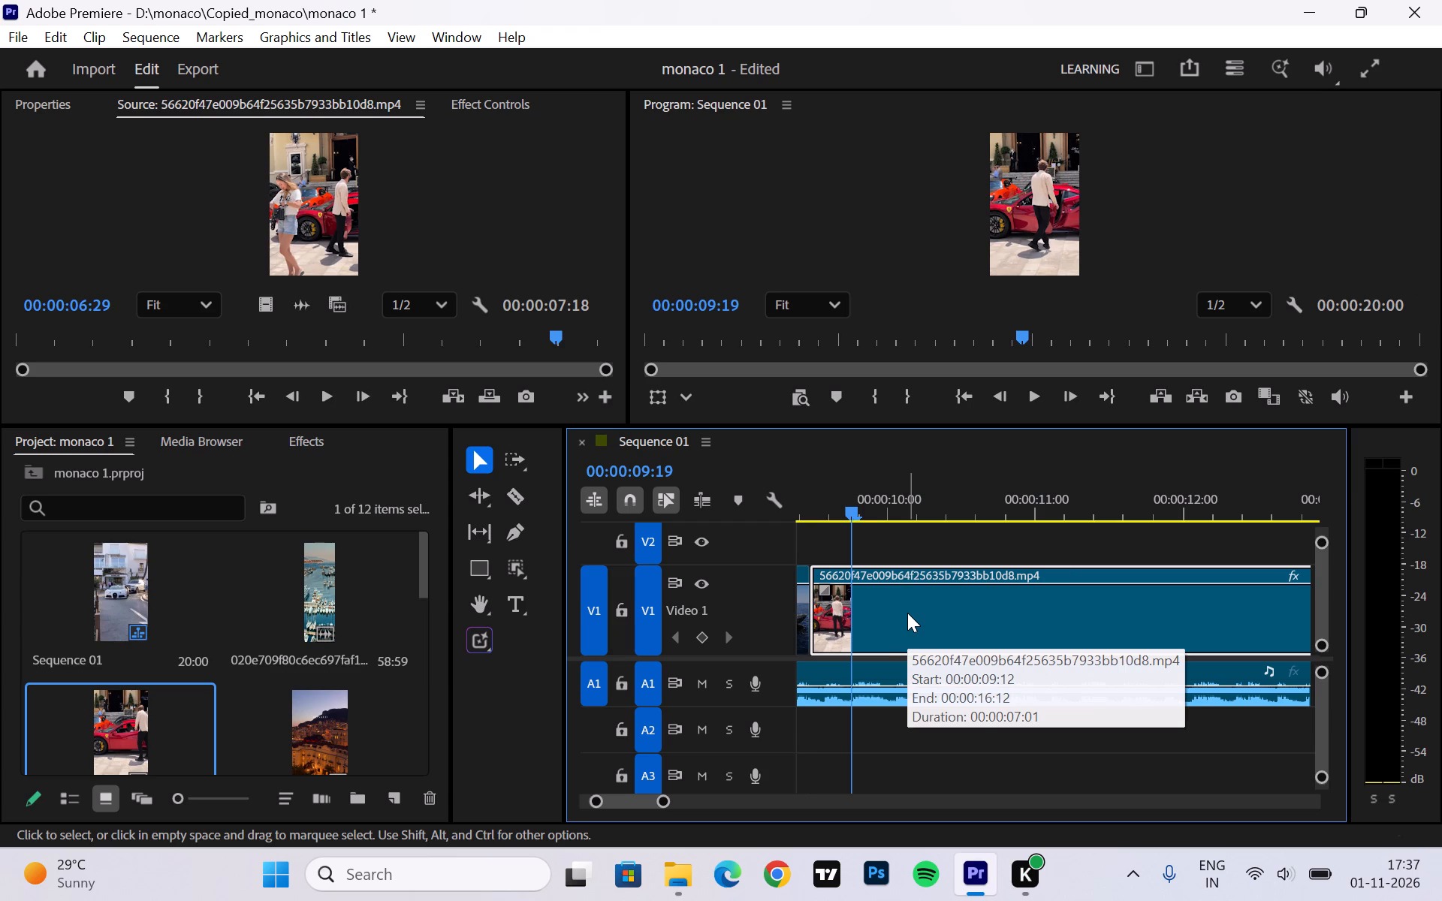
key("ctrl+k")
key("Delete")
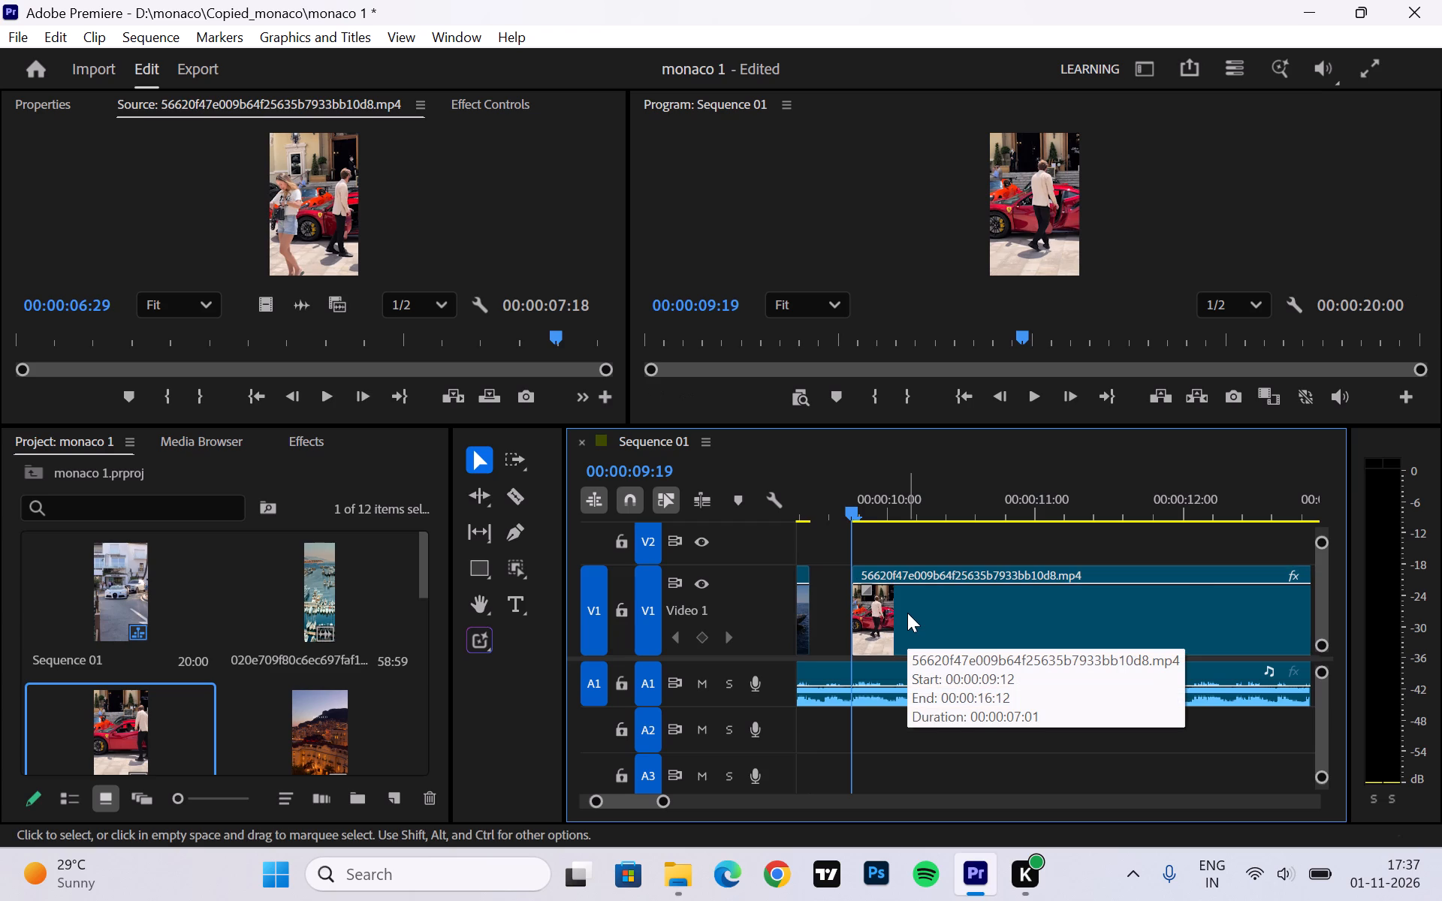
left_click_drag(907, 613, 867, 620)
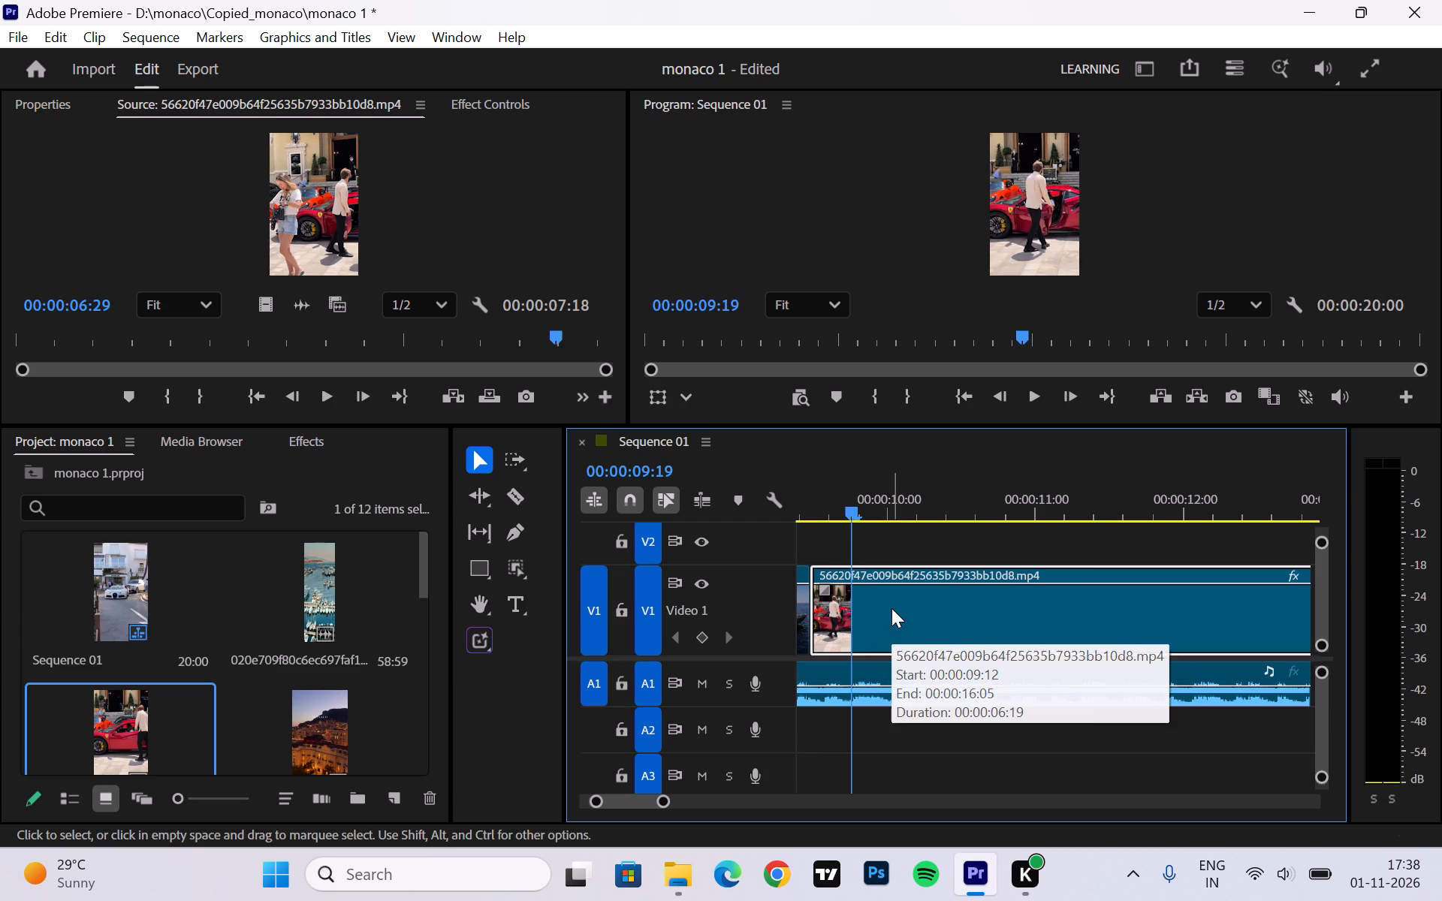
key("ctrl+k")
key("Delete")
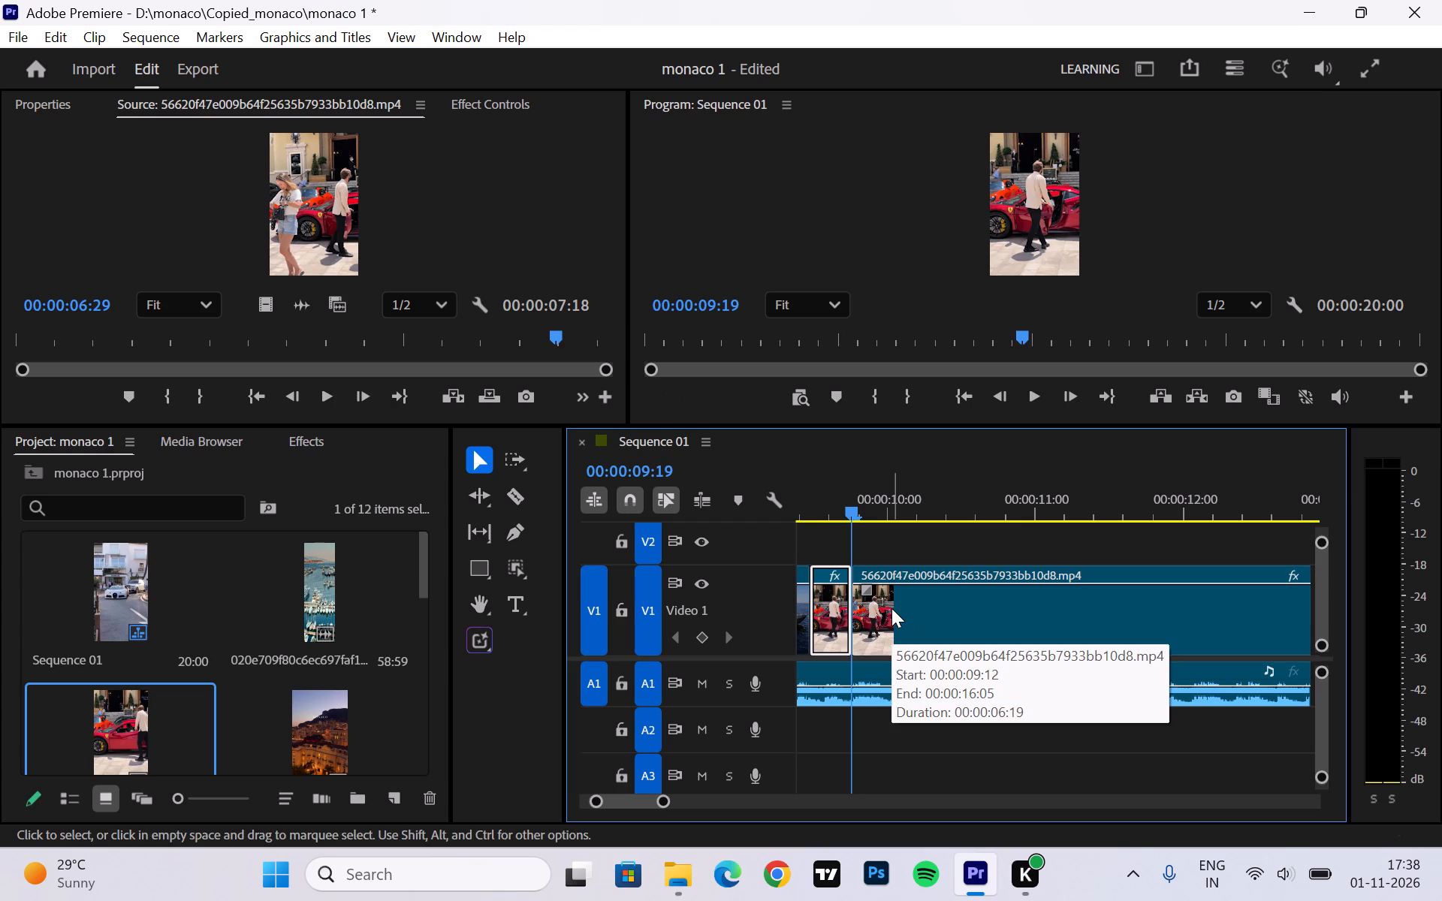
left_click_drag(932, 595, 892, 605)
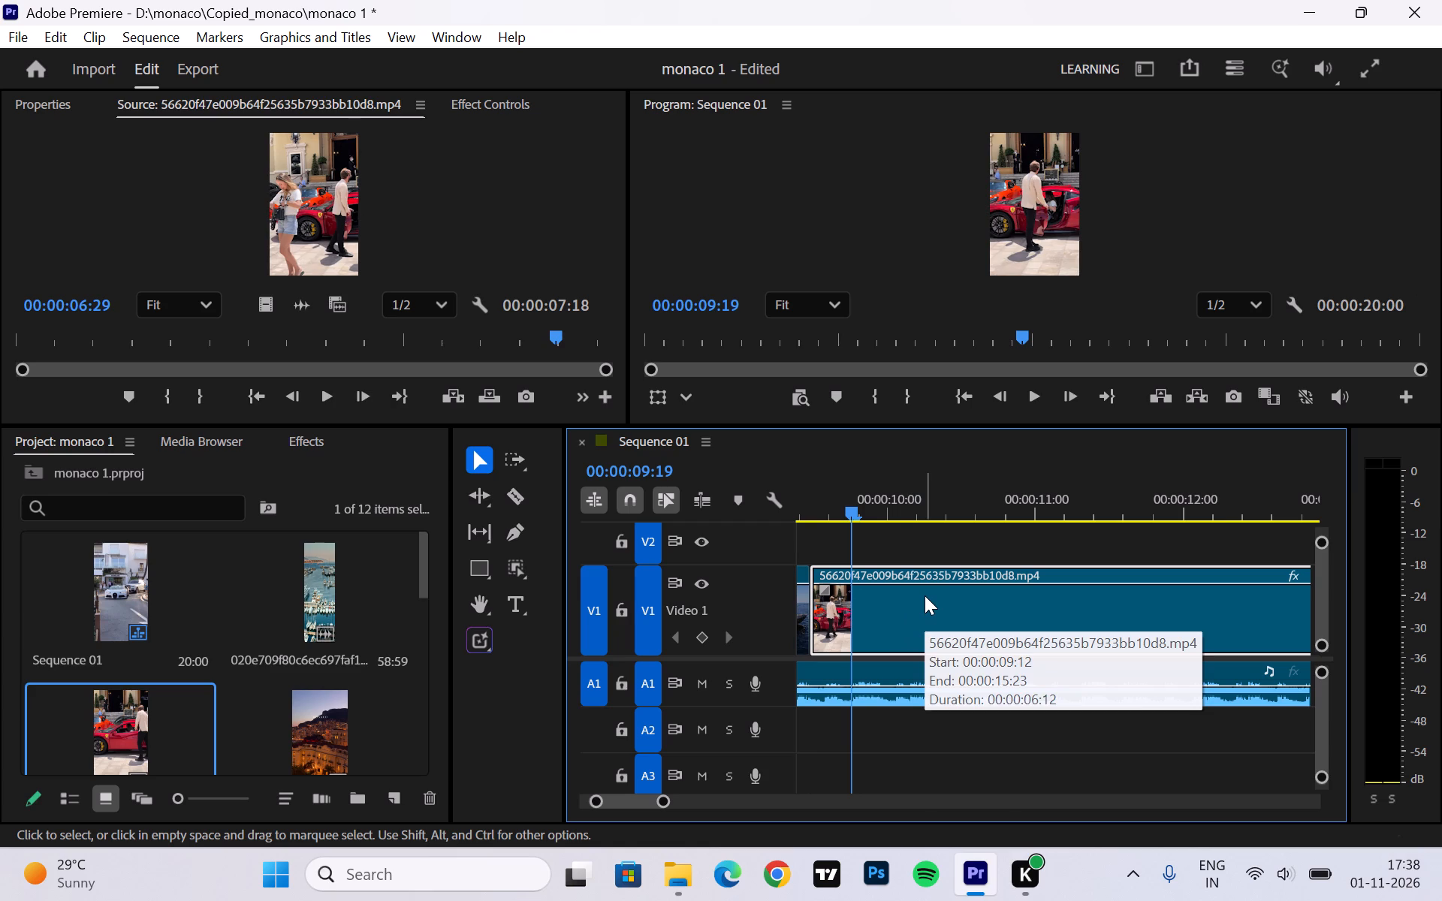
Play the trimmed Ferrari shot briefly and step back frame by frame to its start to check the action.
key("space")
key("space")
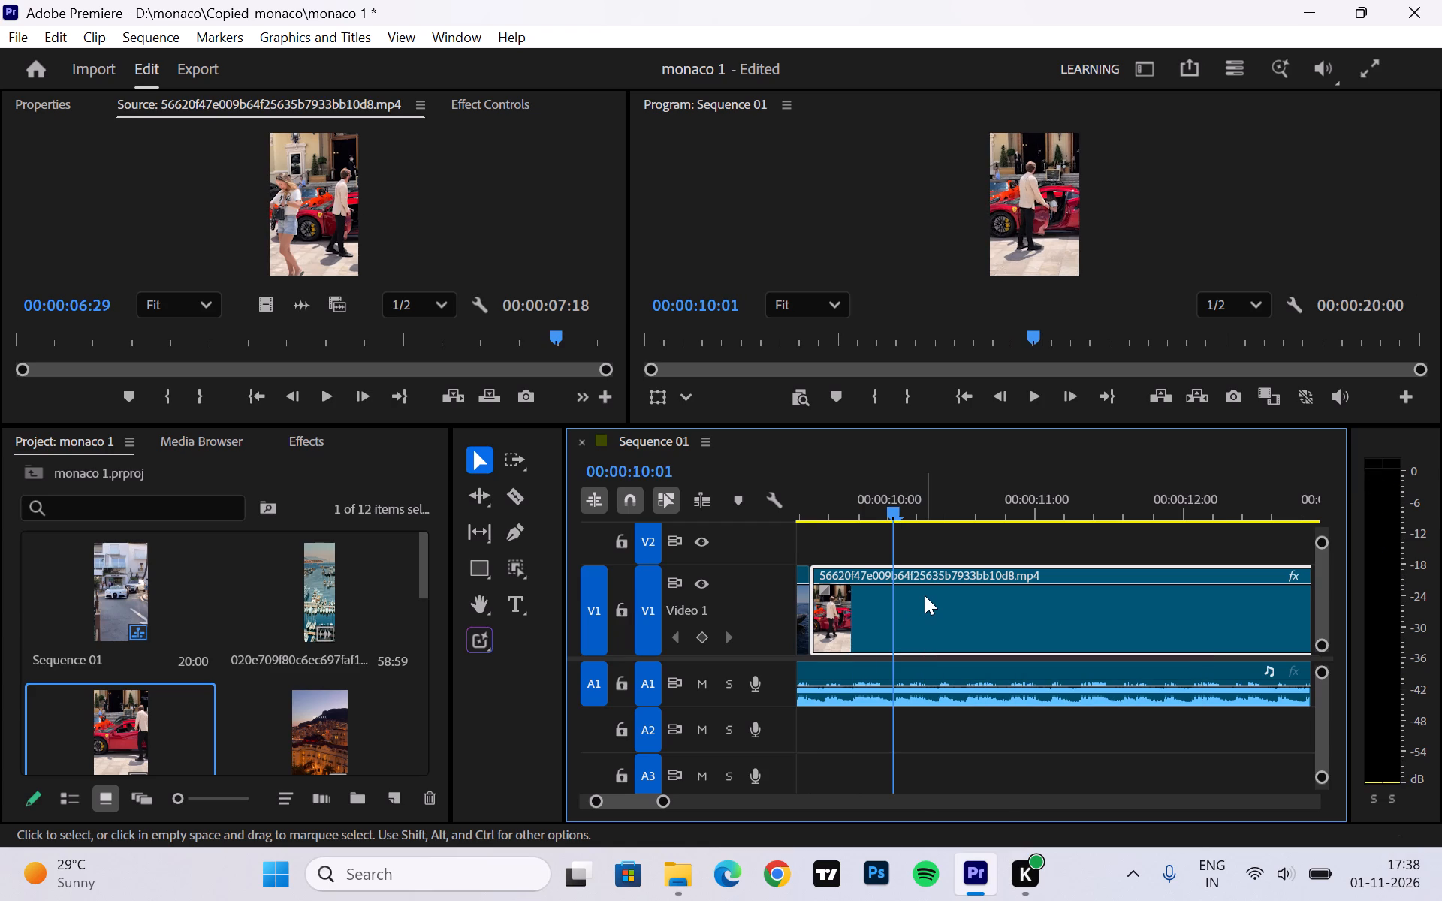
key("Right")
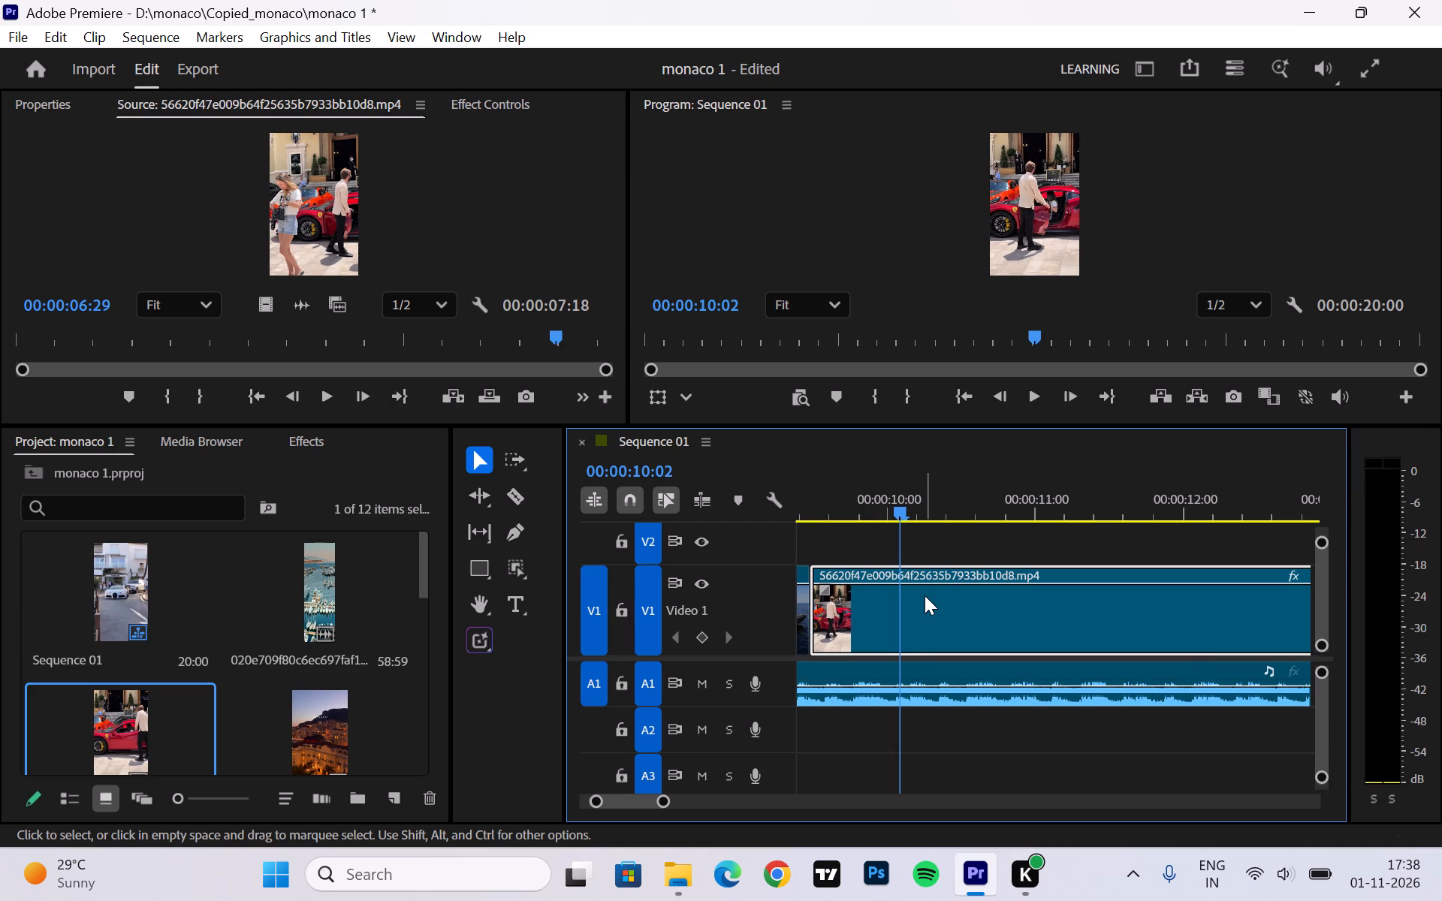
key("Left")
key("Left")
key("Left")
key("Left")
key("Left")
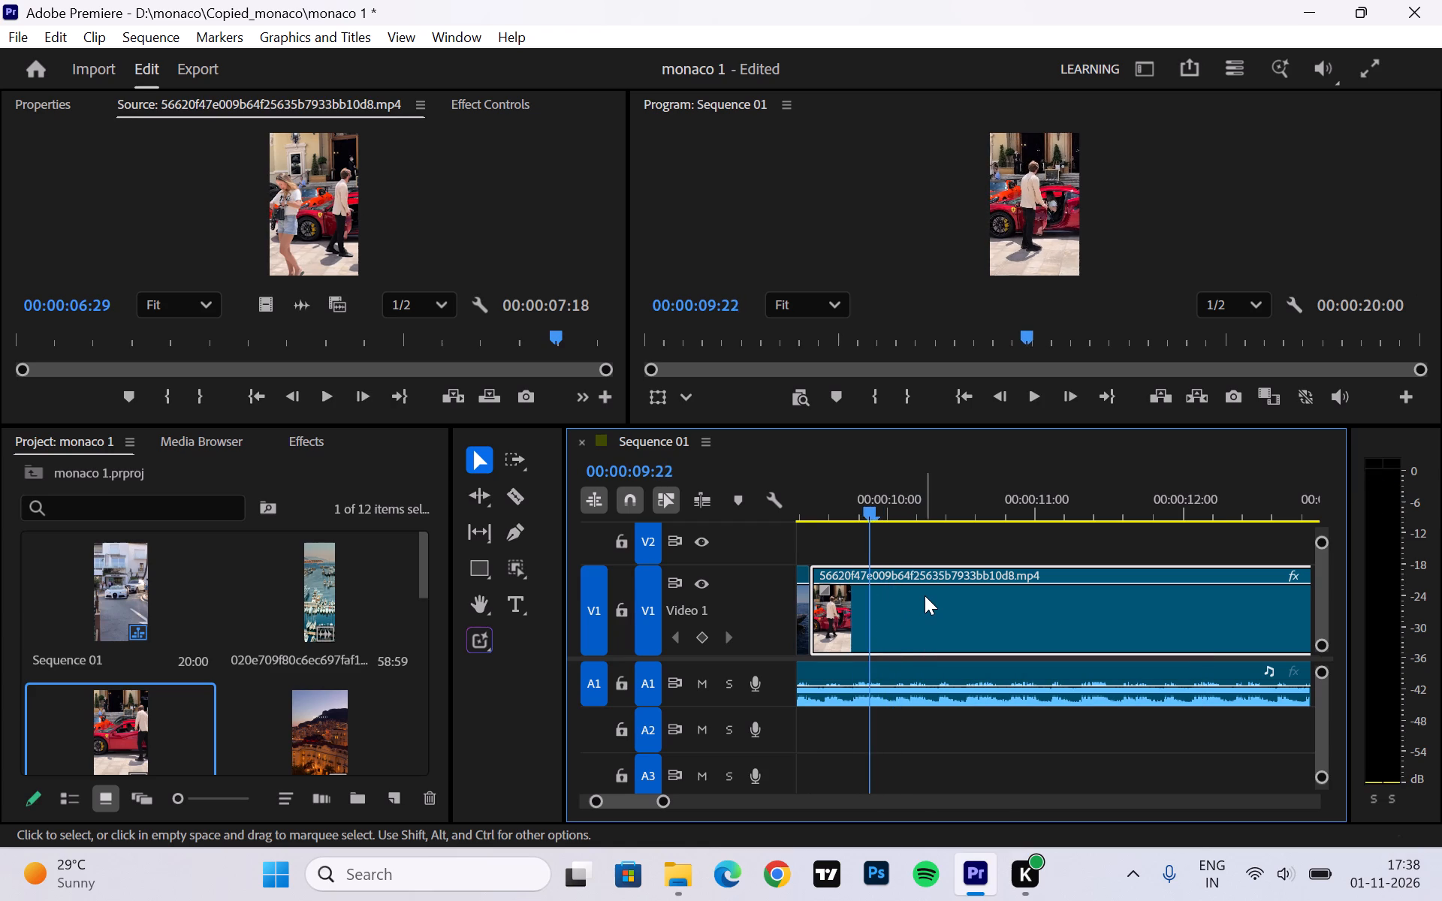
key("Left")
key("Left")
key("Left")
key("Left")
key("Left")
key("Left")
key("Left")
key("Left")
key("Left")
key("Left")
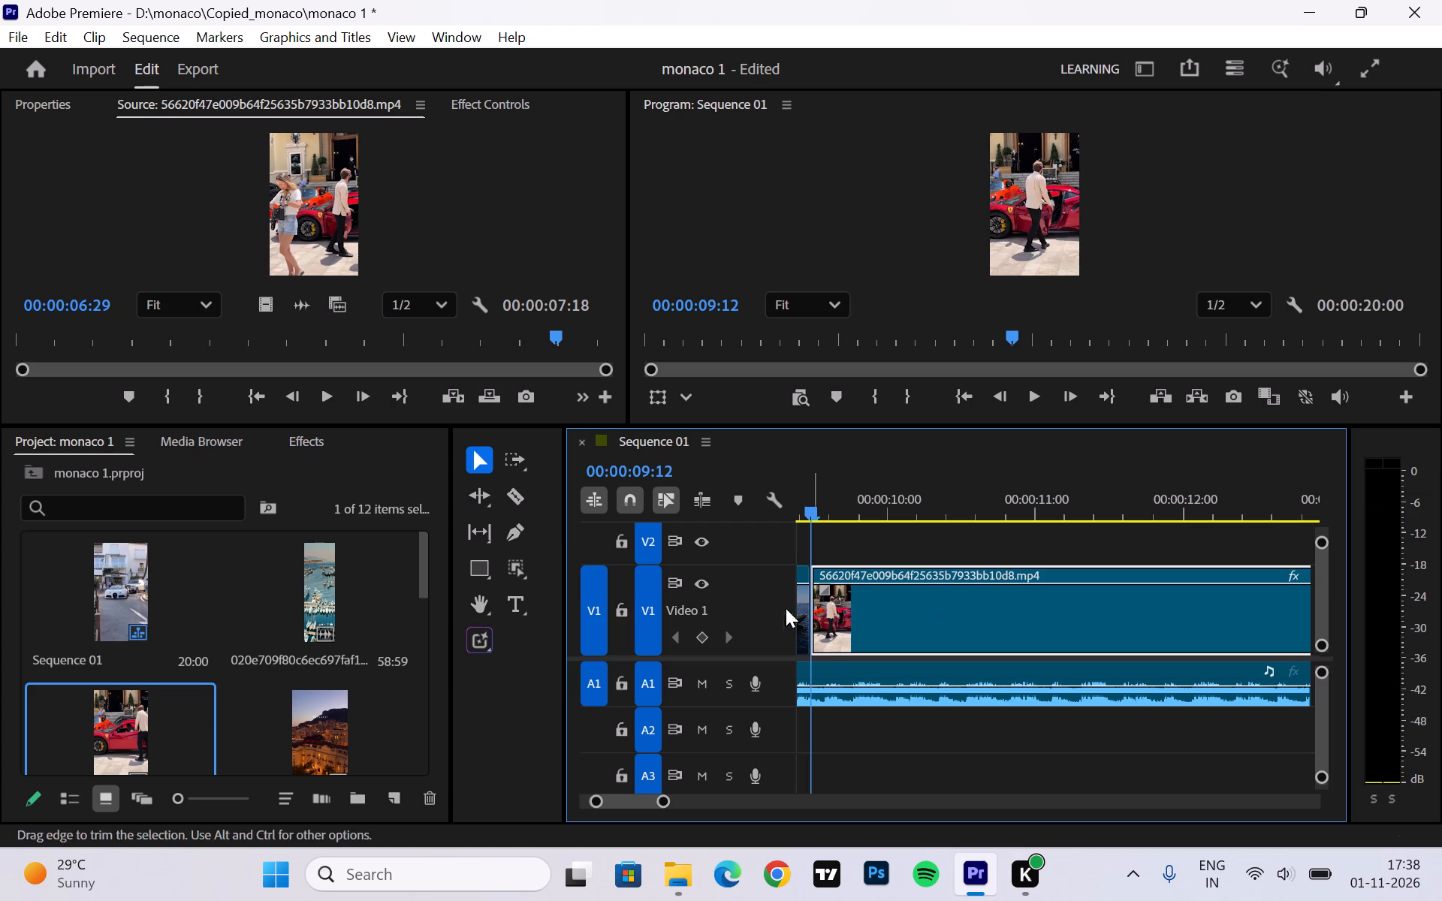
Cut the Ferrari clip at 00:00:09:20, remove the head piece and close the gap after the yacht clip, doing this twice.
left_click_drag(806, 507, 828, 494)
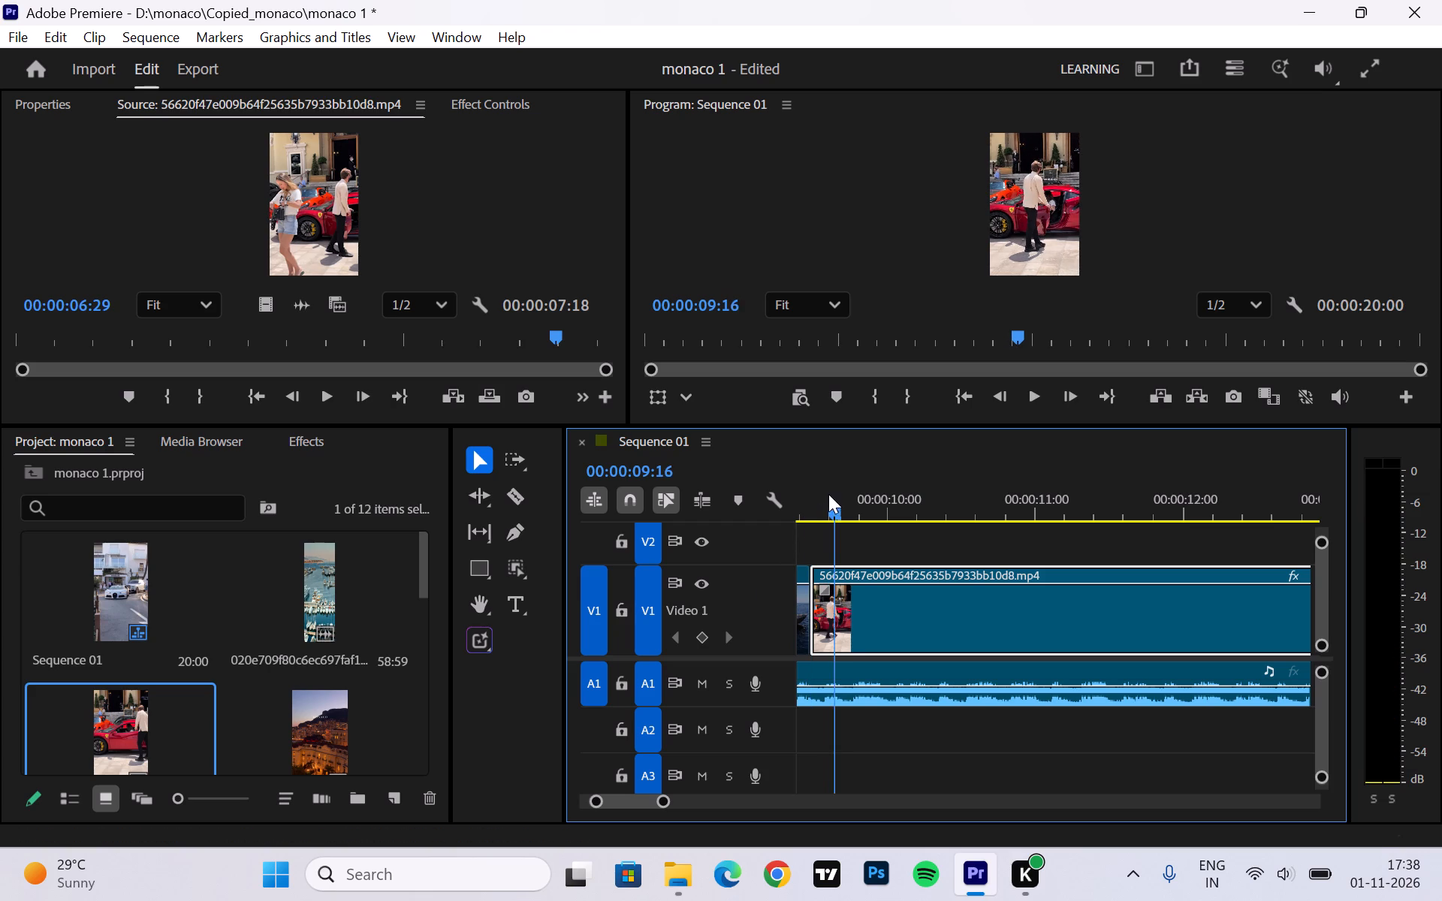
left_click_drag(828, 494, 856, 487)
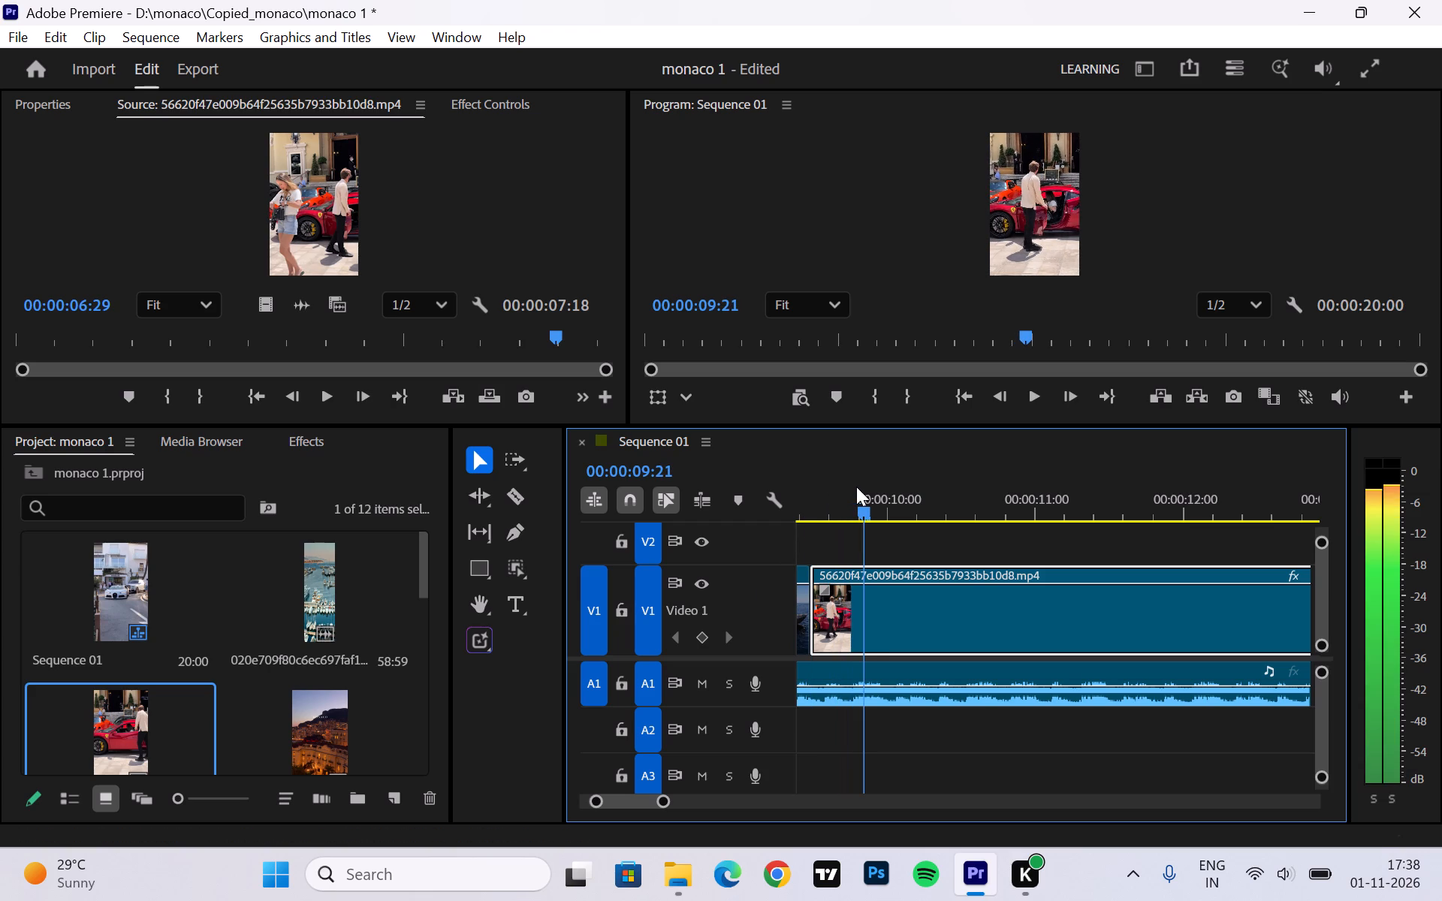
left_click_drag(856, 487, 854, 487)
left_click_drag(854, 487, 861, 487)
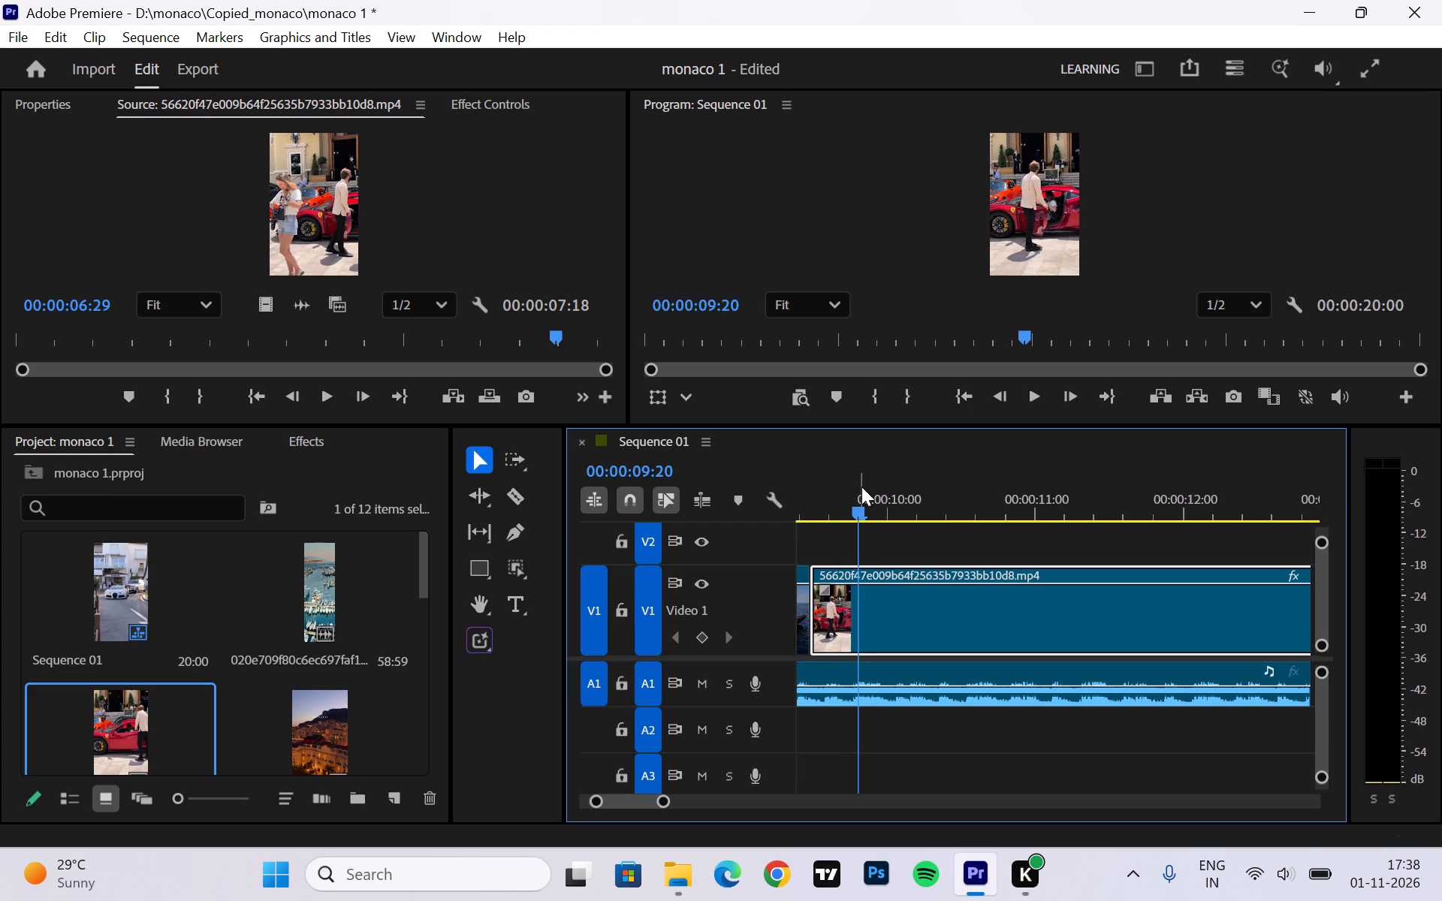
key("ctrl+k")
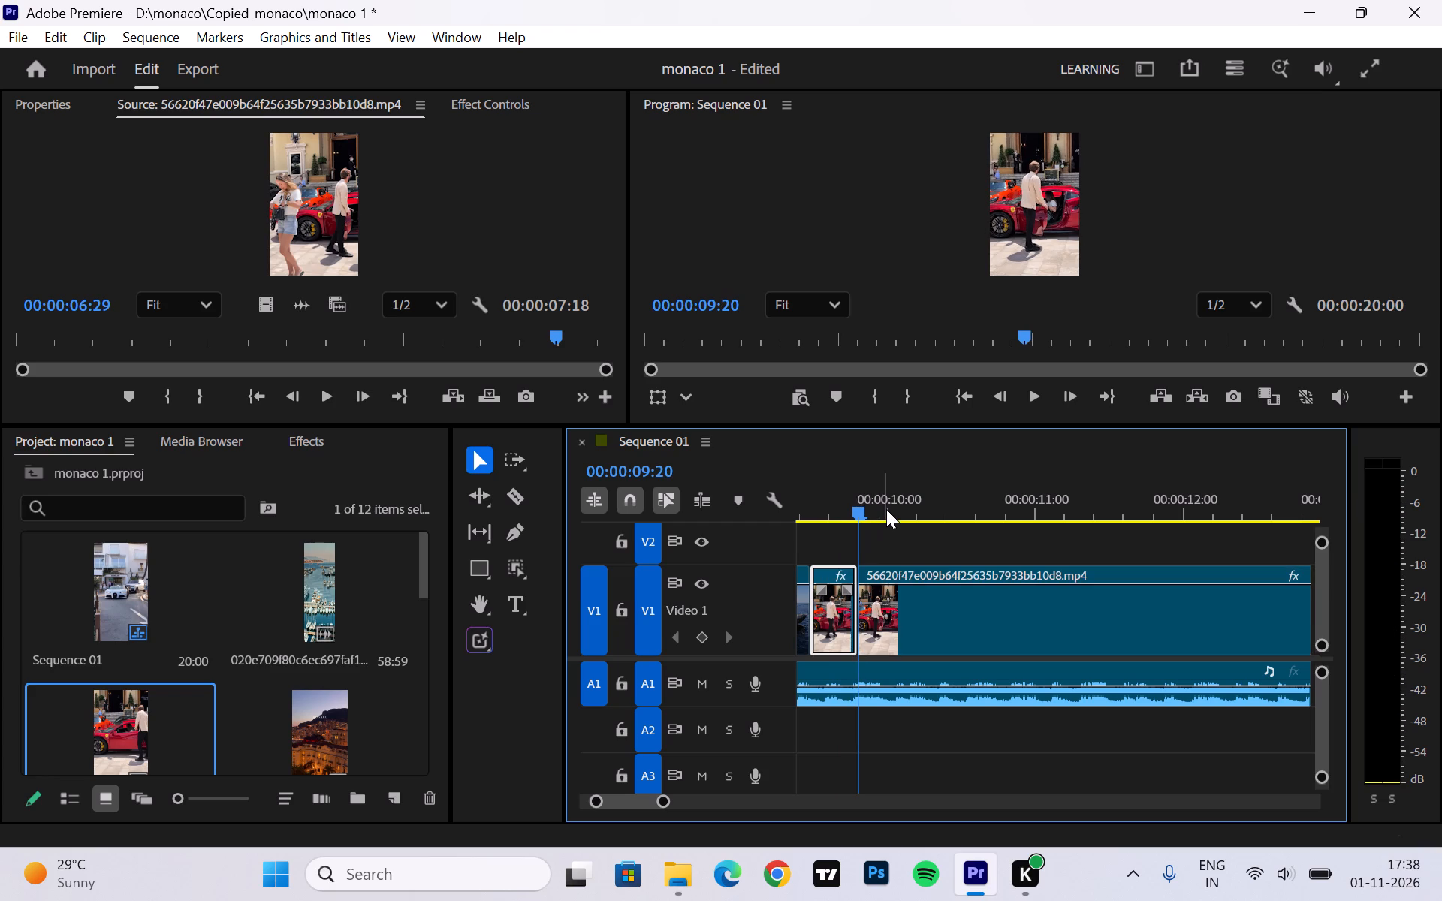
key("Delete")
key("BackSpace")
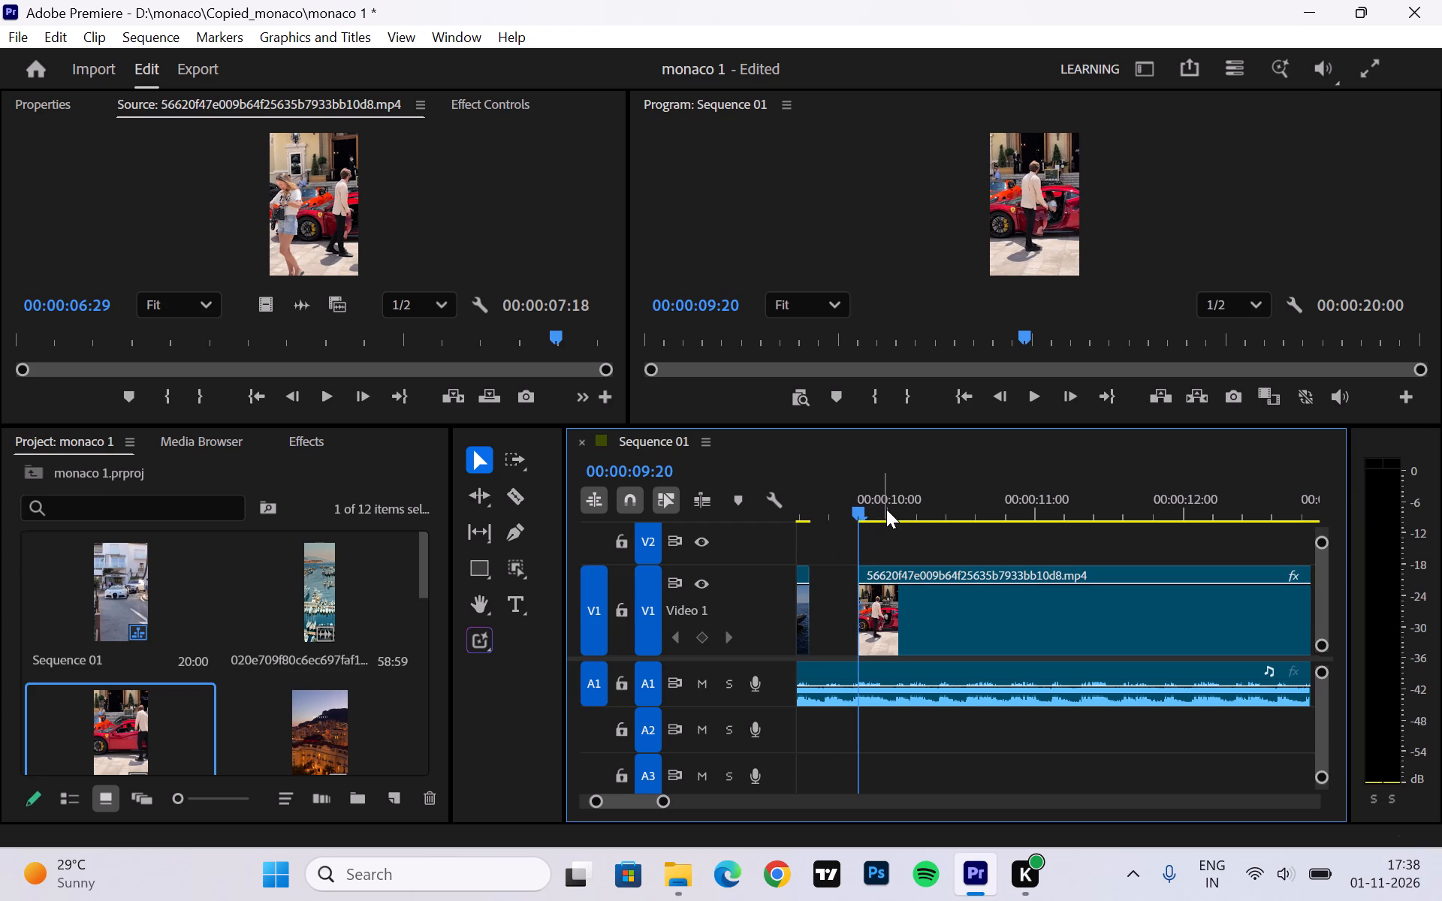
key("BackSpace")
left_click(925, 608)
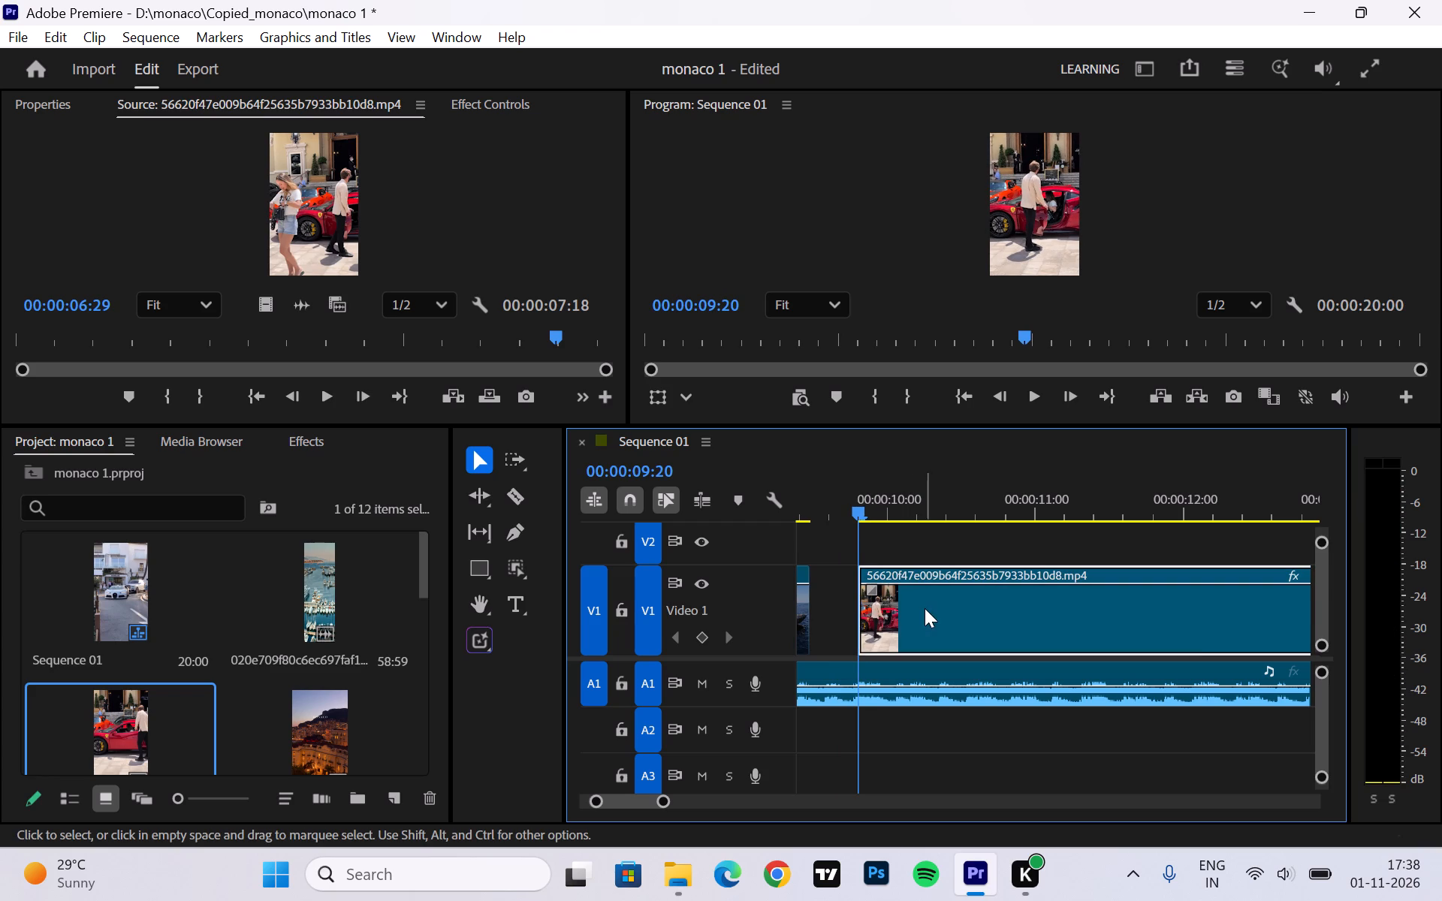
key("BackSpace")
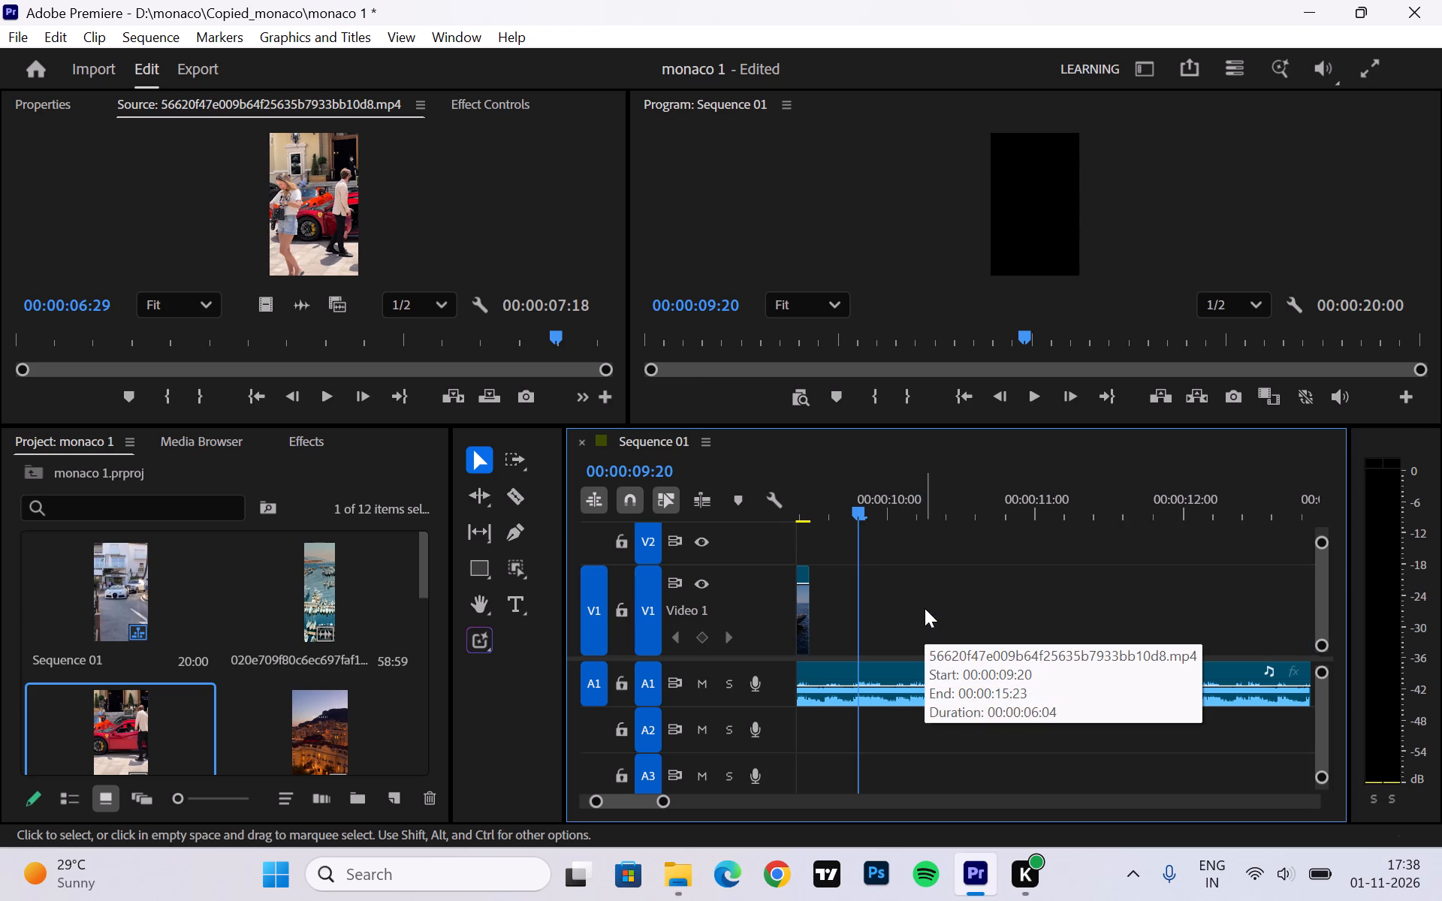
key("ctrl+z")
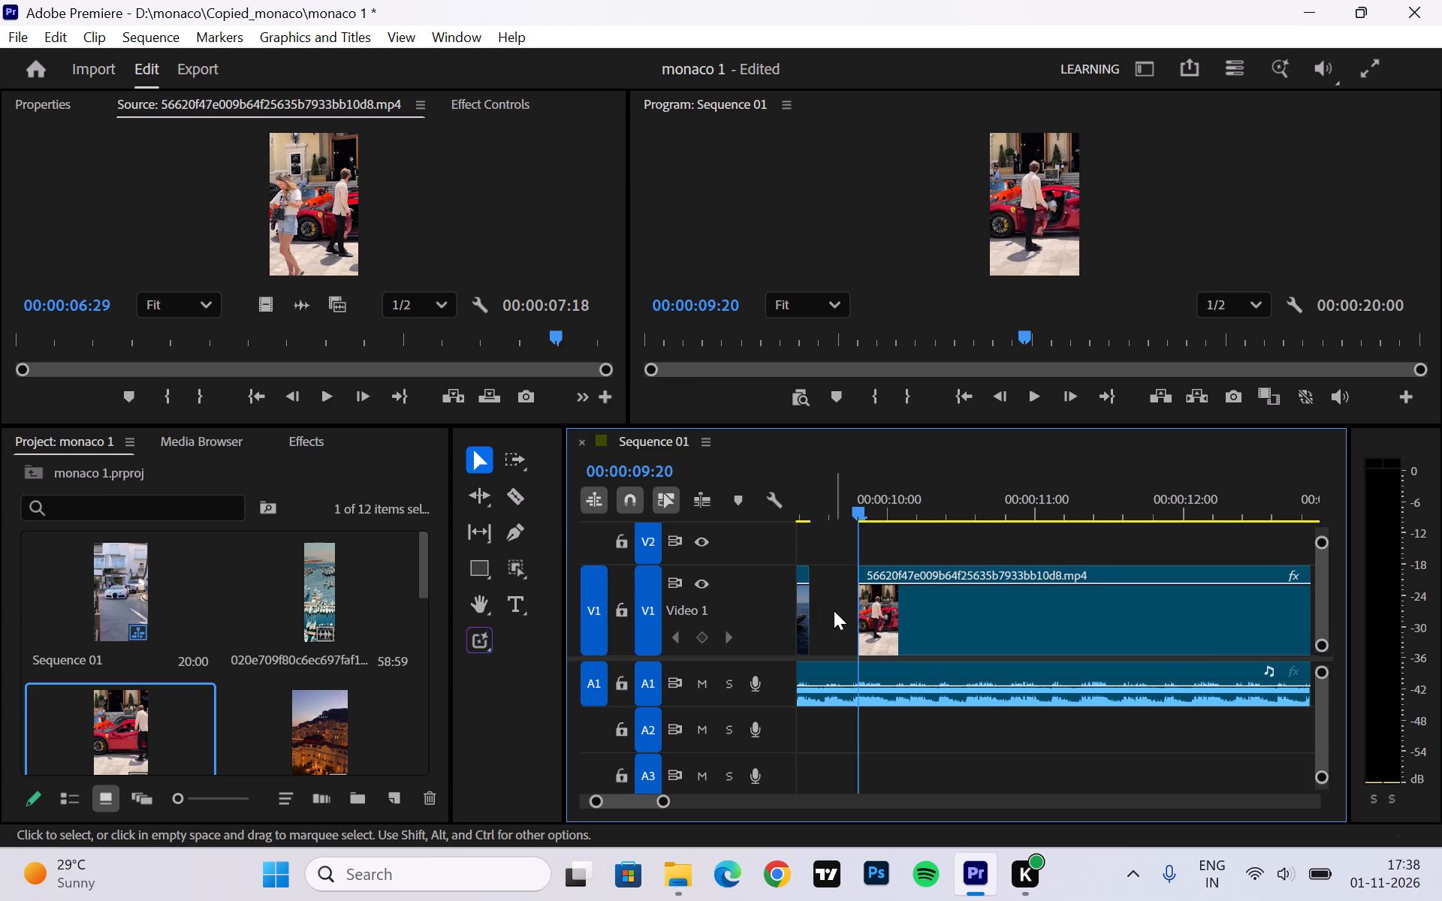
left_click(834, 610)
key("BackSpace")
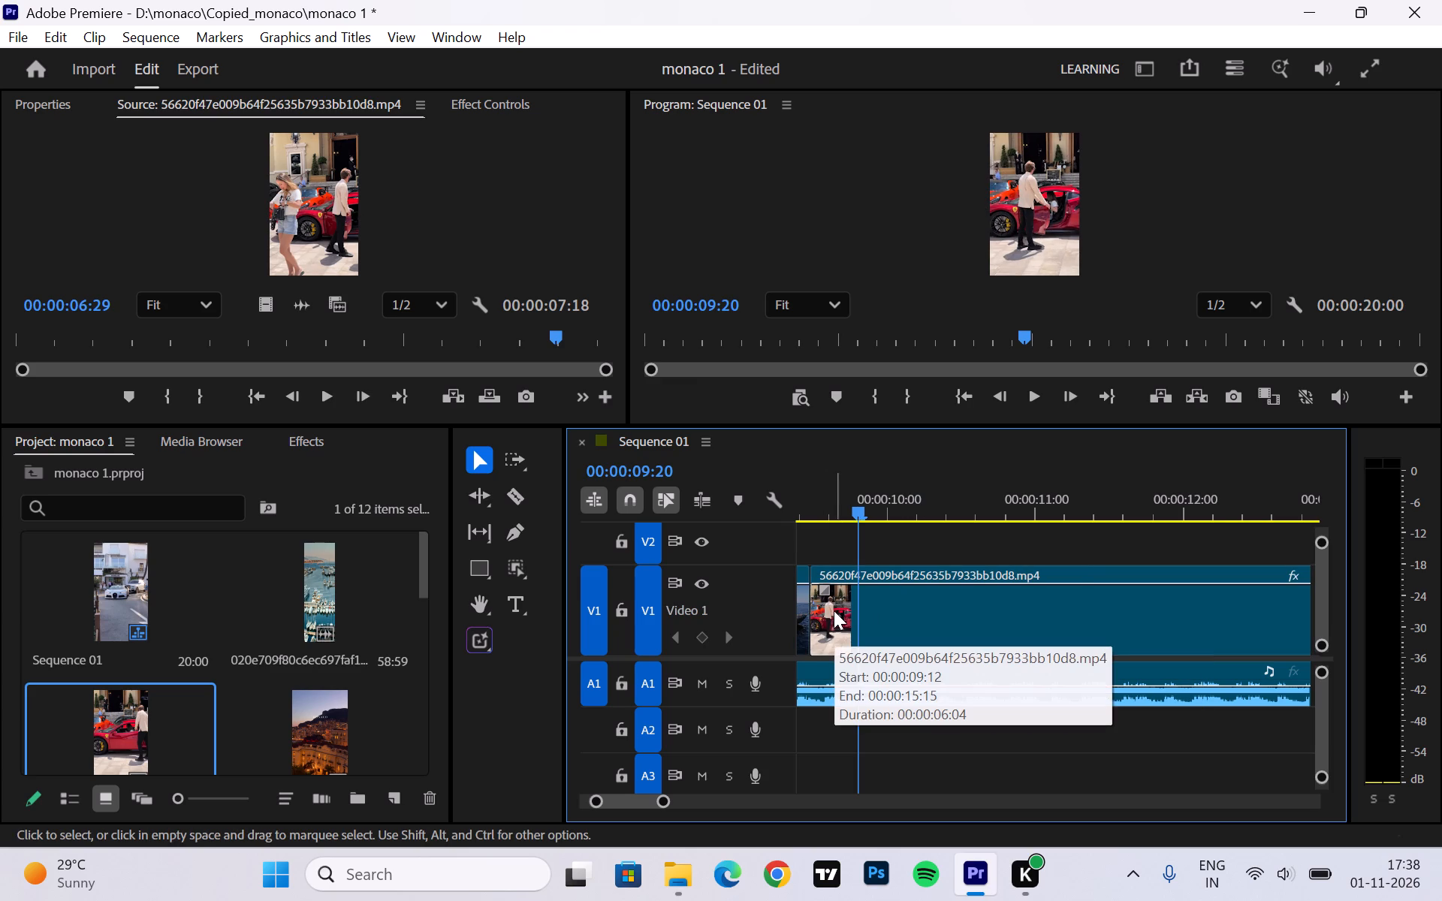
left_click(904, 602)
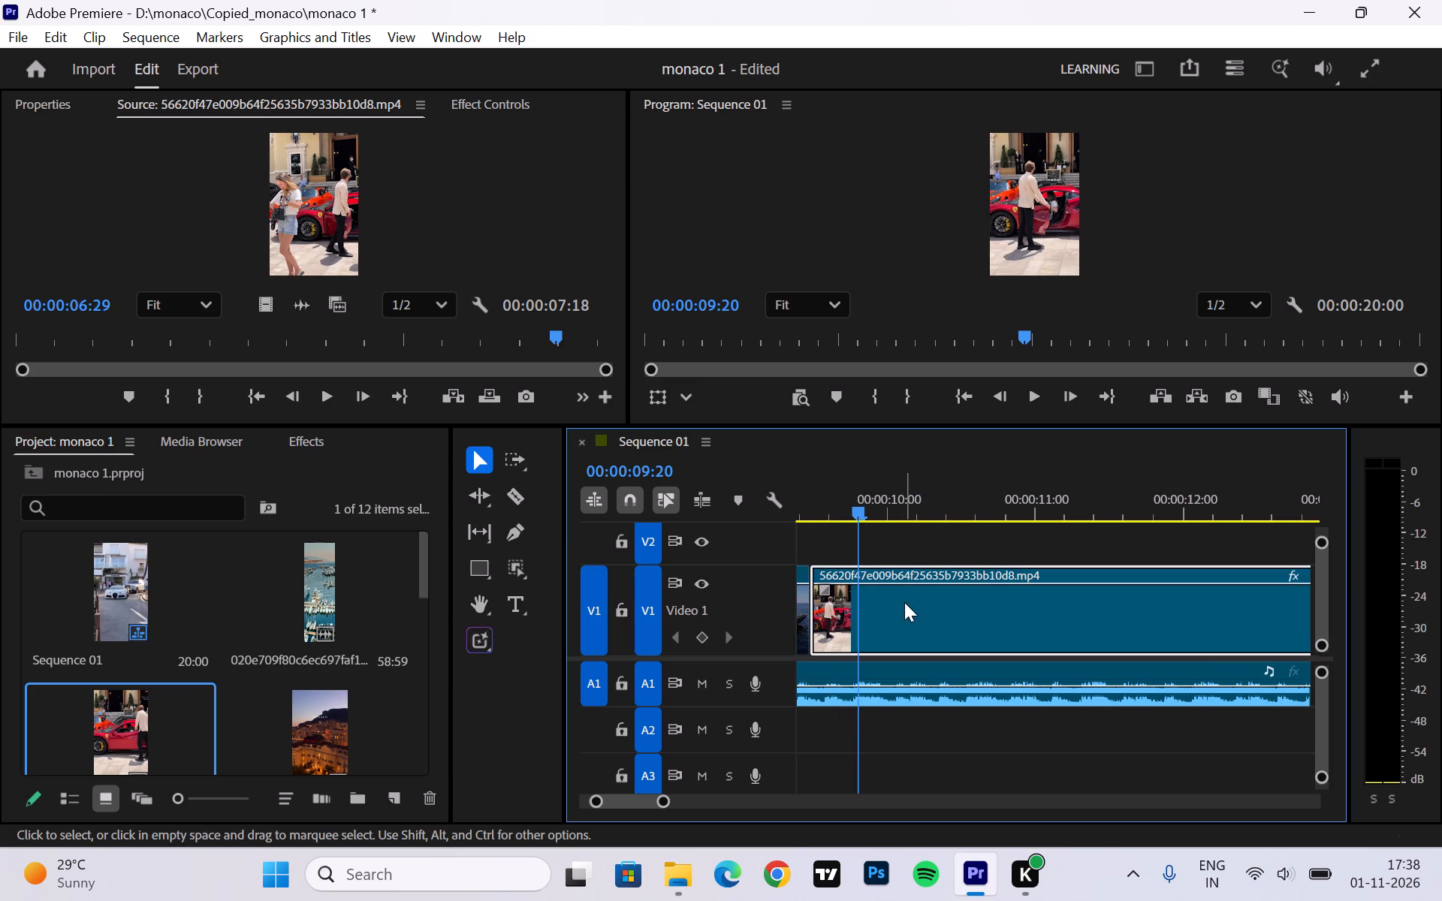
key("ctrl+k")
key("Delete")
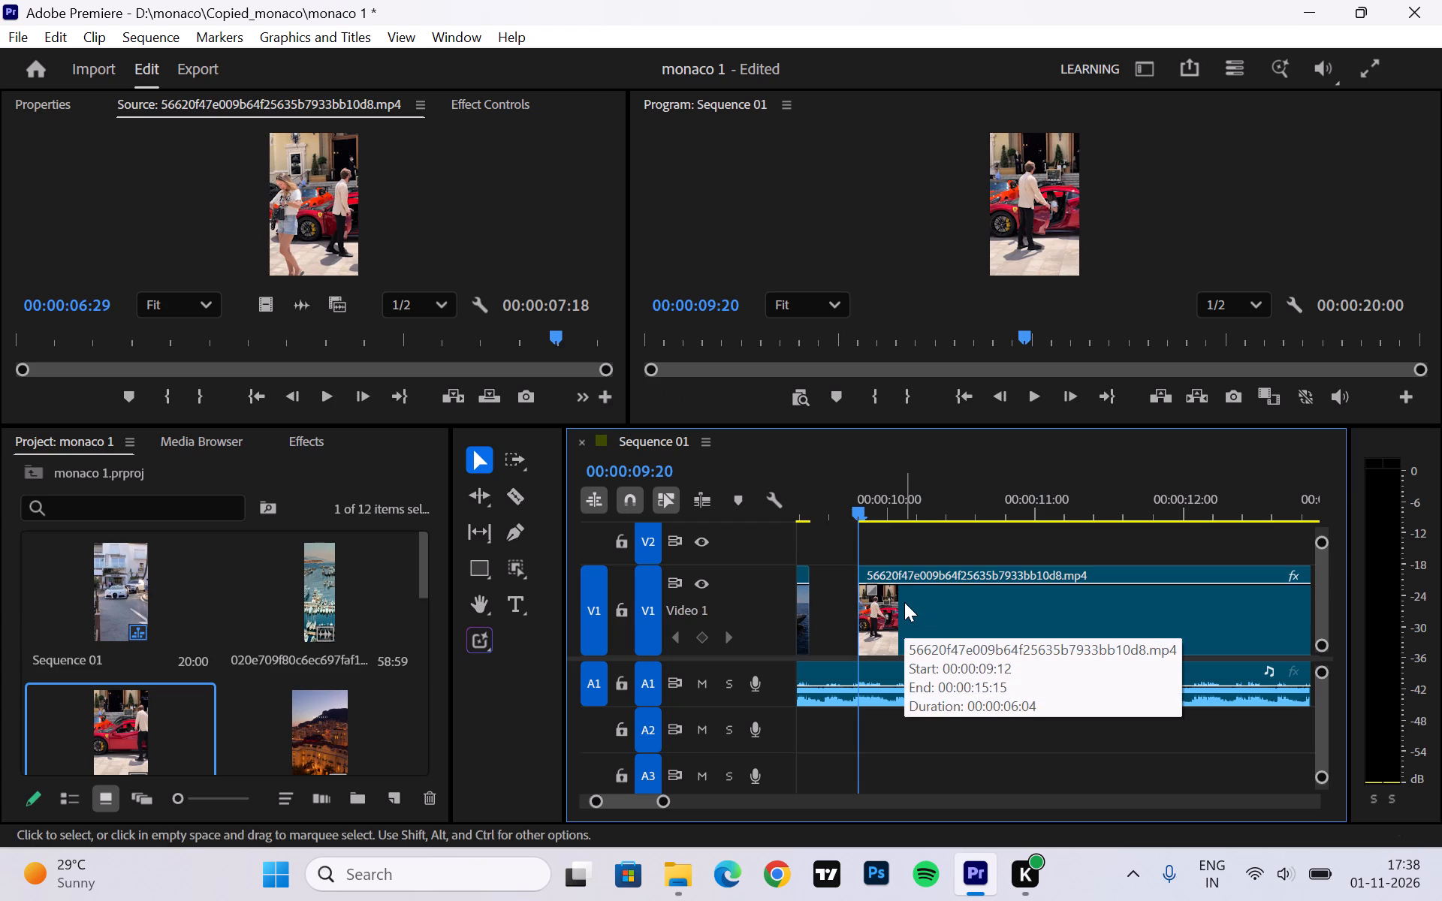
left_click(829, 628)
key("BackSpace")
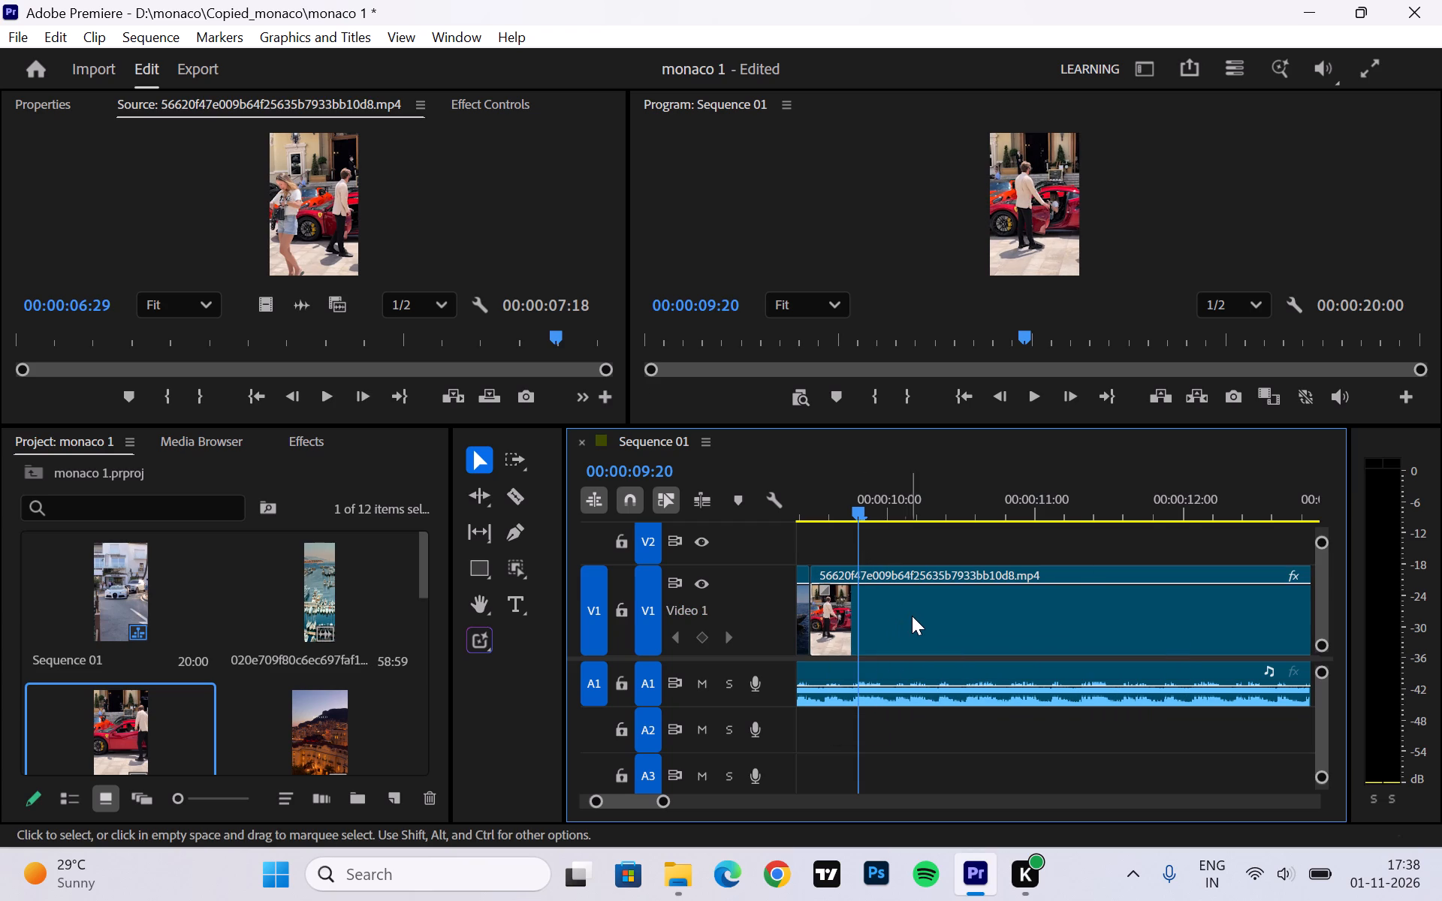
Mark the Ferrari source clip with an In point at 00:00:02:01 and an Out point at 00:00:03:24.
left_click_drag(555, 336, 269, 342)
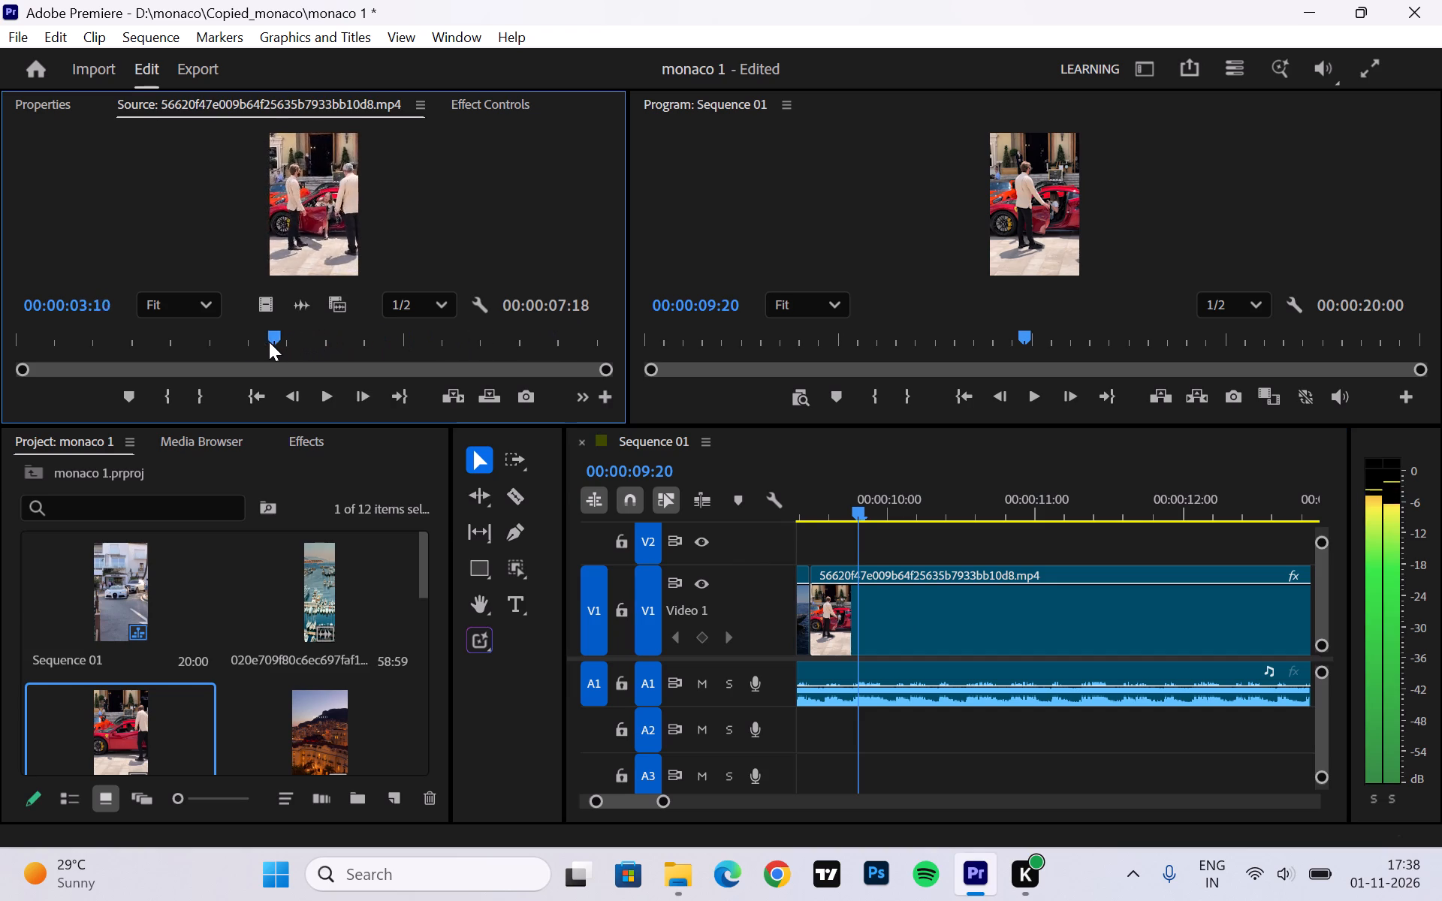
left_click_drag(269, 342, 134, 312)
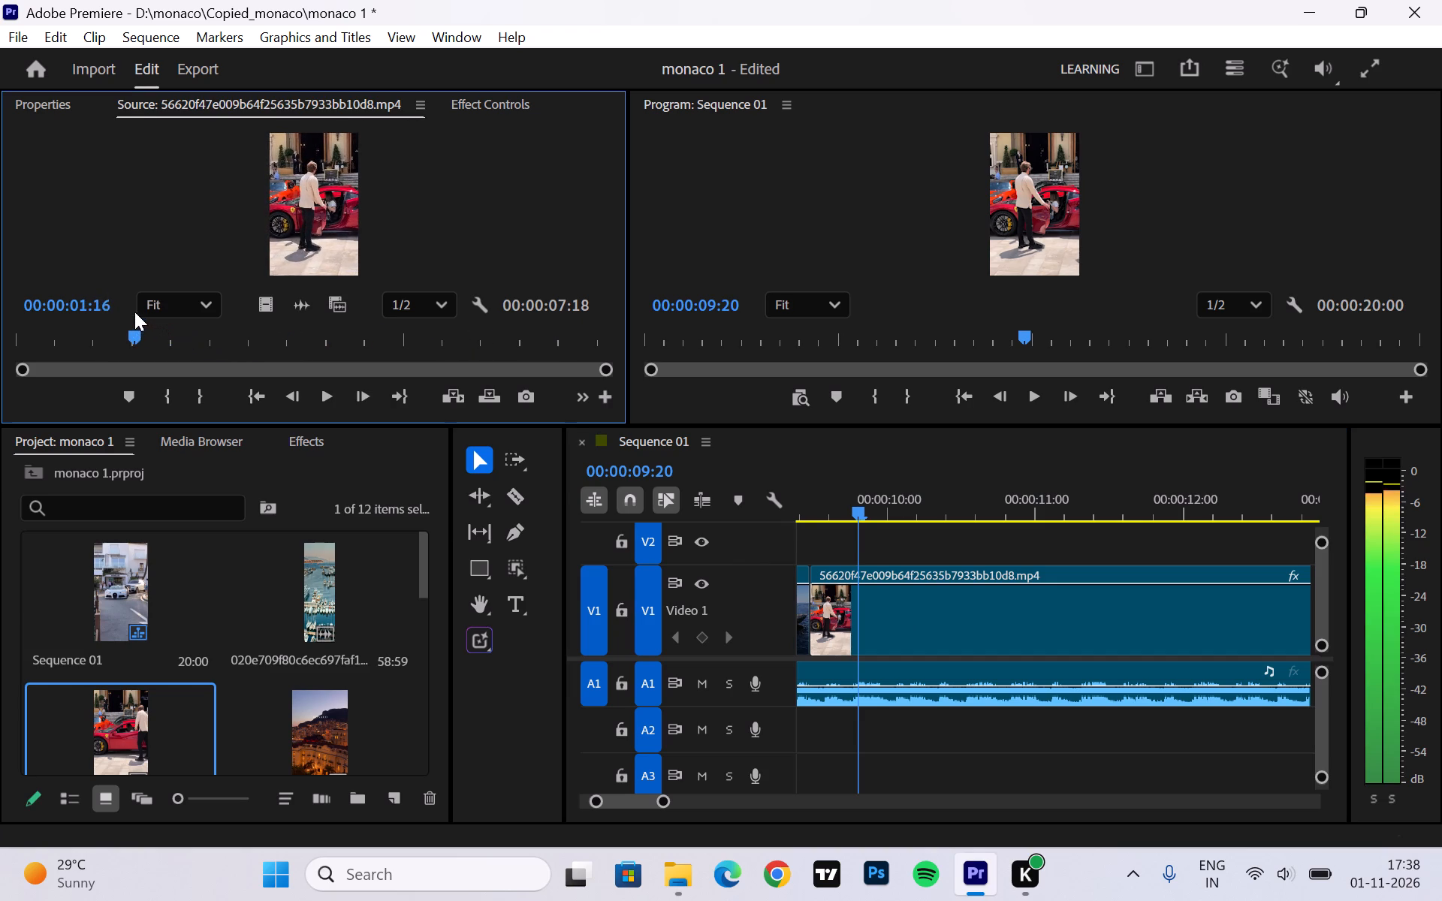
left_click_drag(134, 312, 136, 309)
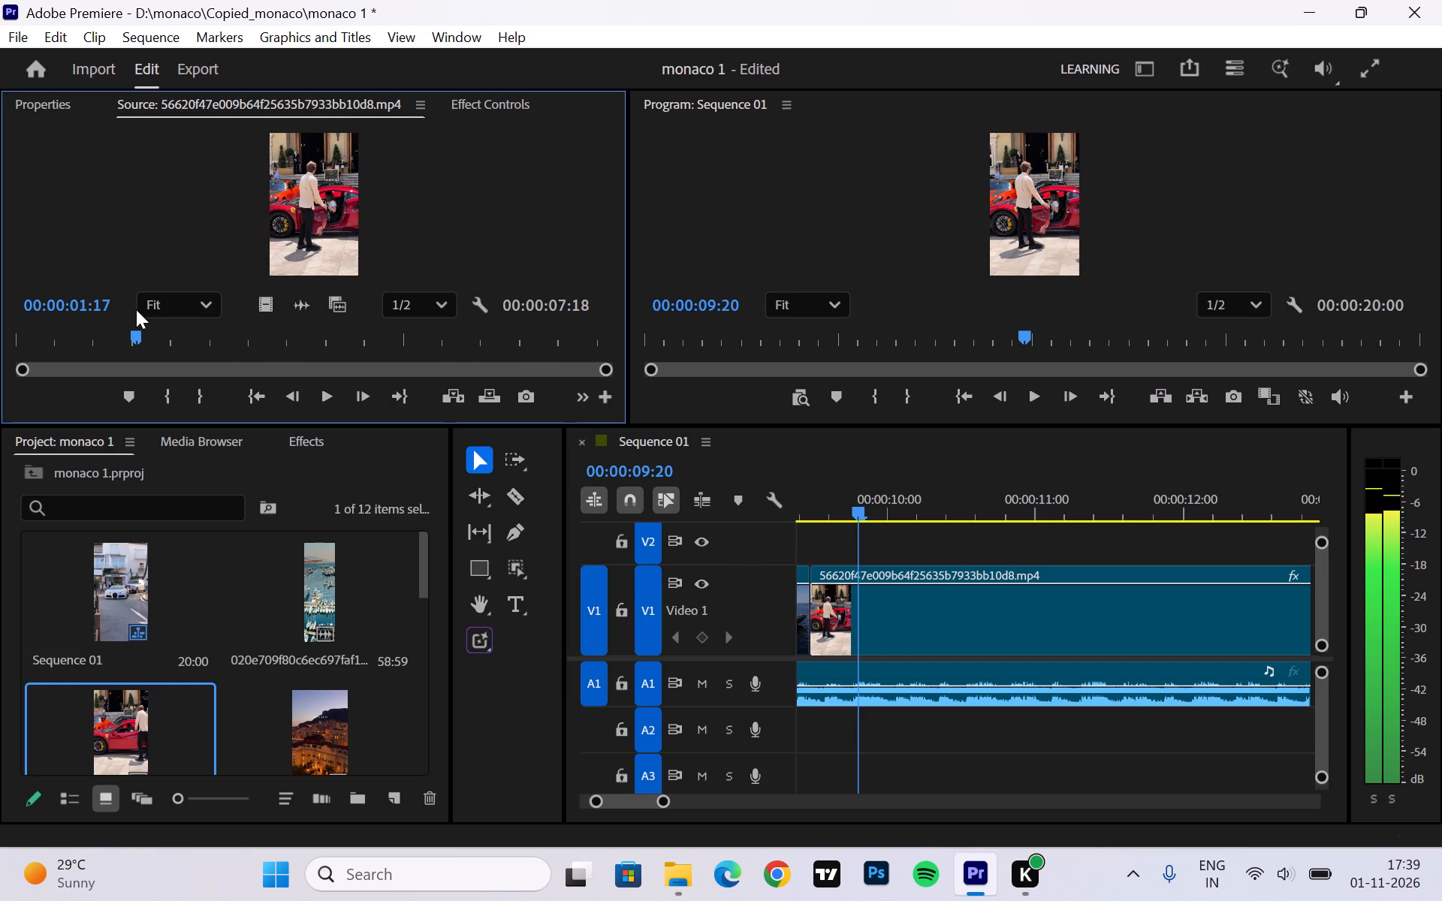
left_click_drag(136, 309, 172, 309)
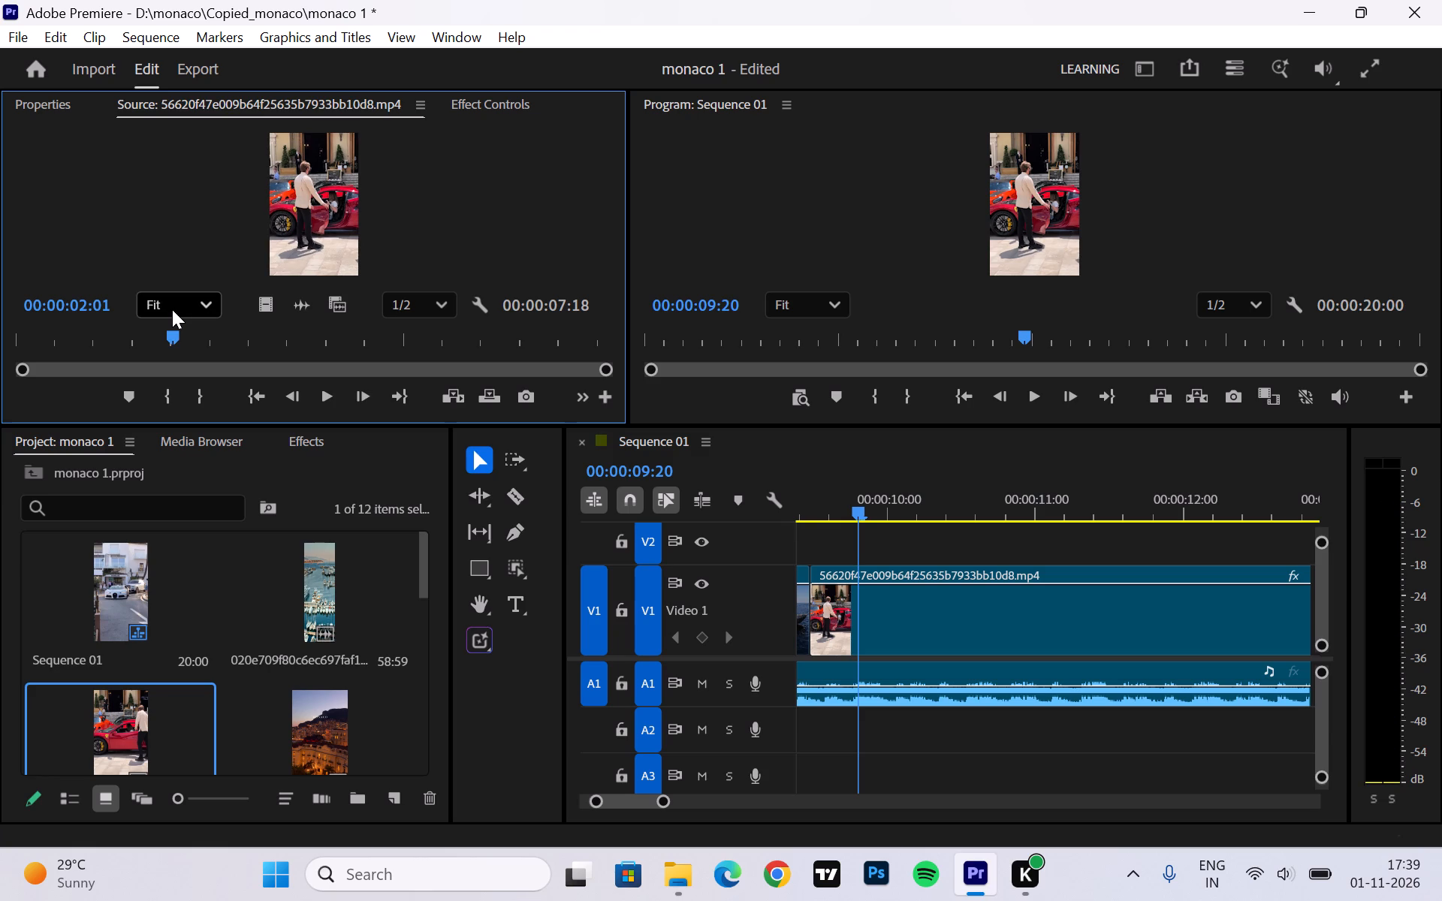
key("i")
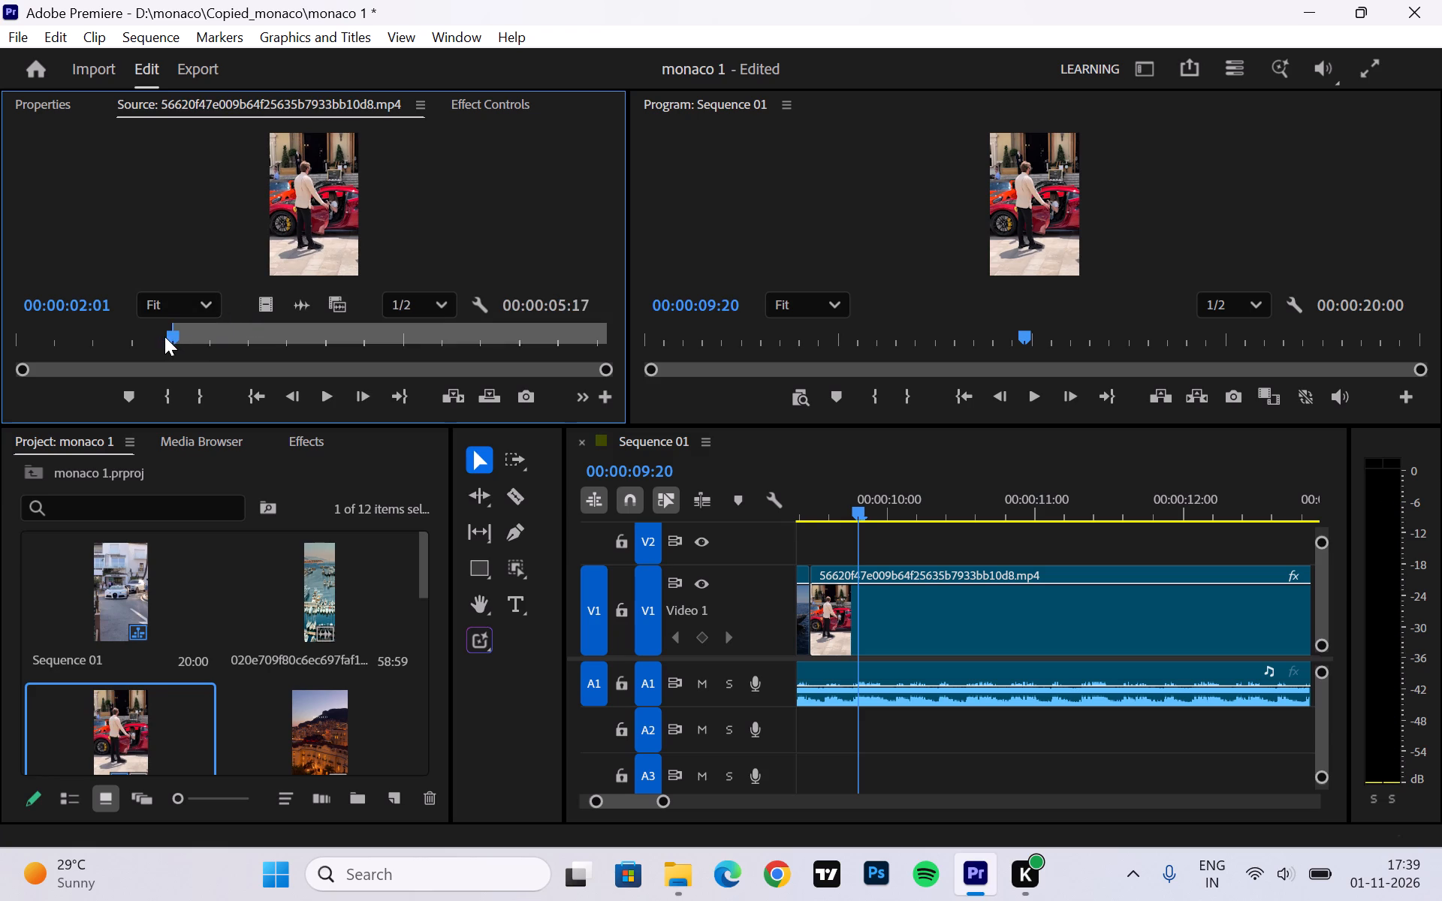
left_click_drag(176, 334, 222, 330)
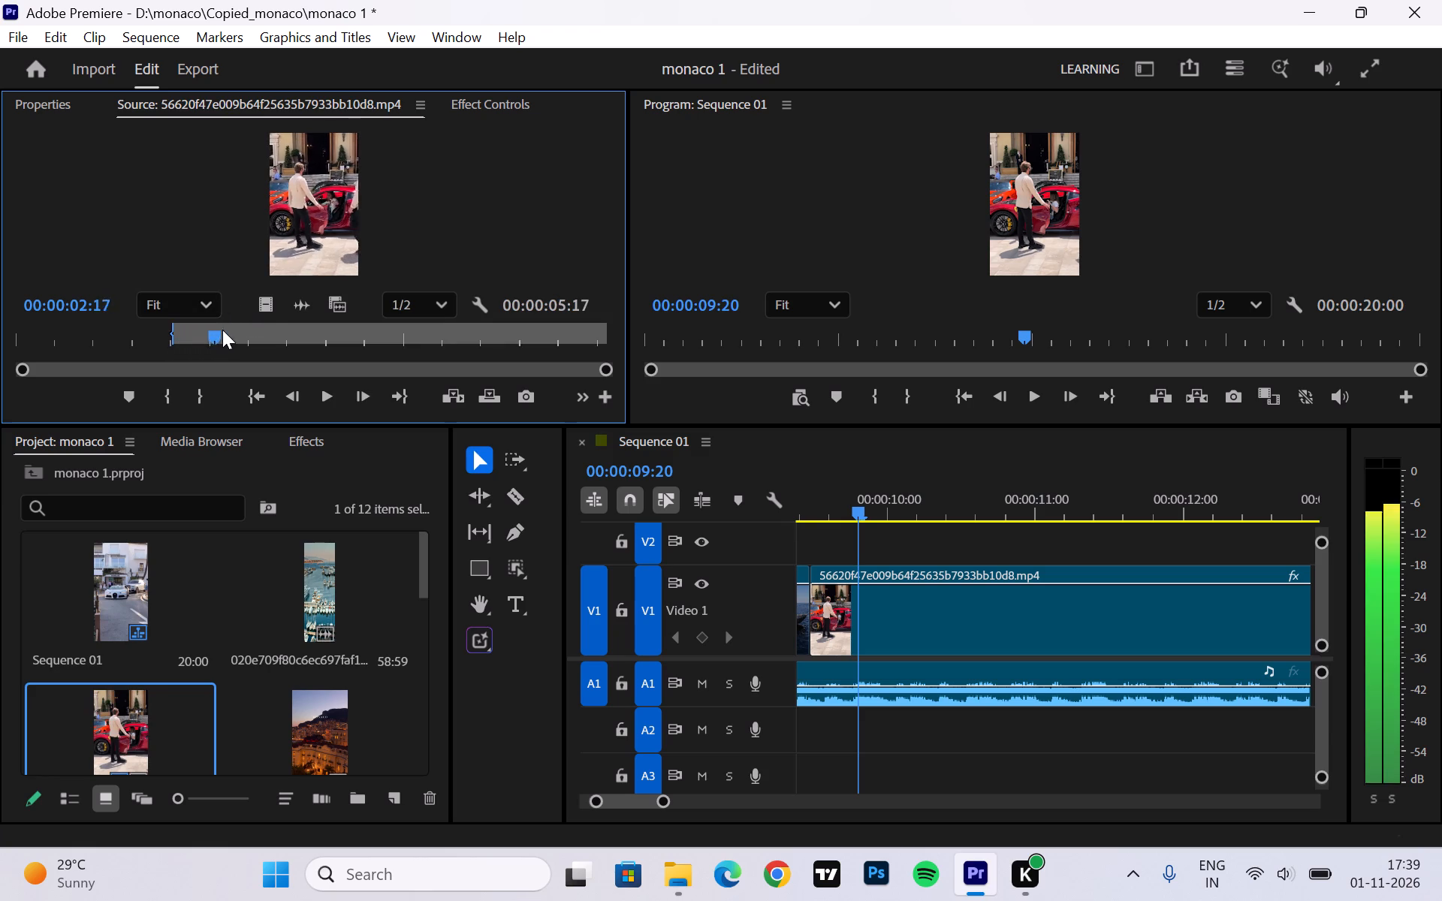
left_click_drag(222, 330, 314, 304)
key("o")
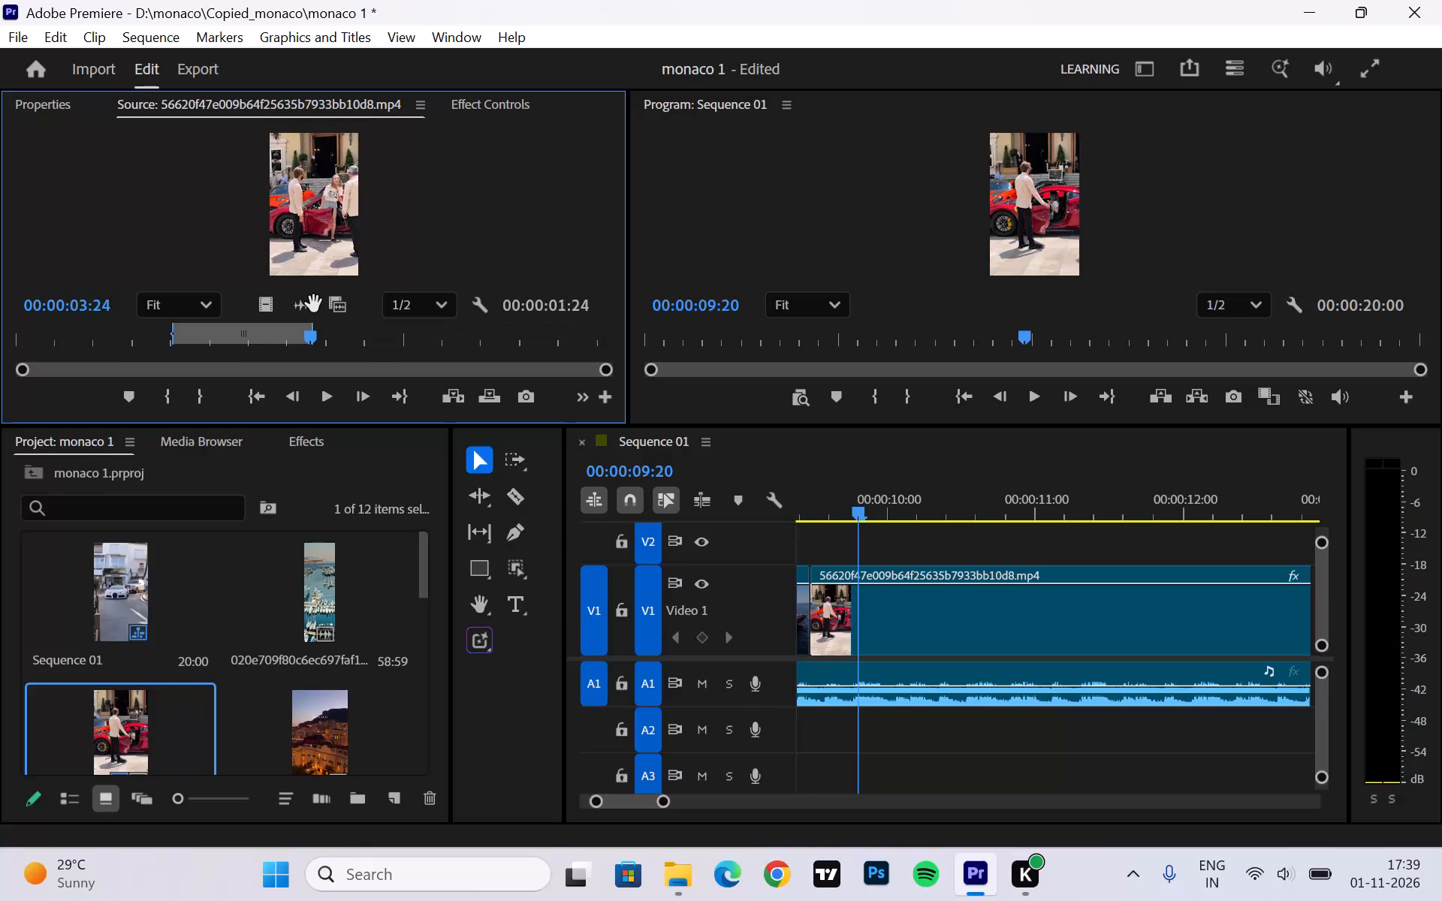
Replace the Ferrari clip on Video 1 with only the video of the marked source range, directly after the yacht clip.
left_click(976, 628)
key("Delete")
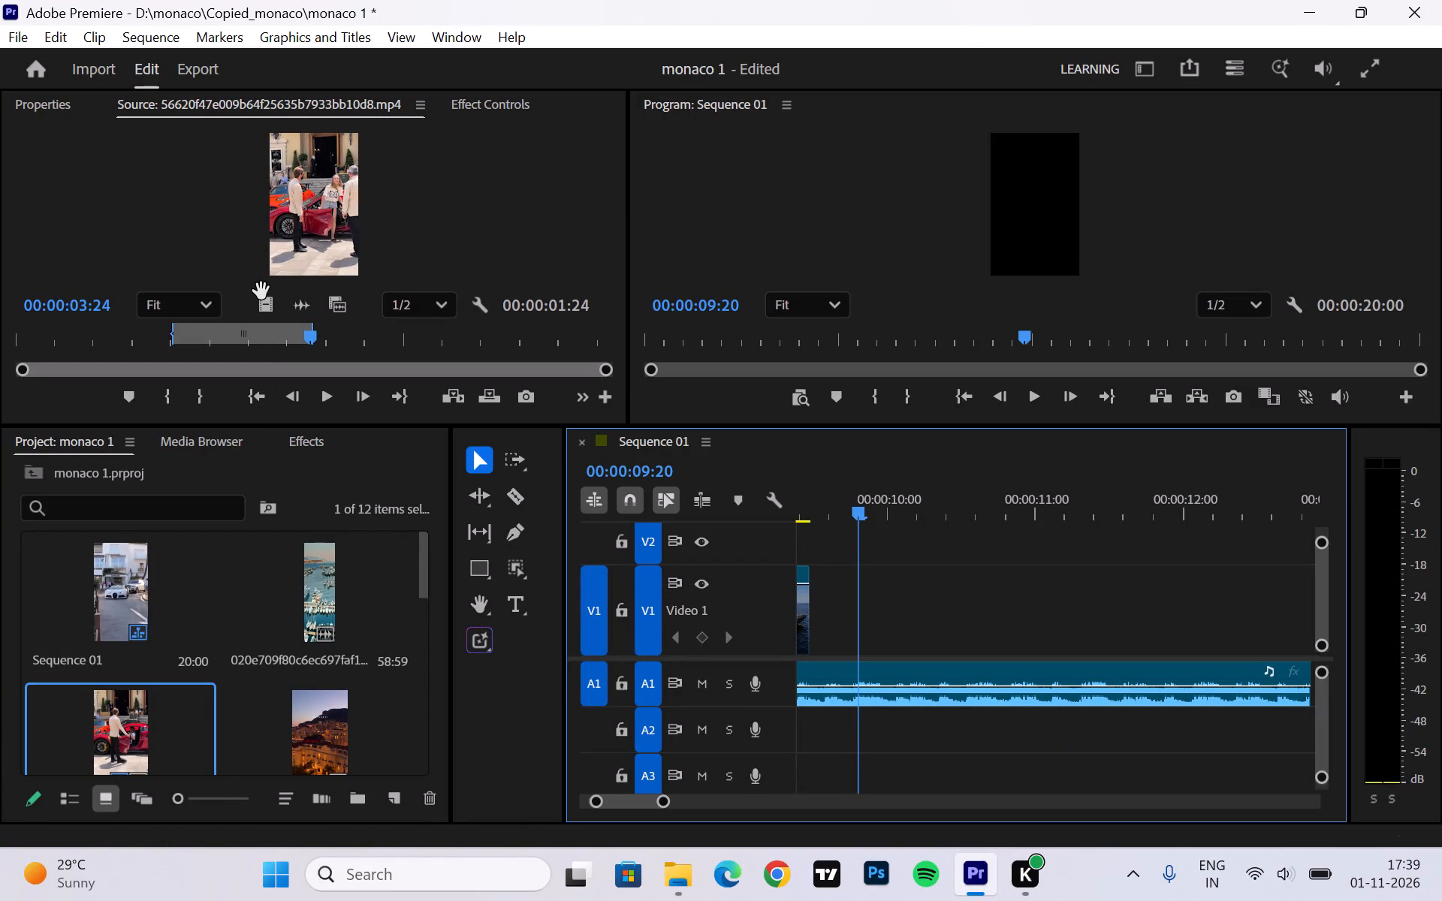
left_click_drag(263, 306, 801, 607)
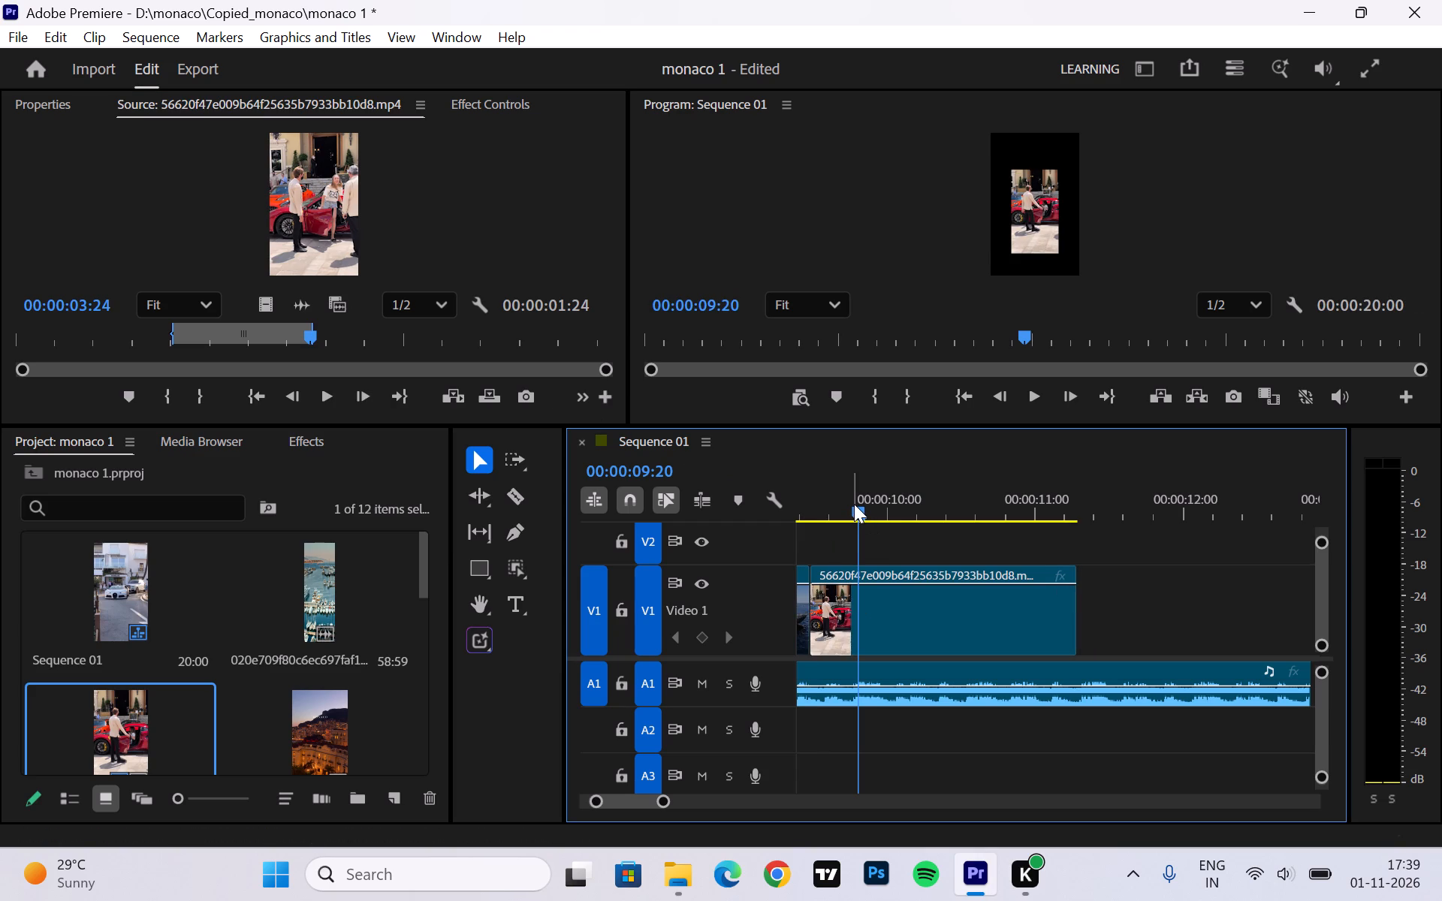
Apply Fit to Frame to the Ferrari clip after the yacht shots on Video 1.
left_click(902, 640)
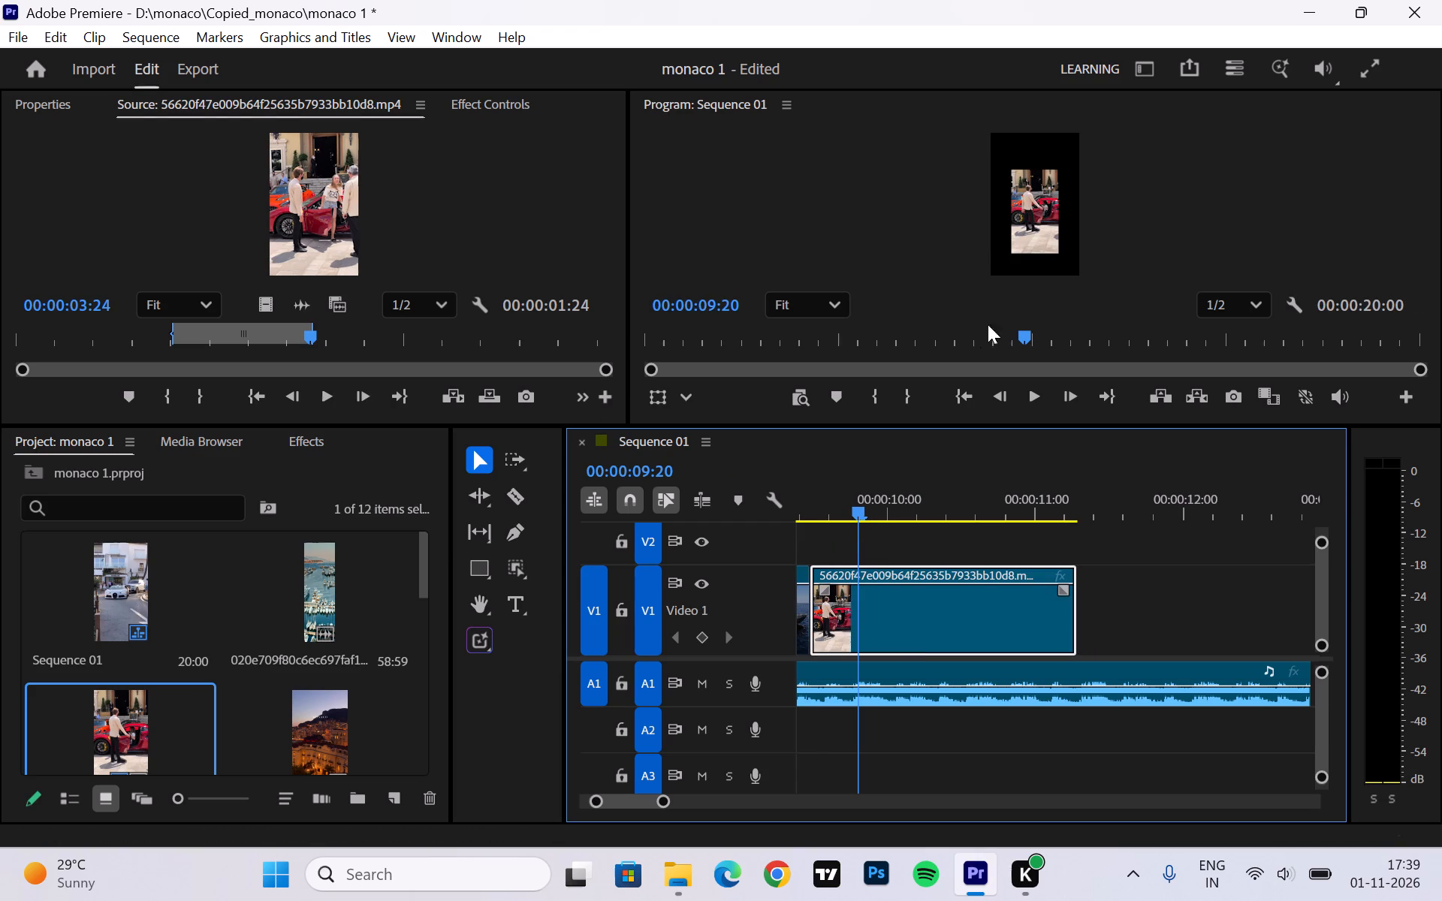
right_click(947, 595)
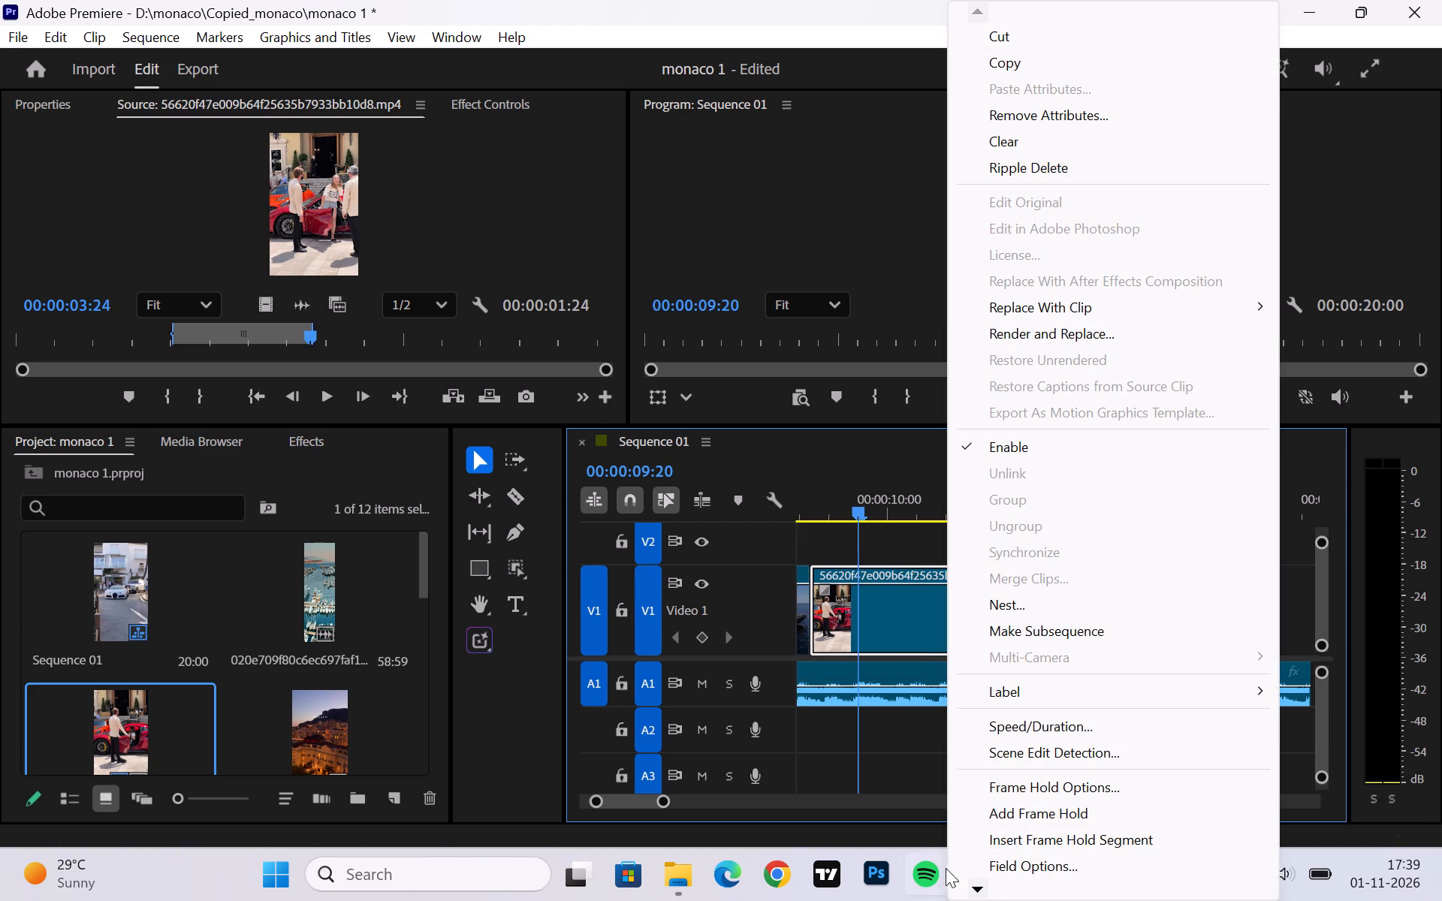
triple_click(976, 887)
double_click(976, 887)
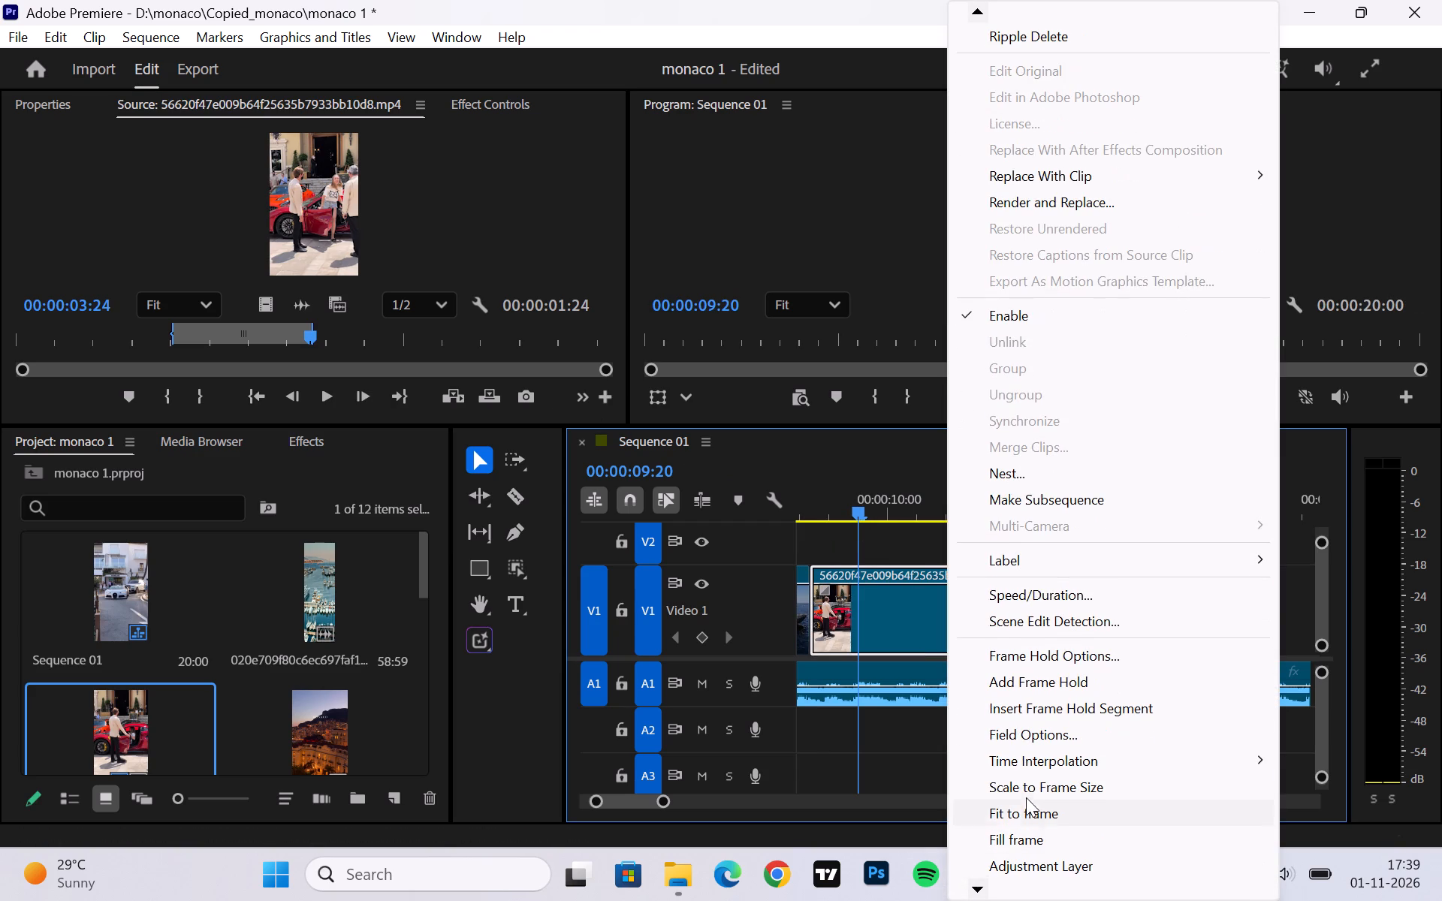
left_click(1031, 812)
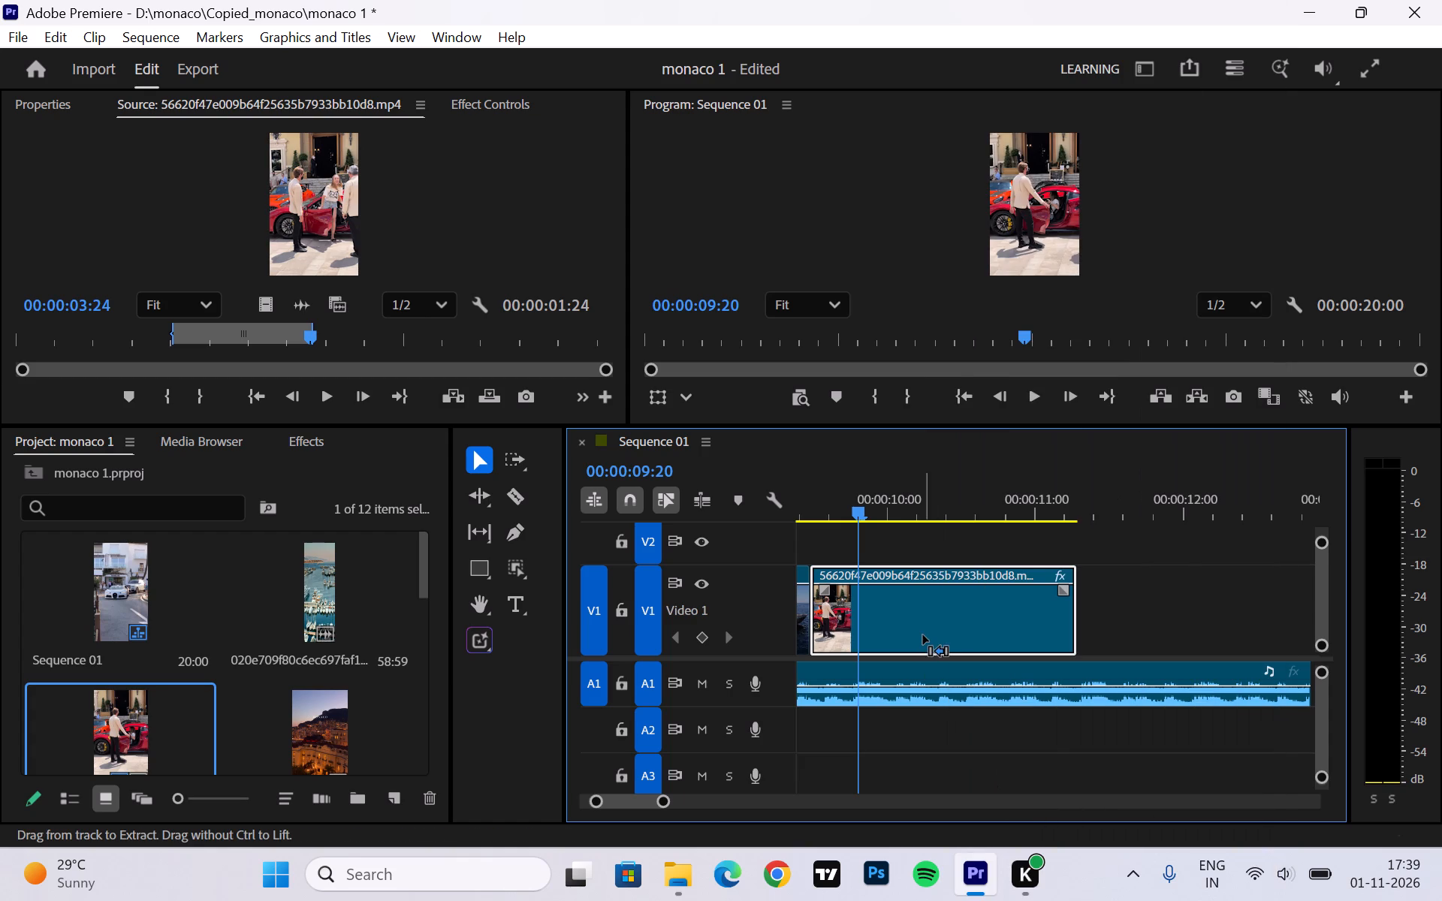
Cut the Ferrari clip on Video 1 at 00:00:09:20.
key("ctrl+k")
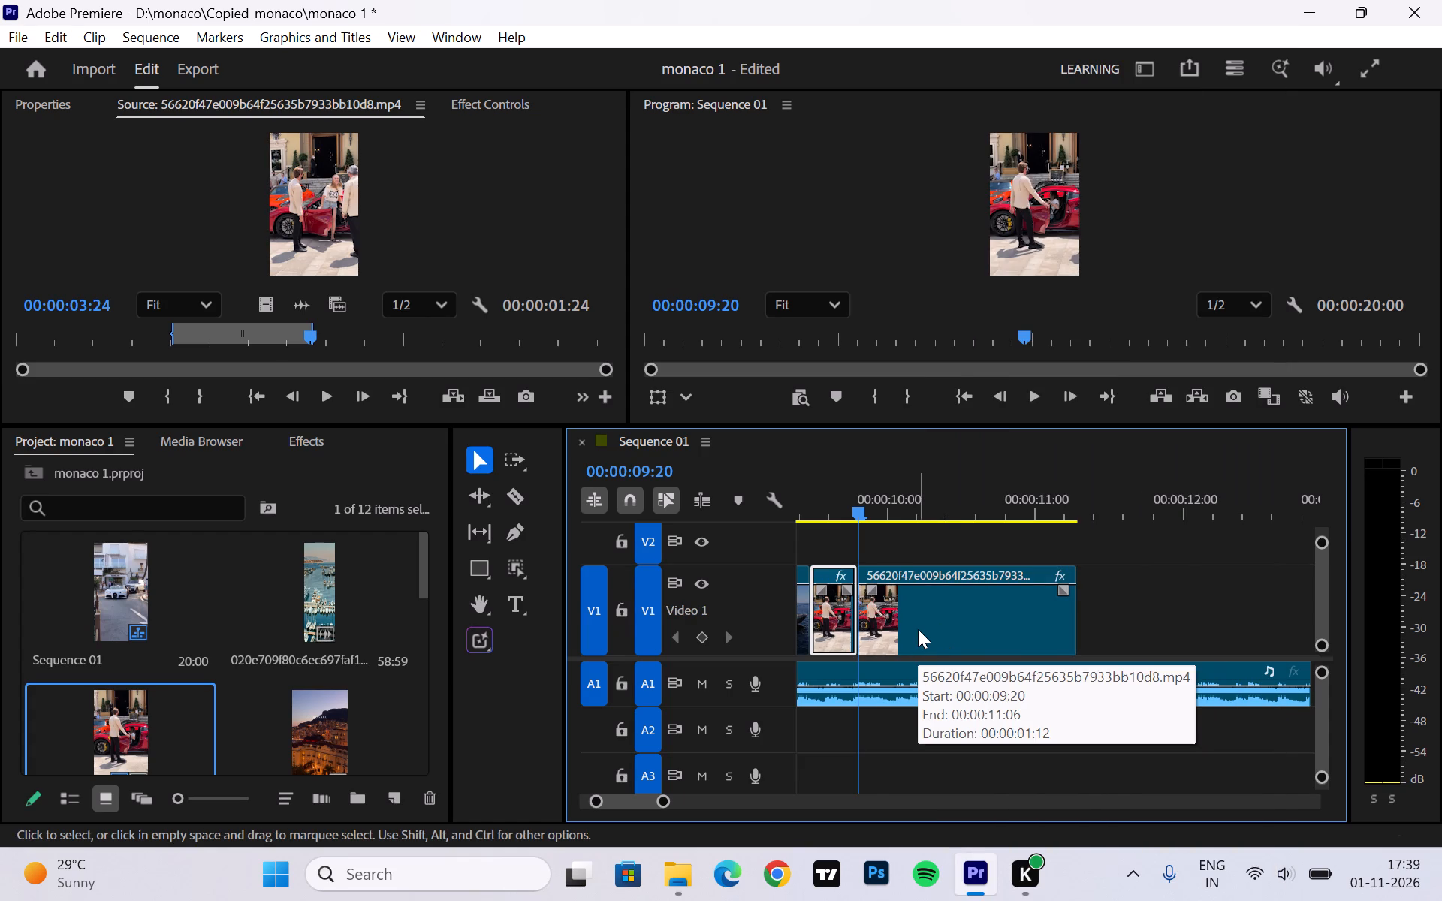
Step back from the Ferrari cut to 00:00:06:18 and play through the yacht and Ferrari shots to check their timing with the music.
key("space")
key("space")
key("space")
key("space")
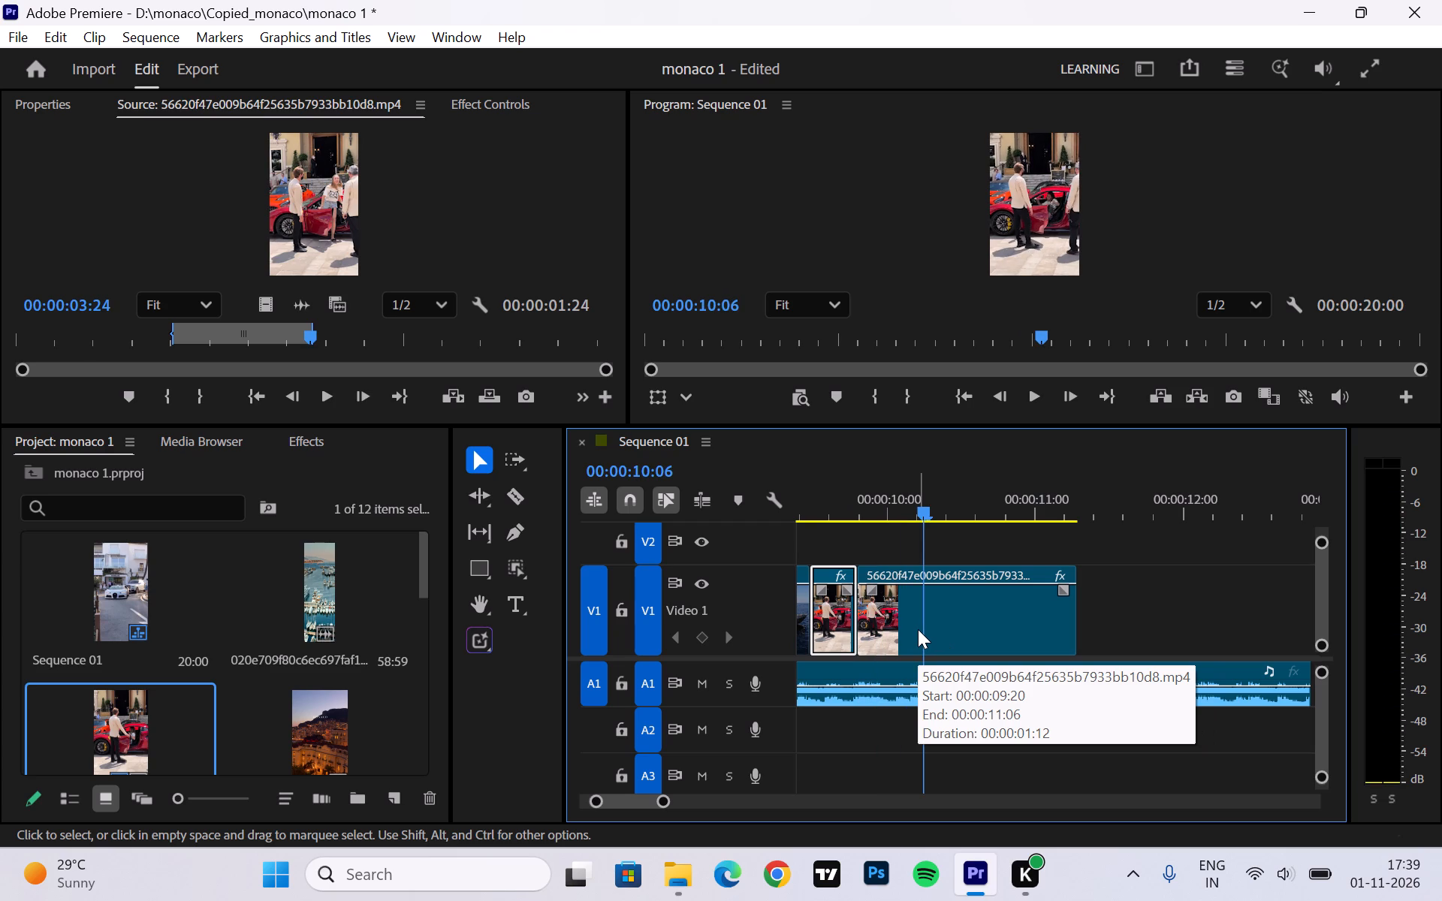
key("Left")
key("Left")
key("Left")
key("Left")
key("Left")
key("Left")
key("Left")
key("Left")
key("Left")
key("Left")
key("Left")
key("Left")
key("Left")
key("Left")
key("Left")
key("Left")
key("Left")
key("Left")
key("Left")
key("Left")
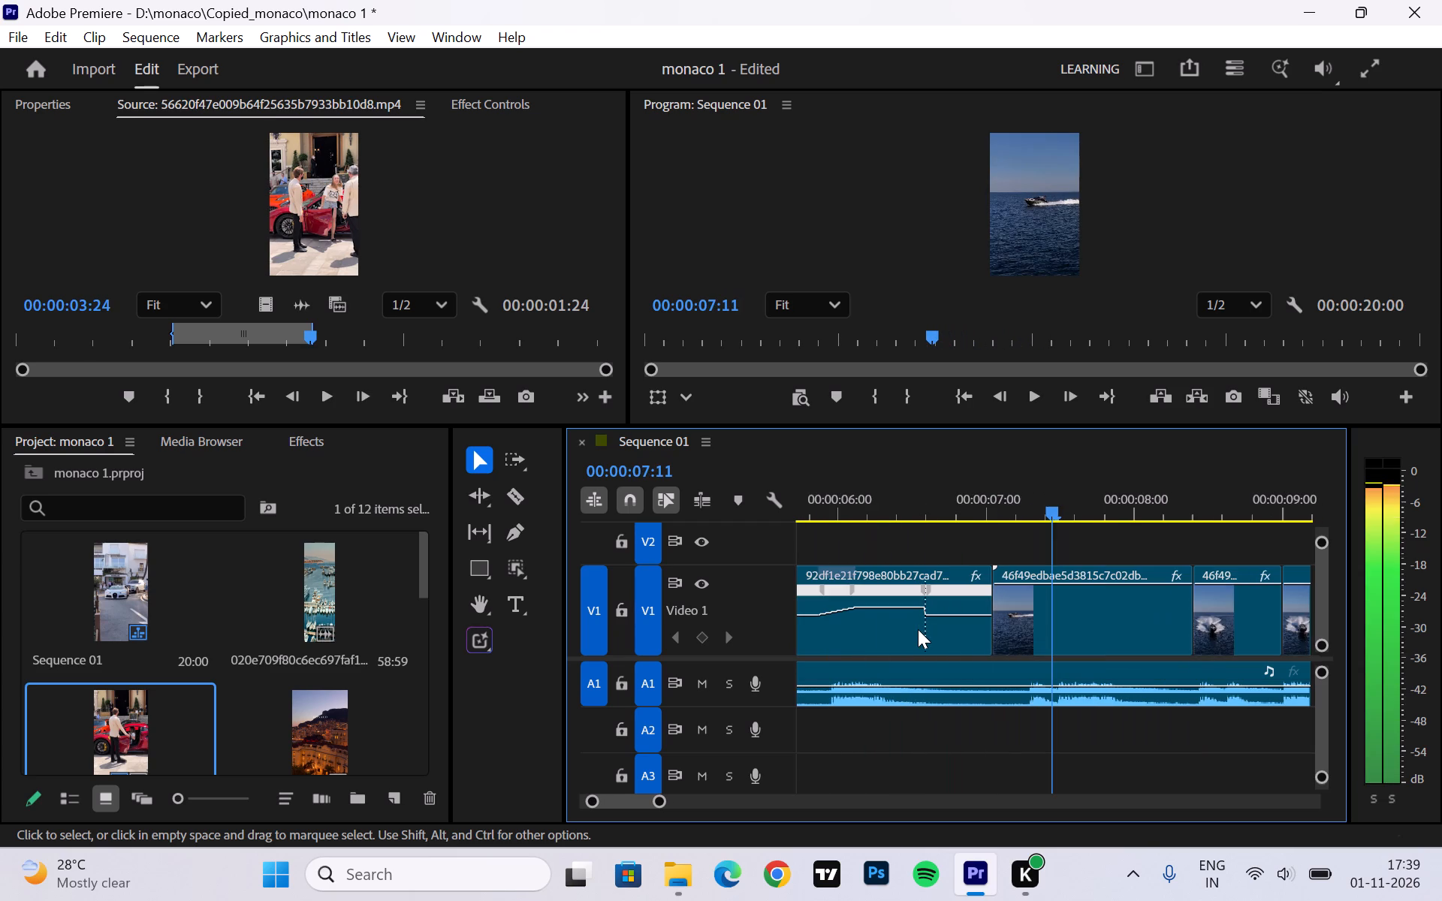
key("Left")
key("Left")
key("Left")
key("Left")
key("Left")
key("Left")
key("Left")
key("Left")
key("Left")
key("Left")
key("Left")
key("Left")
key("Left")
key("Left")
key("Left")
key("Left")
key("Left")
key("Left")
key("Left")
key("Left")
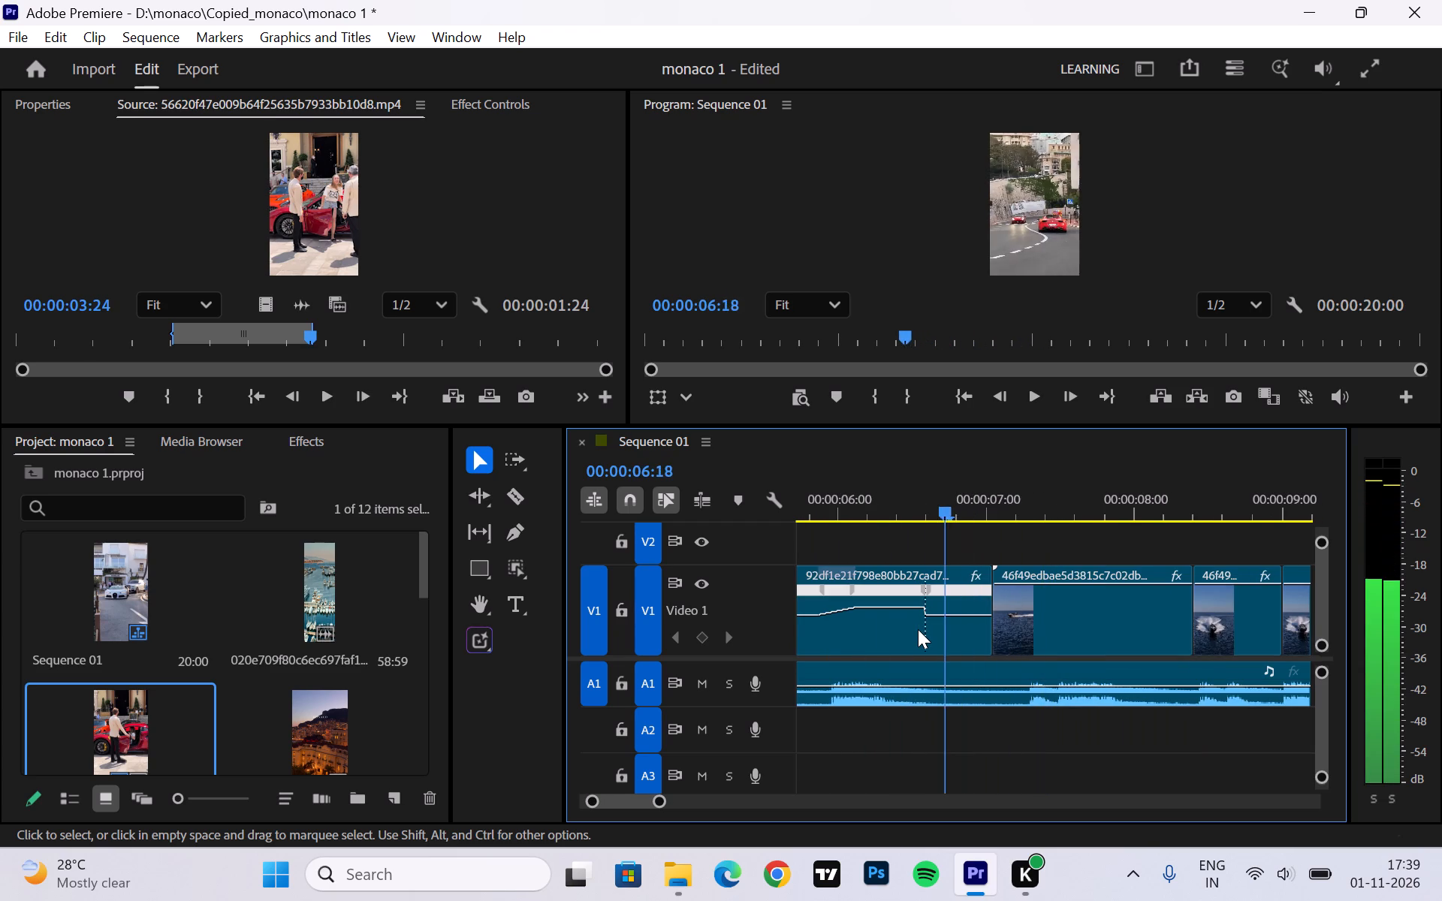
key("space")
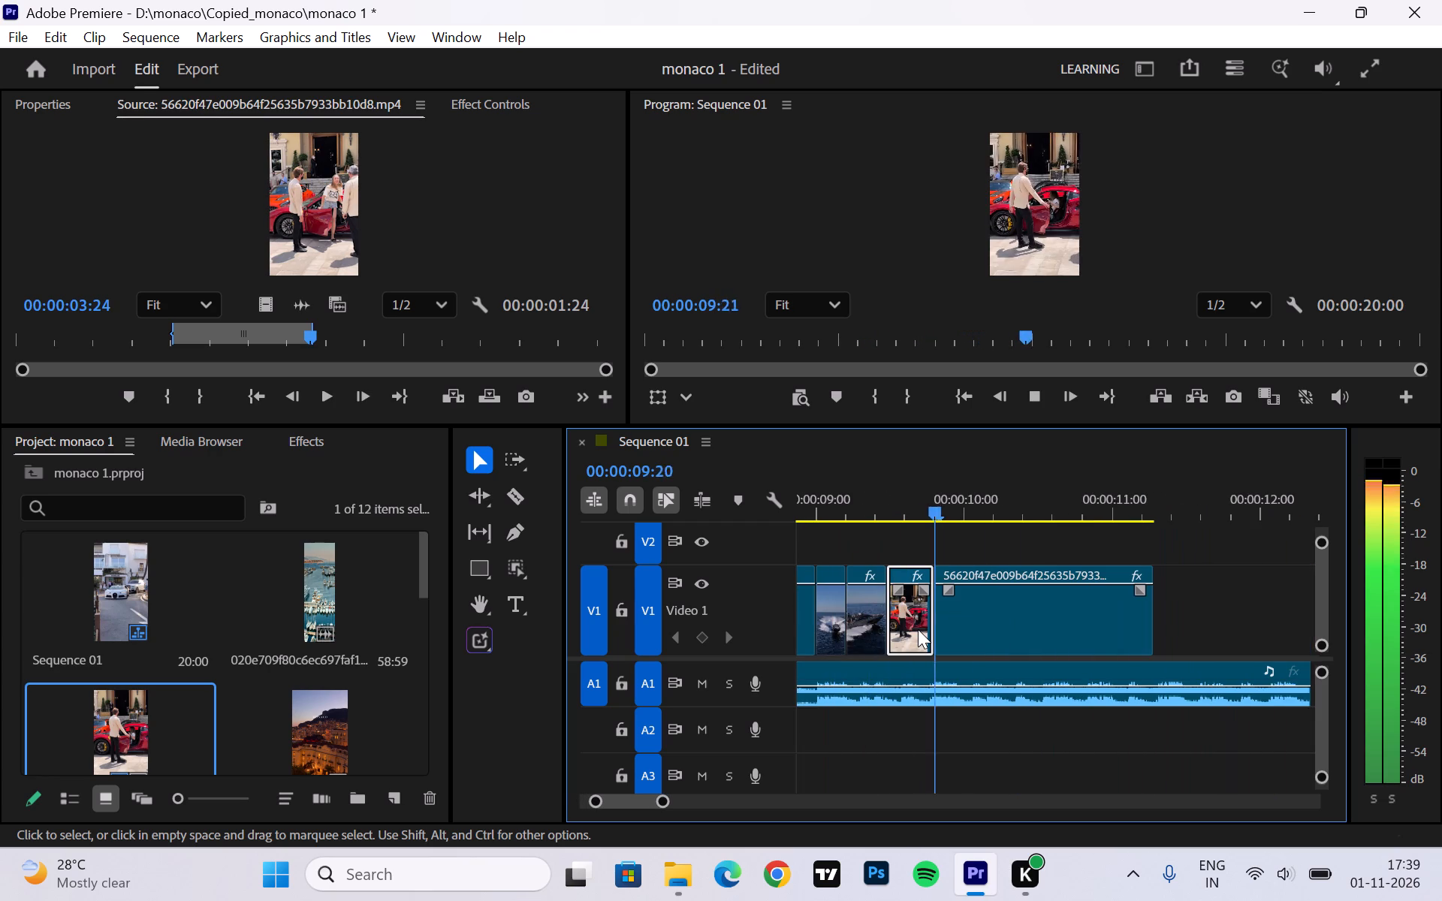
key("space")
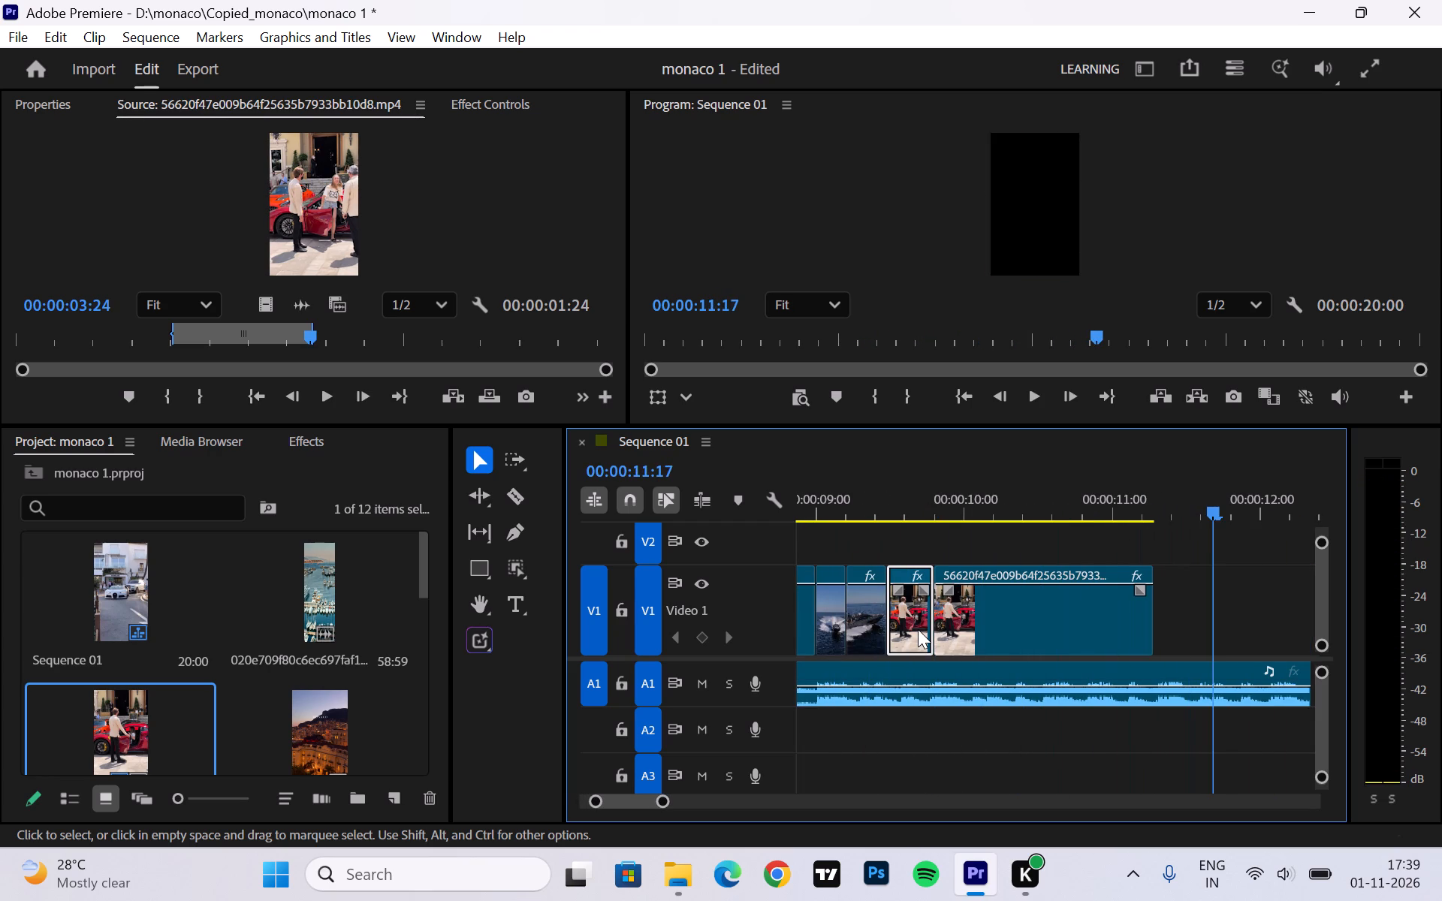
Replay the passage from the end of the red-car road shot through the Ferrari cut, pausing to compare each cut with the beat.
left_click(1011, 597)
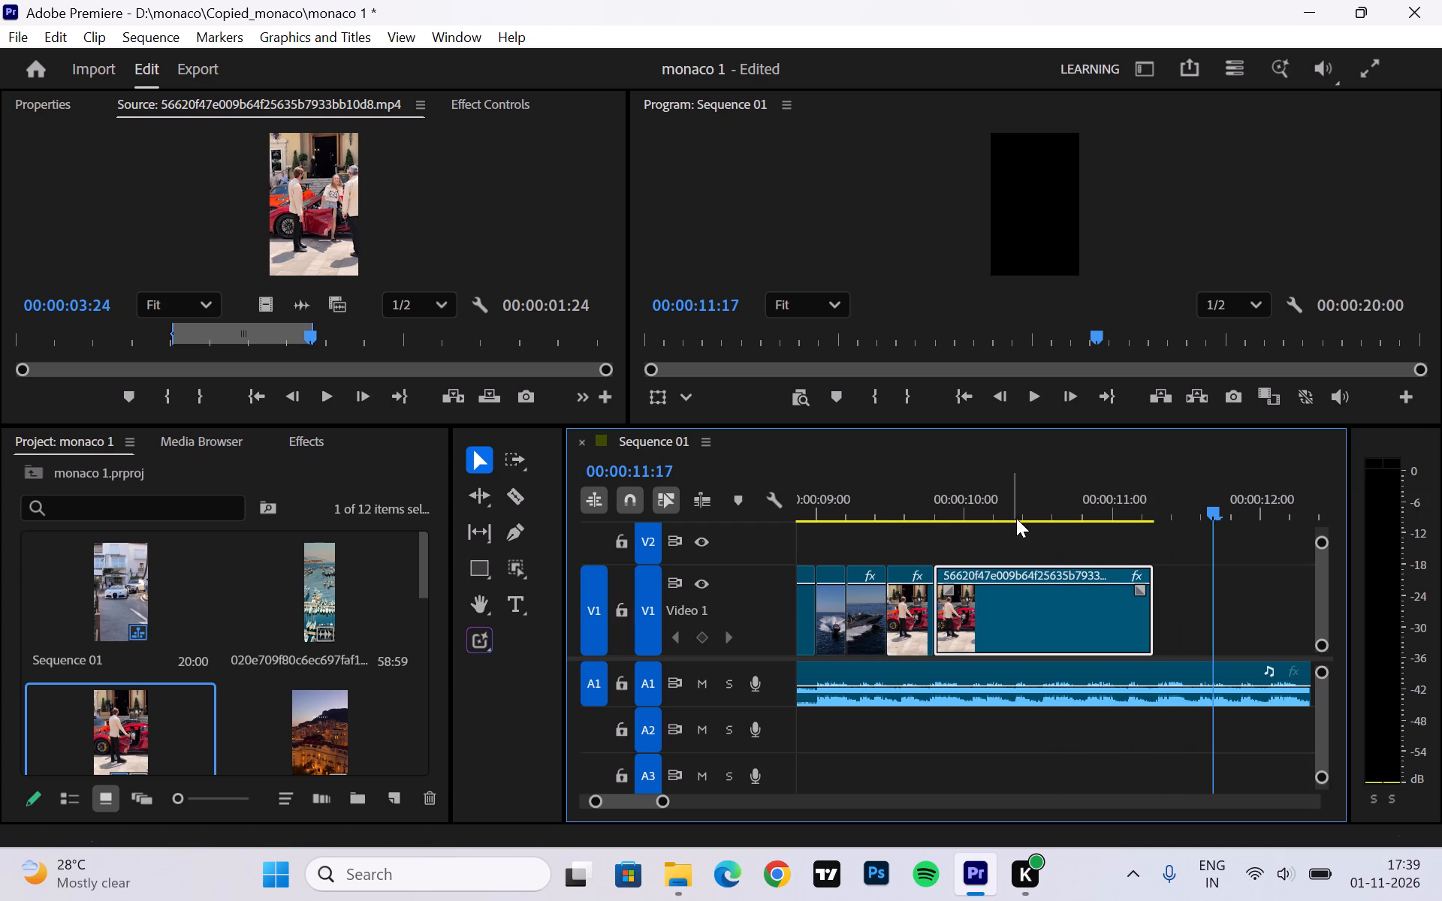
left_click_drag(1211, 508, 603, 553)
key("space")
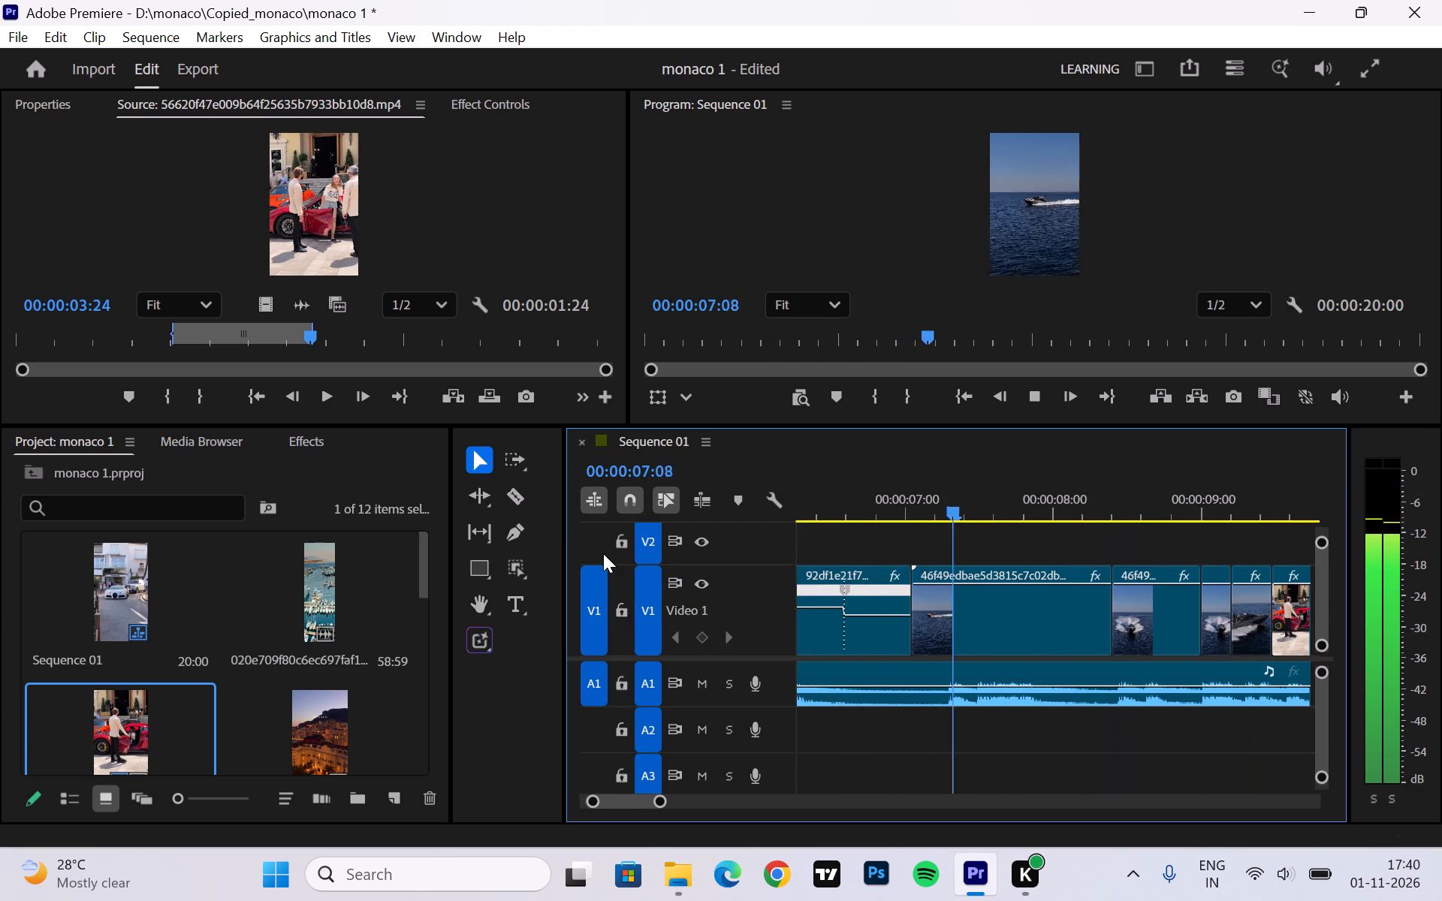
key("space")
key("space")
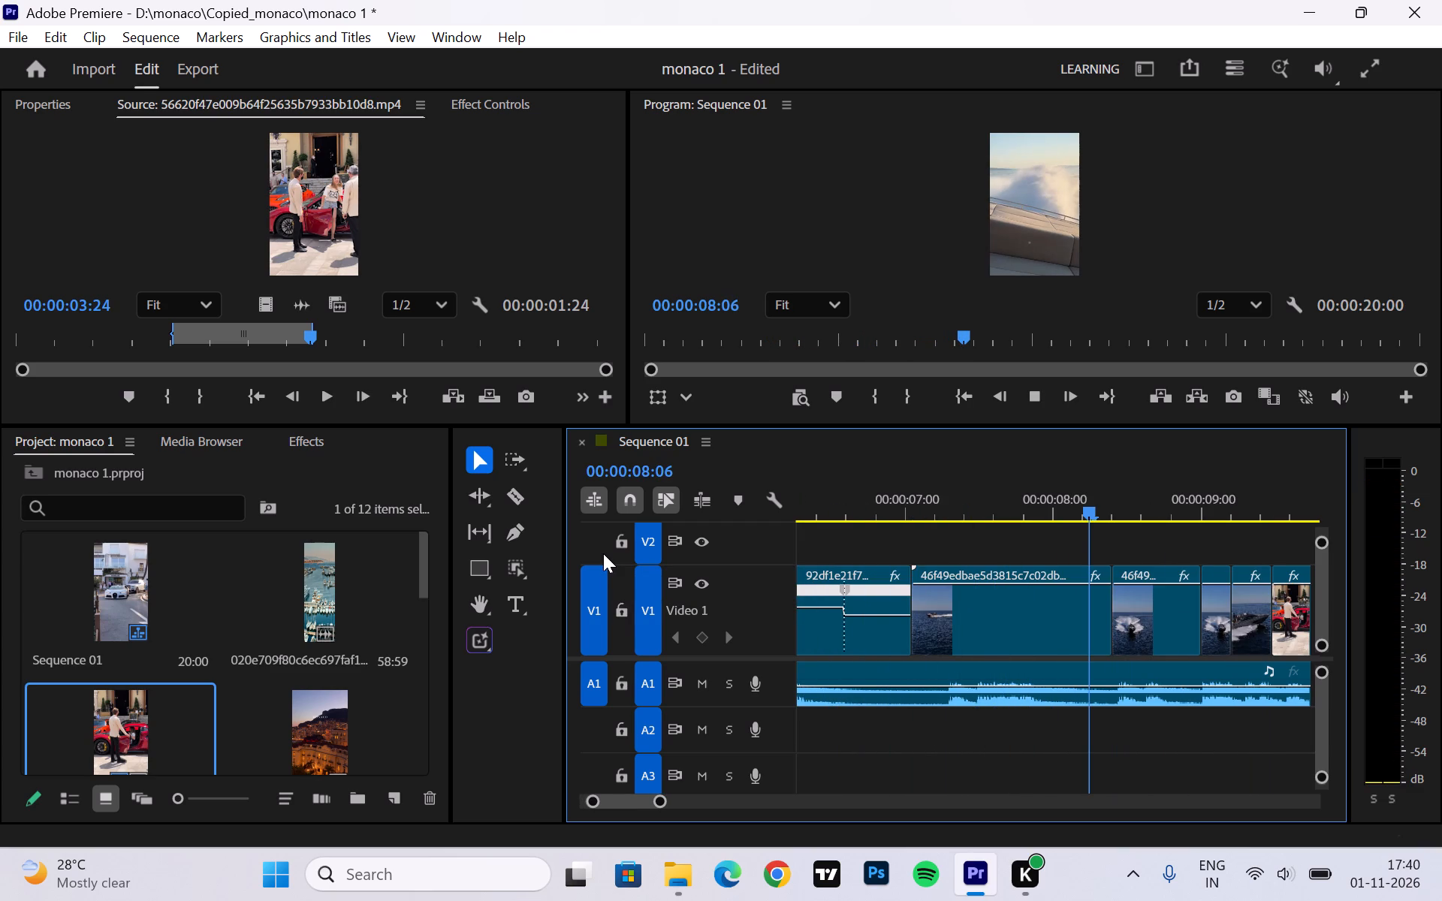
key("space")
key("space")
key("space")
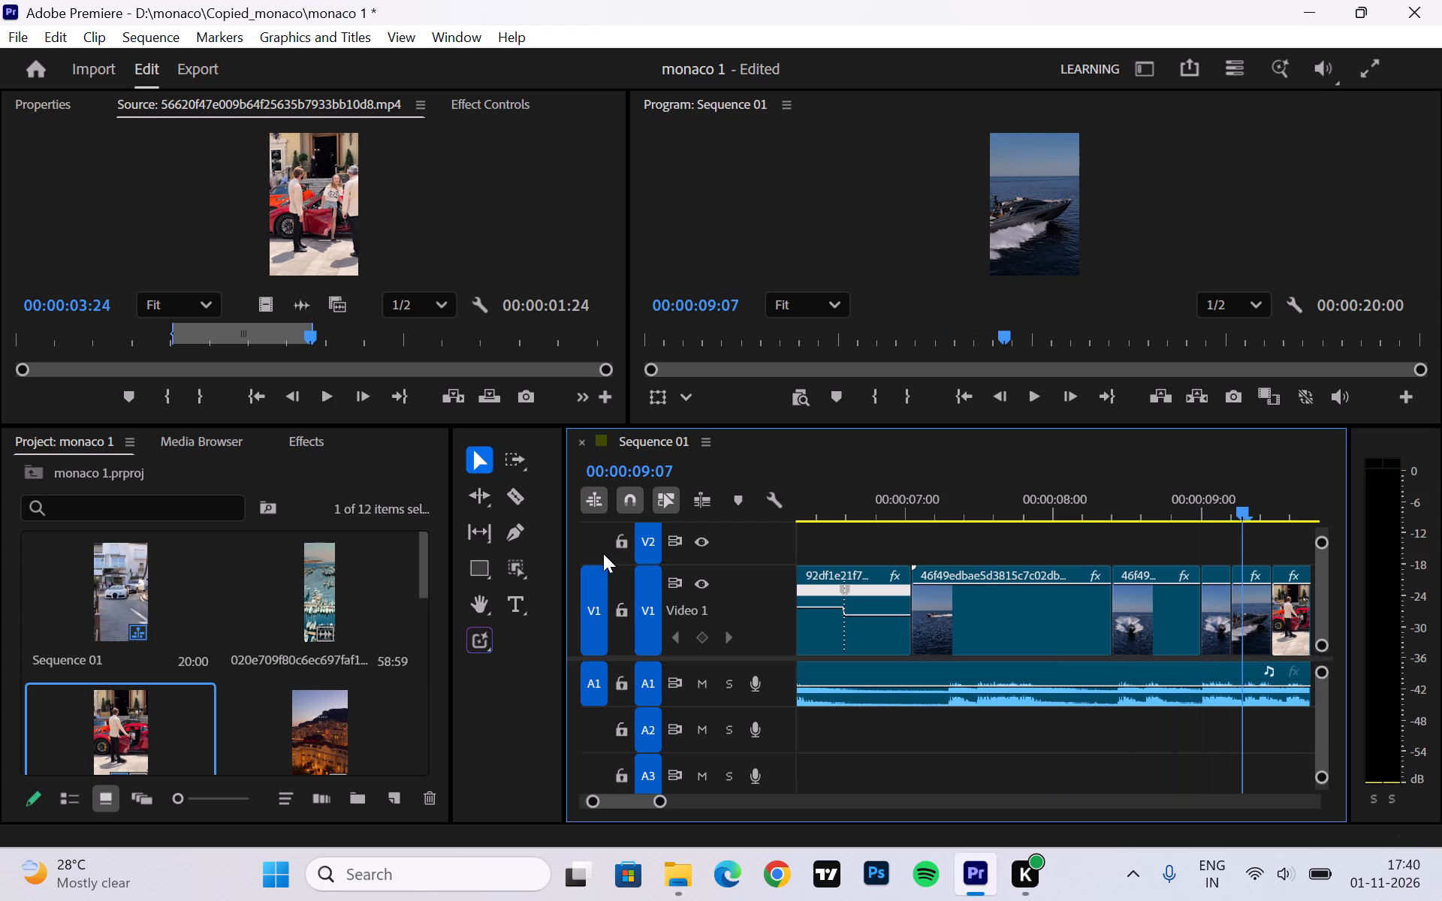
key("space")
key("space")
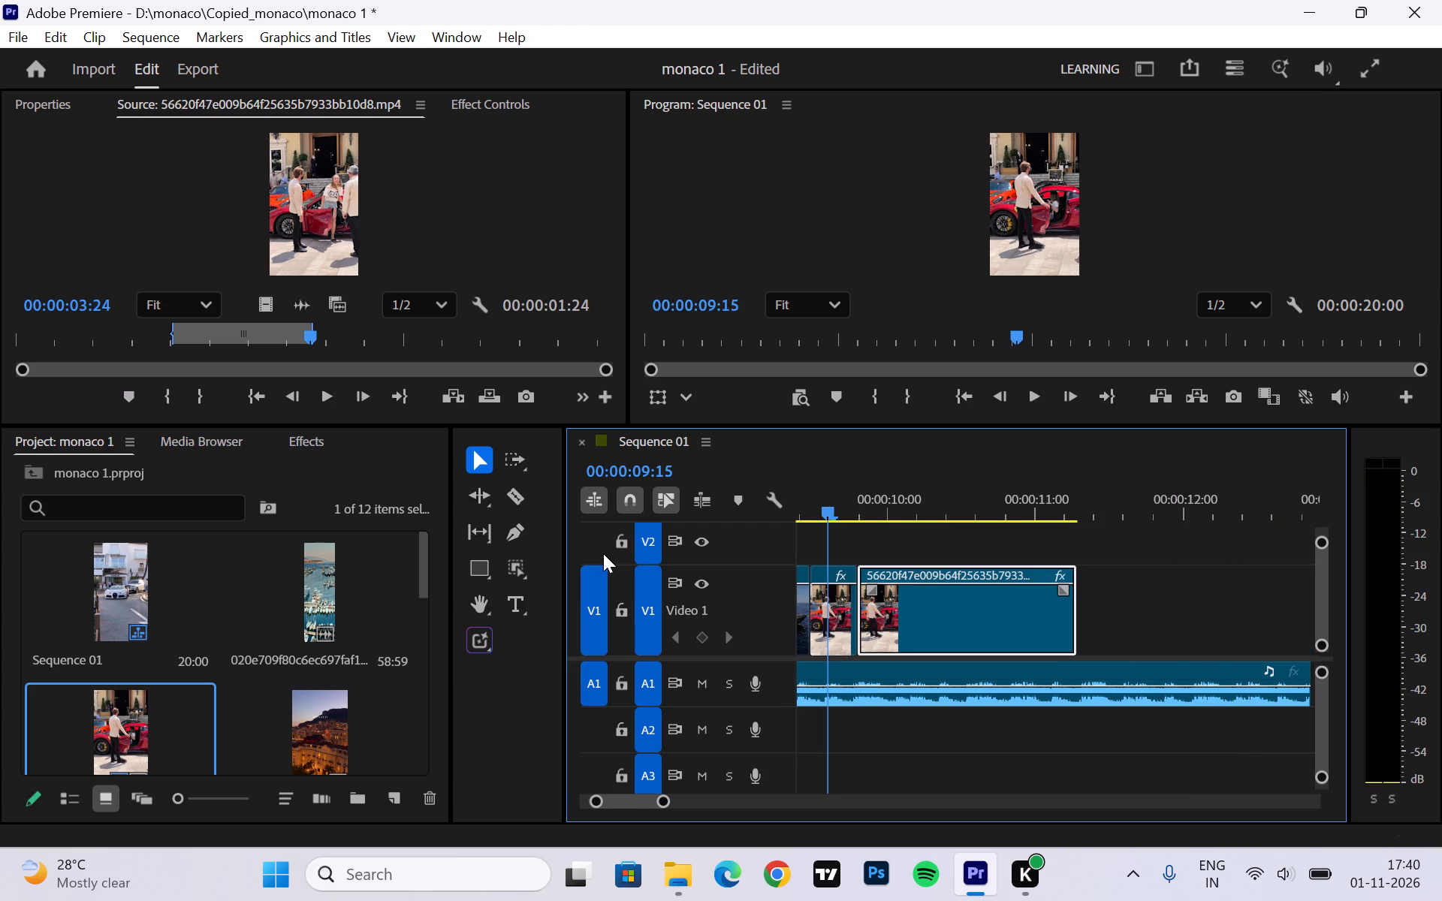
key("space")
key("space")
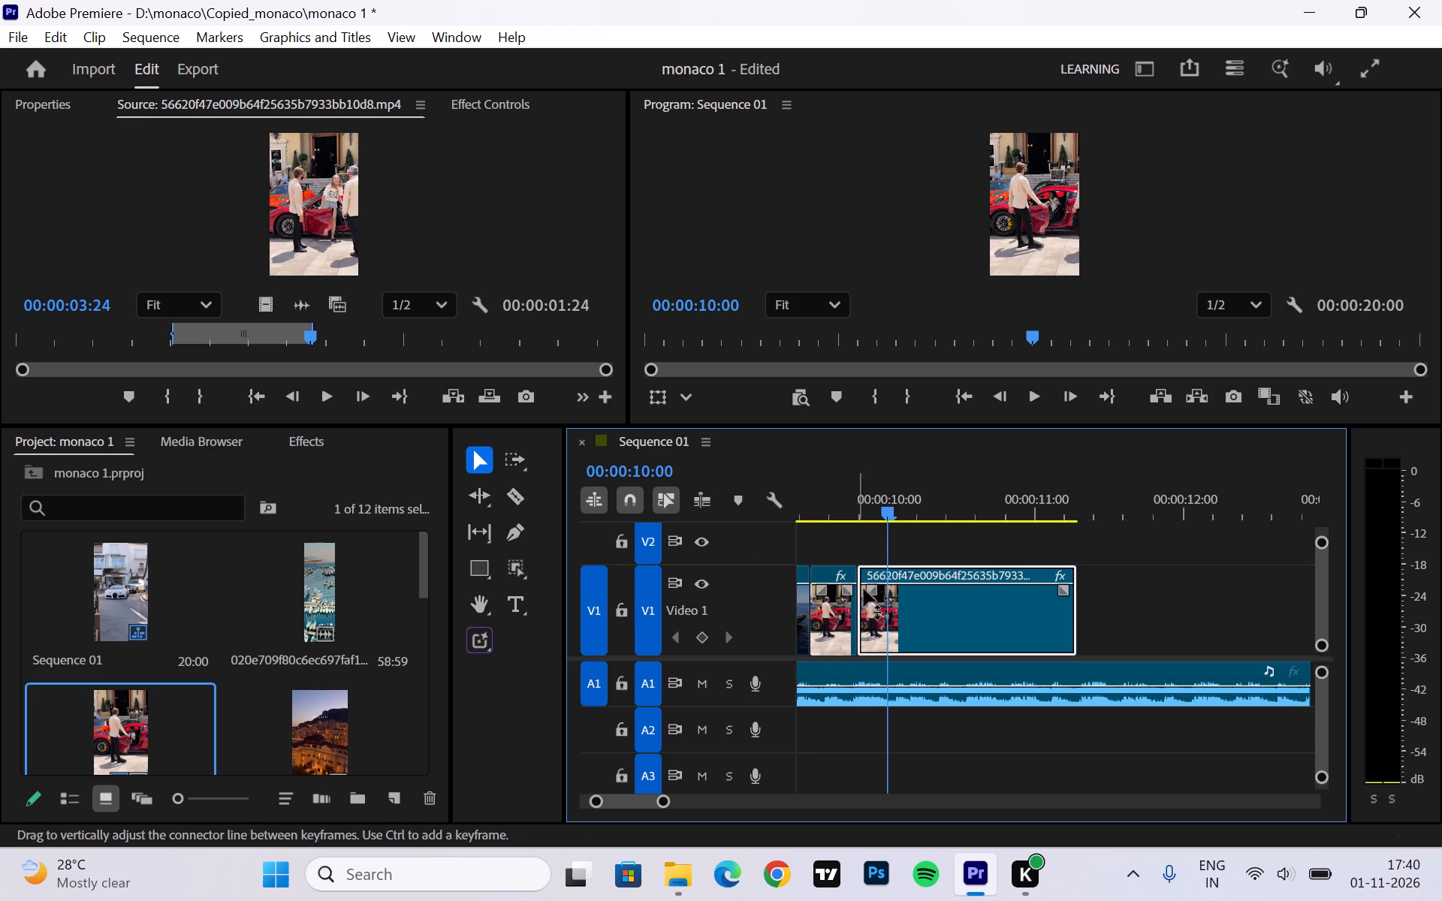
left_click_drag(882, 511, 778, 530)
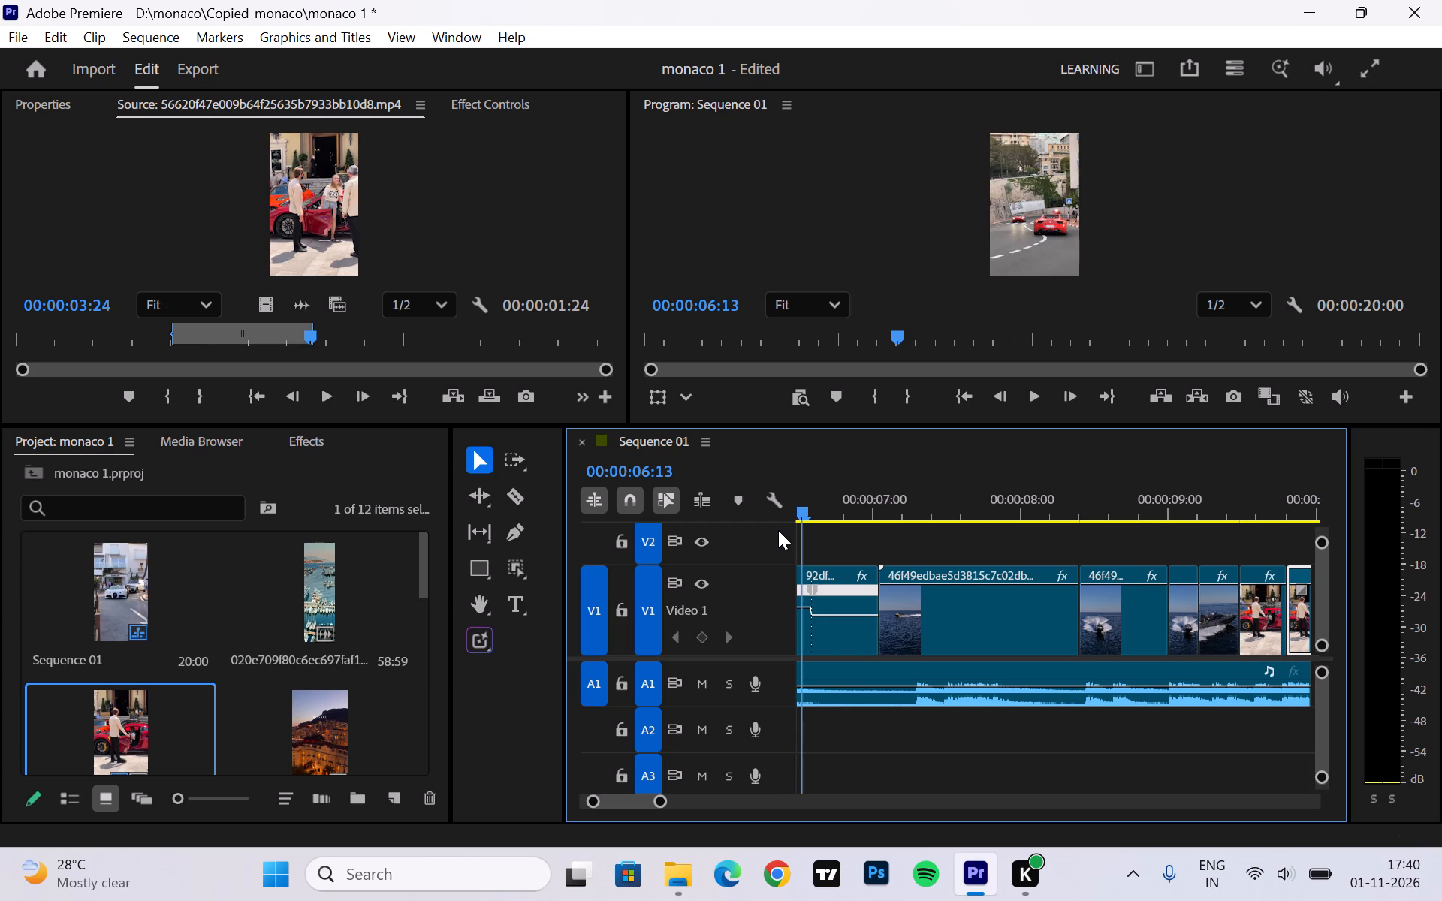
key("space")
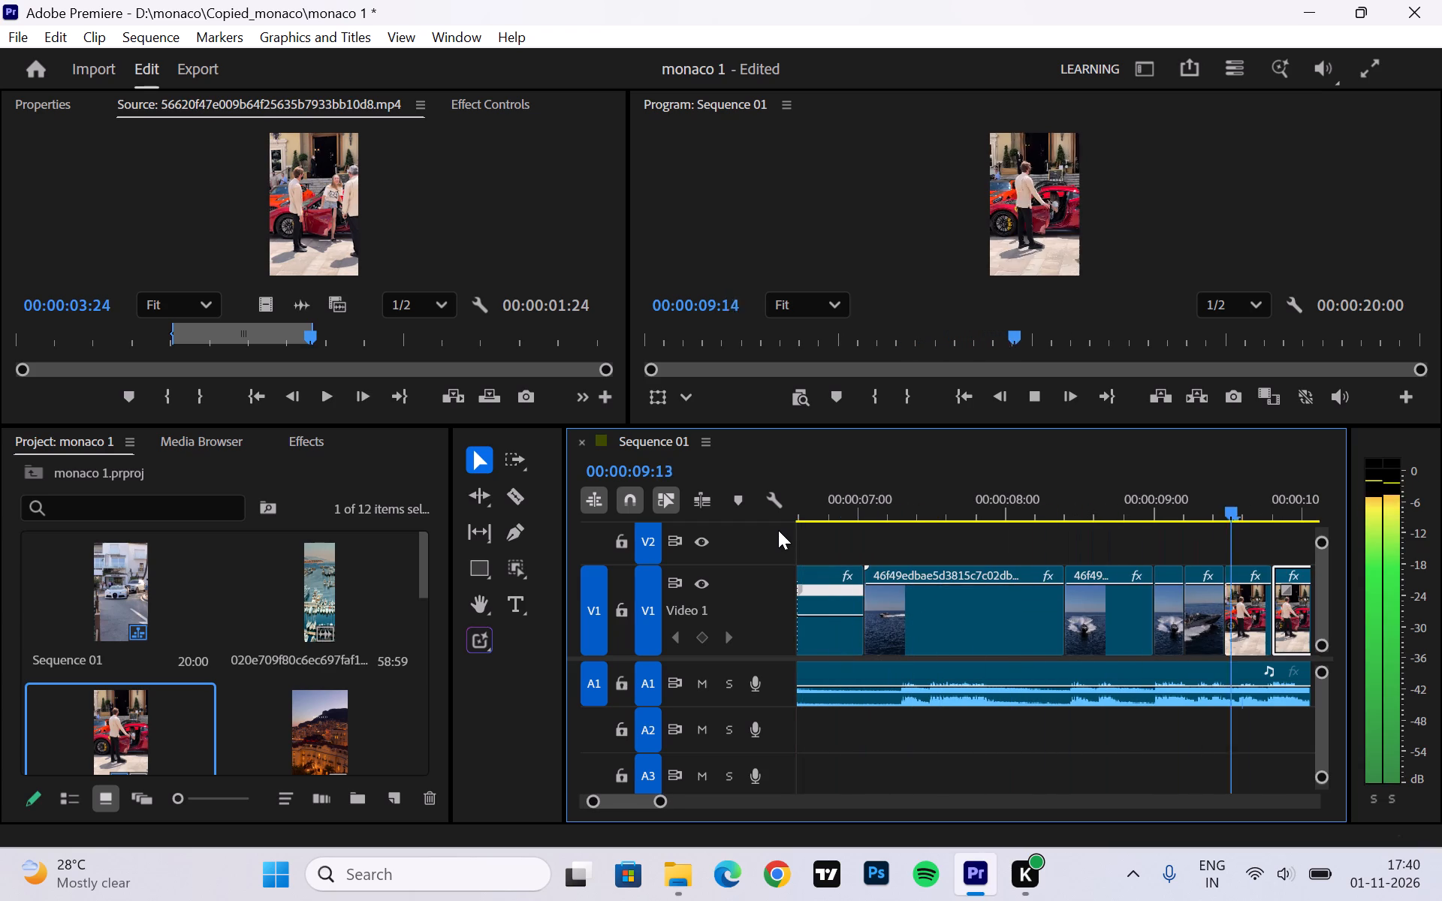
key("space")
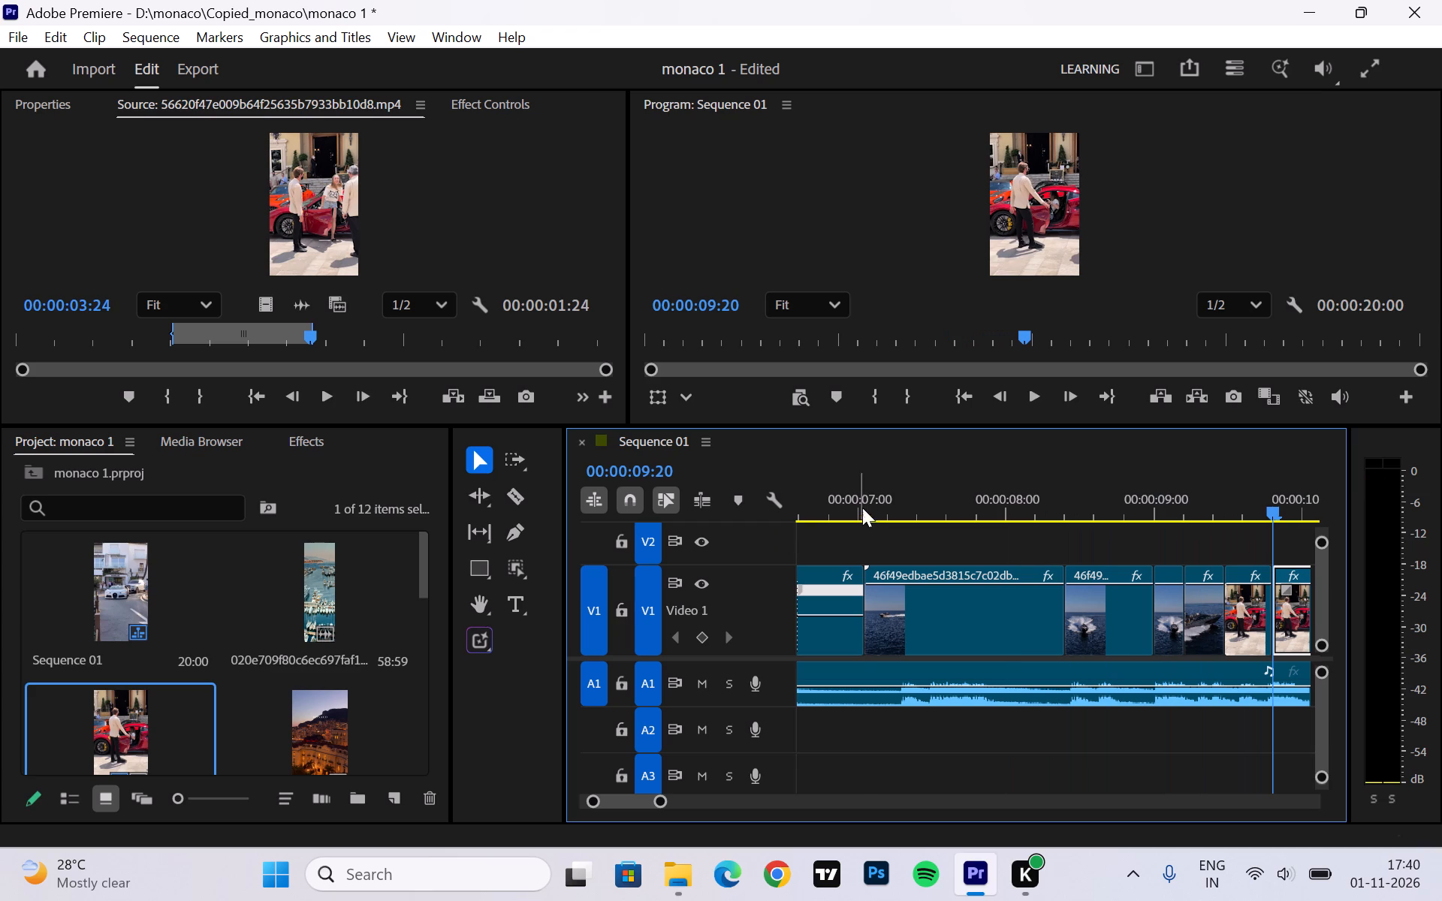
left_click(864, 517)
key("space")
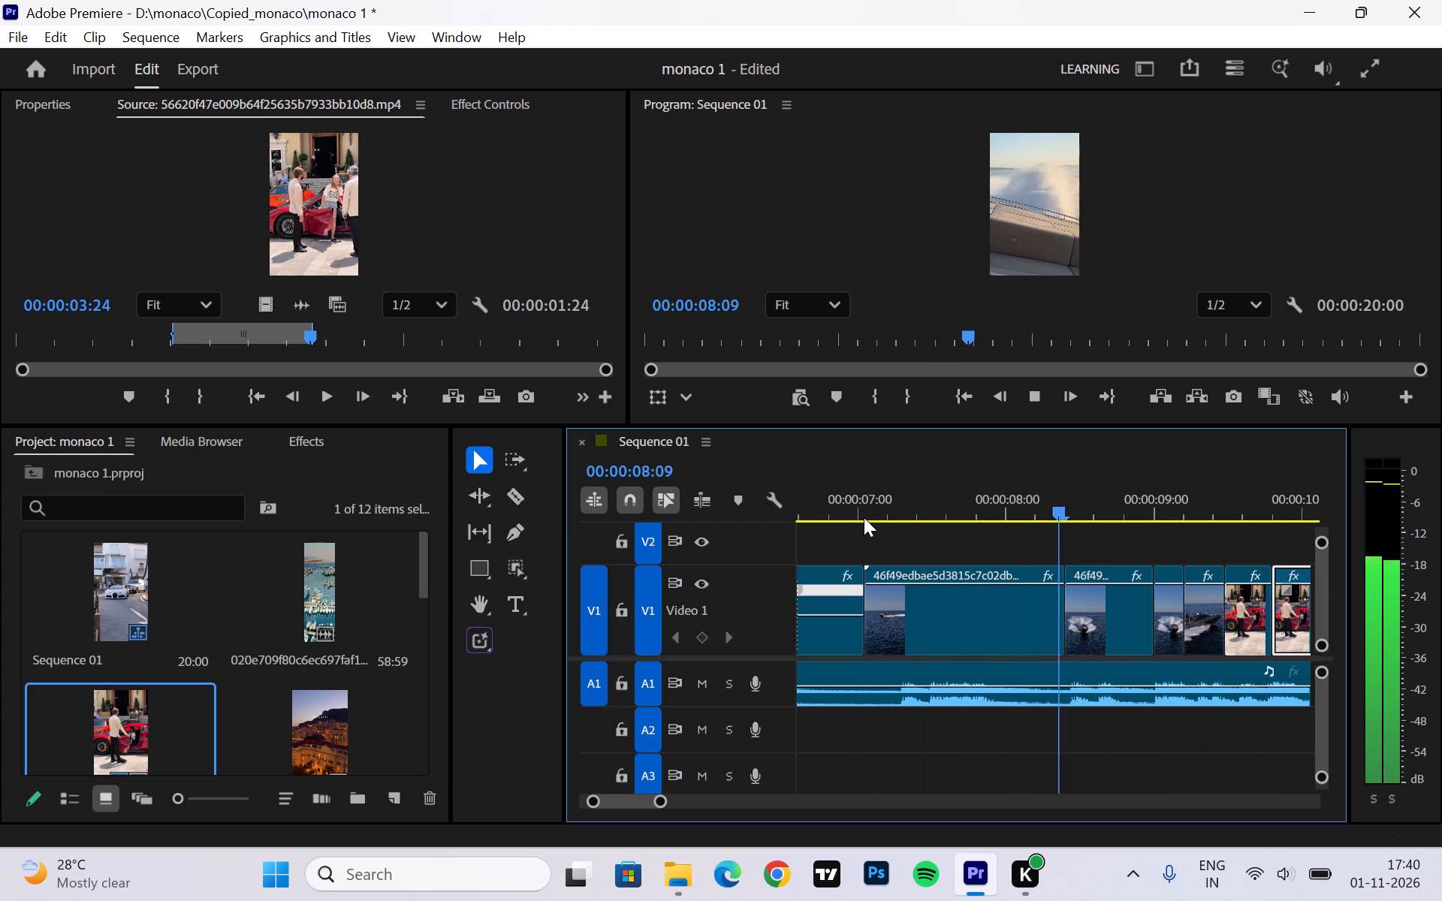
key("space")
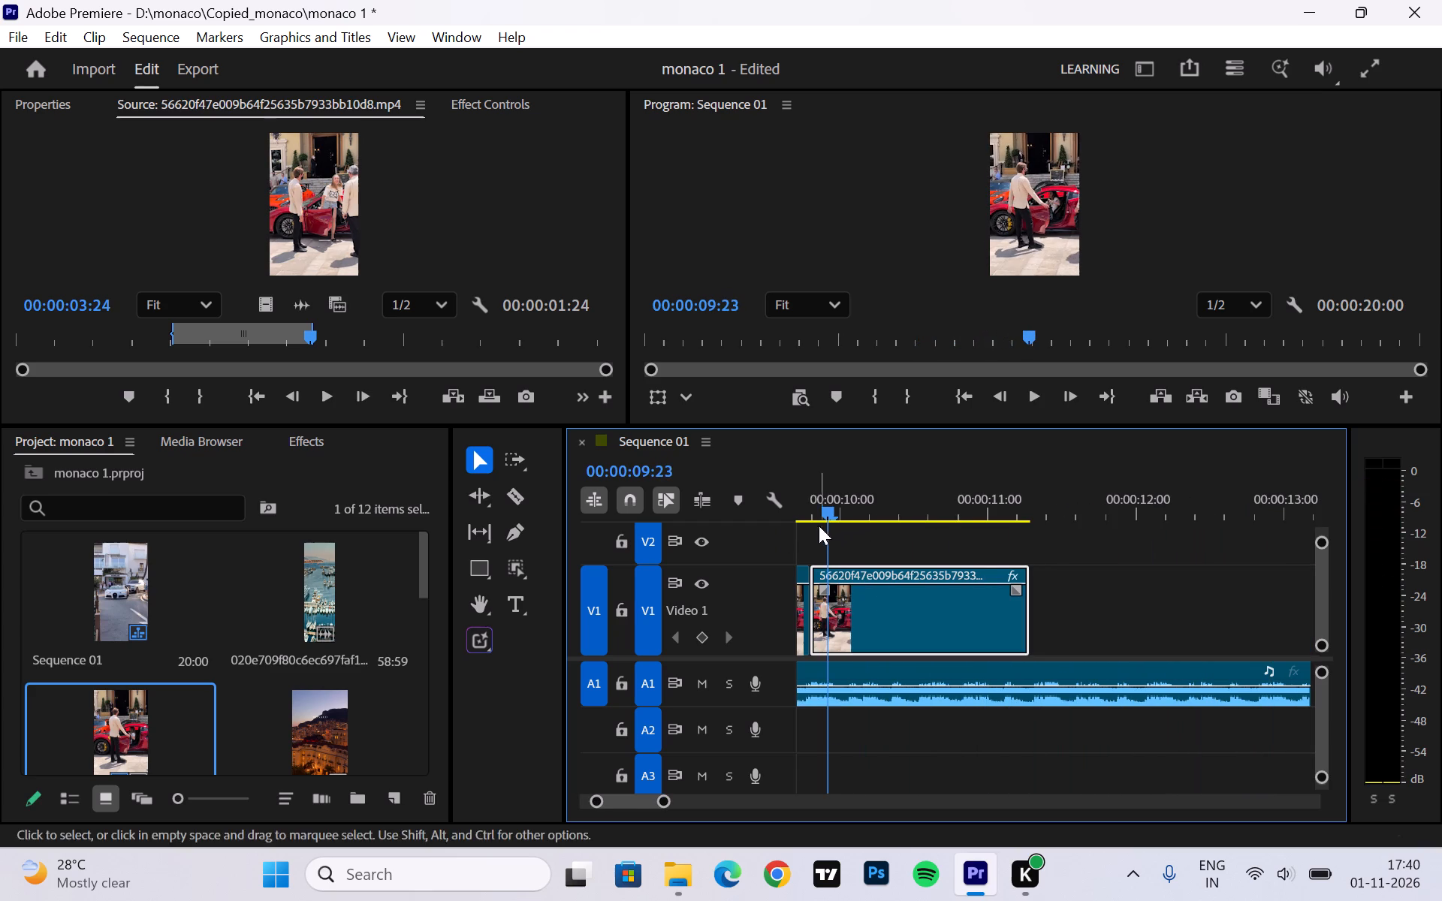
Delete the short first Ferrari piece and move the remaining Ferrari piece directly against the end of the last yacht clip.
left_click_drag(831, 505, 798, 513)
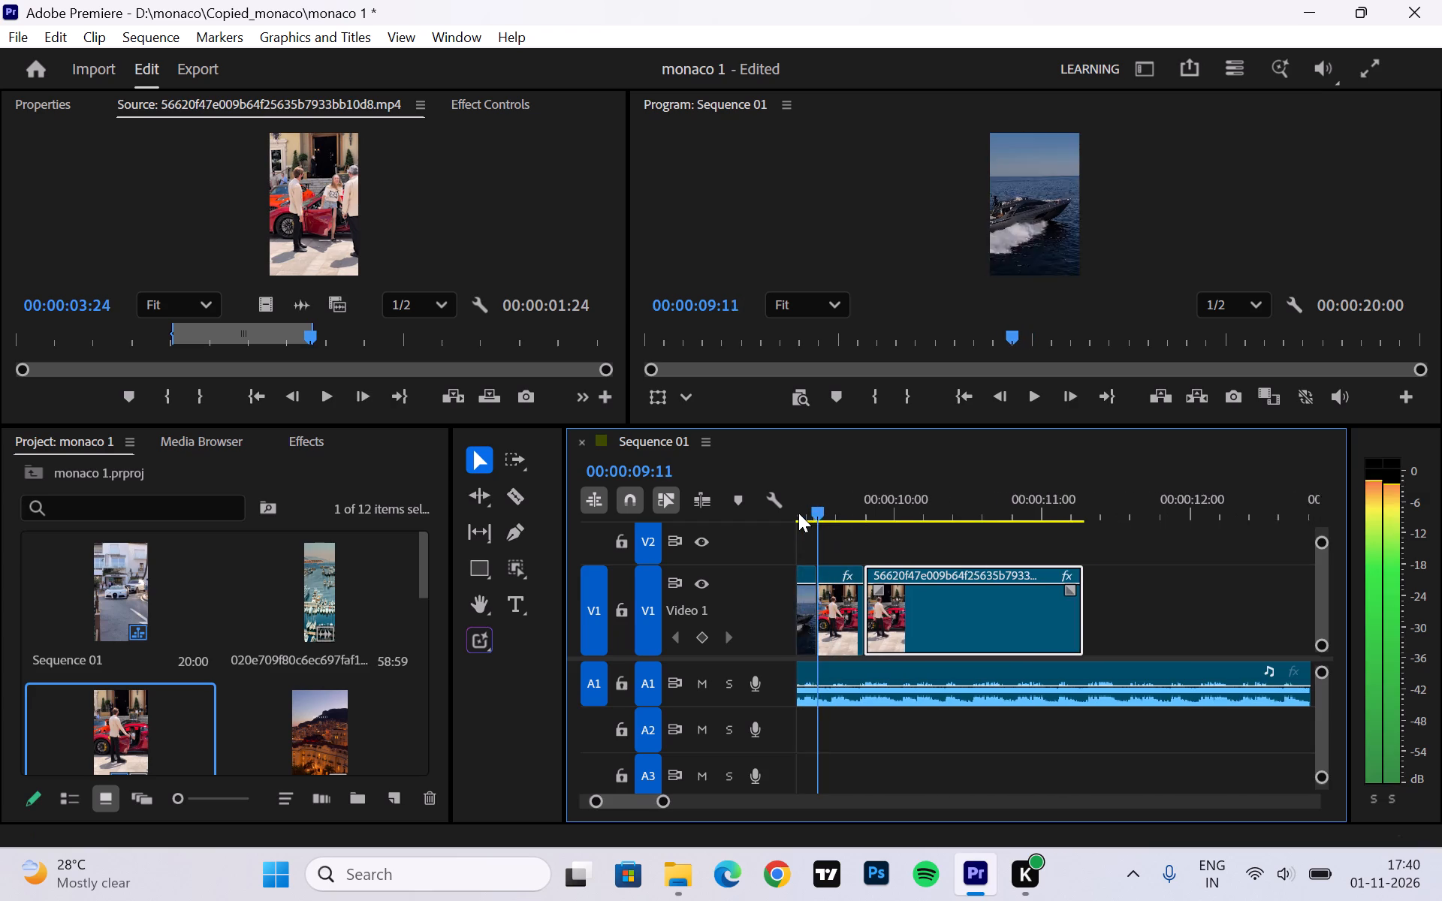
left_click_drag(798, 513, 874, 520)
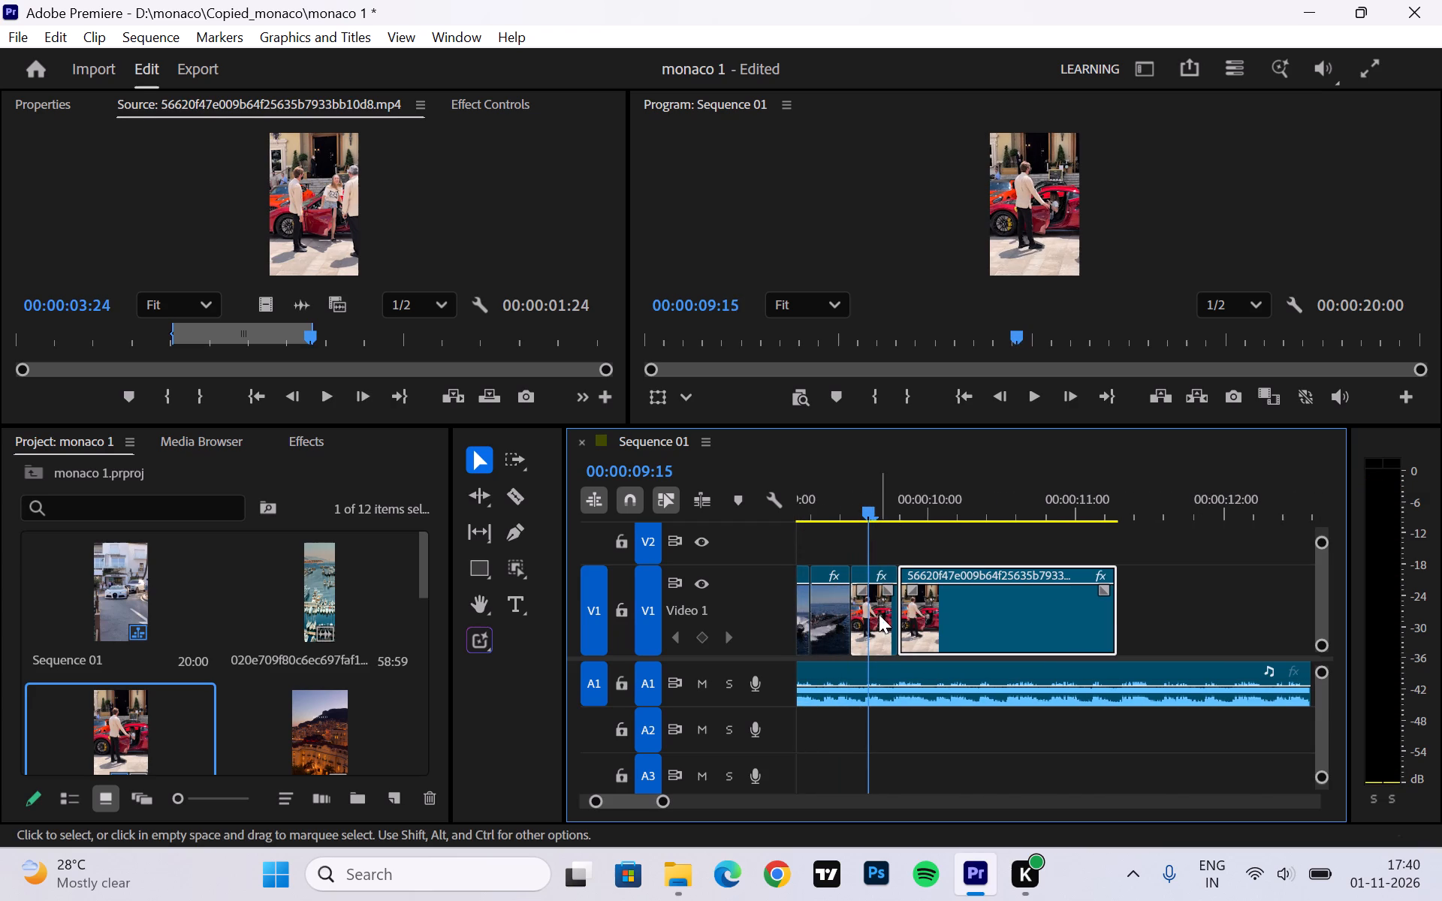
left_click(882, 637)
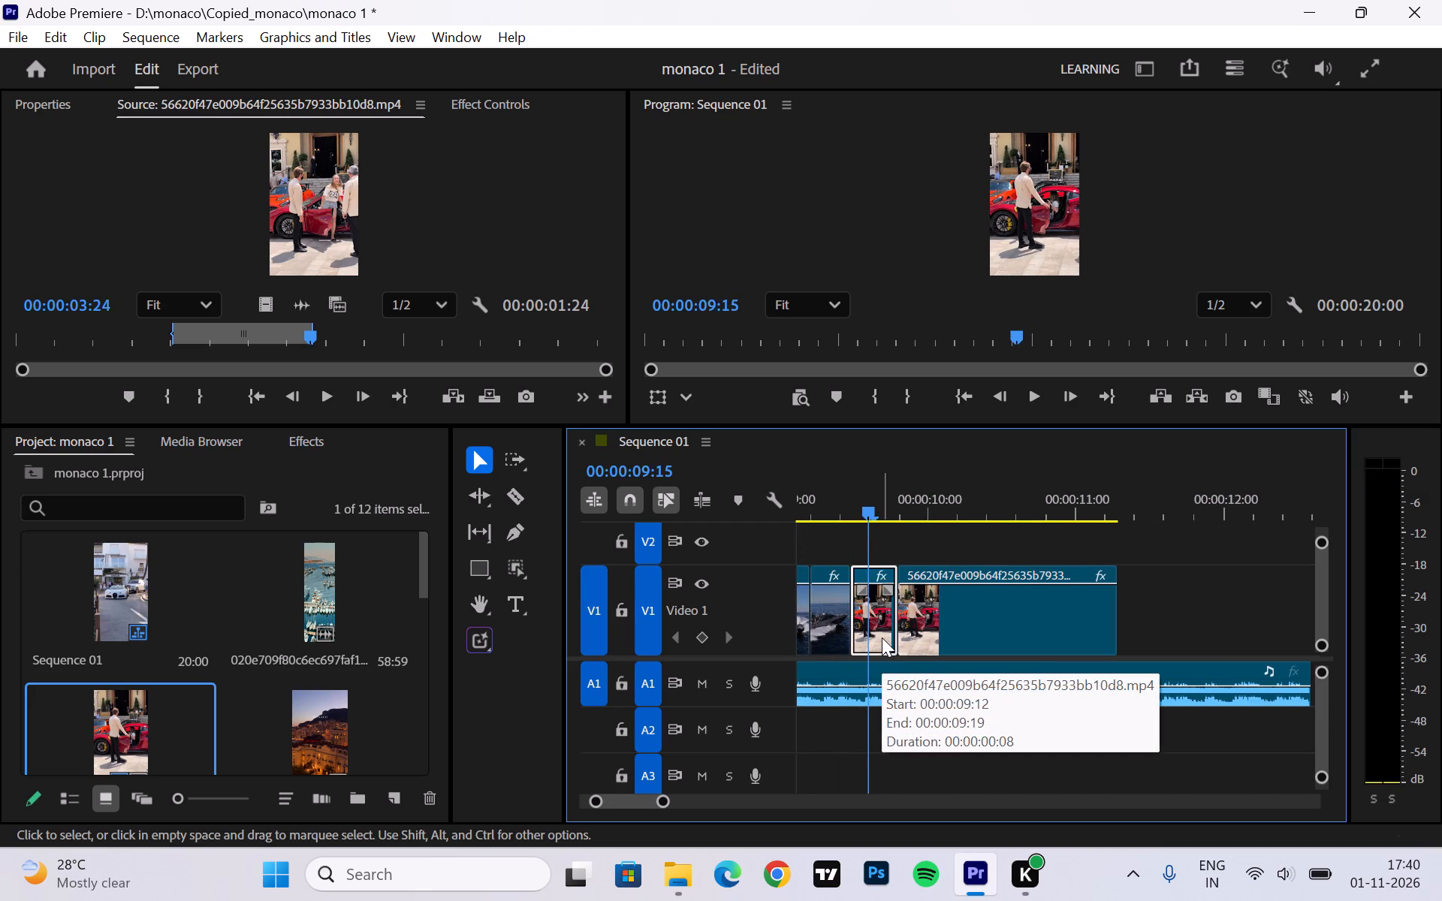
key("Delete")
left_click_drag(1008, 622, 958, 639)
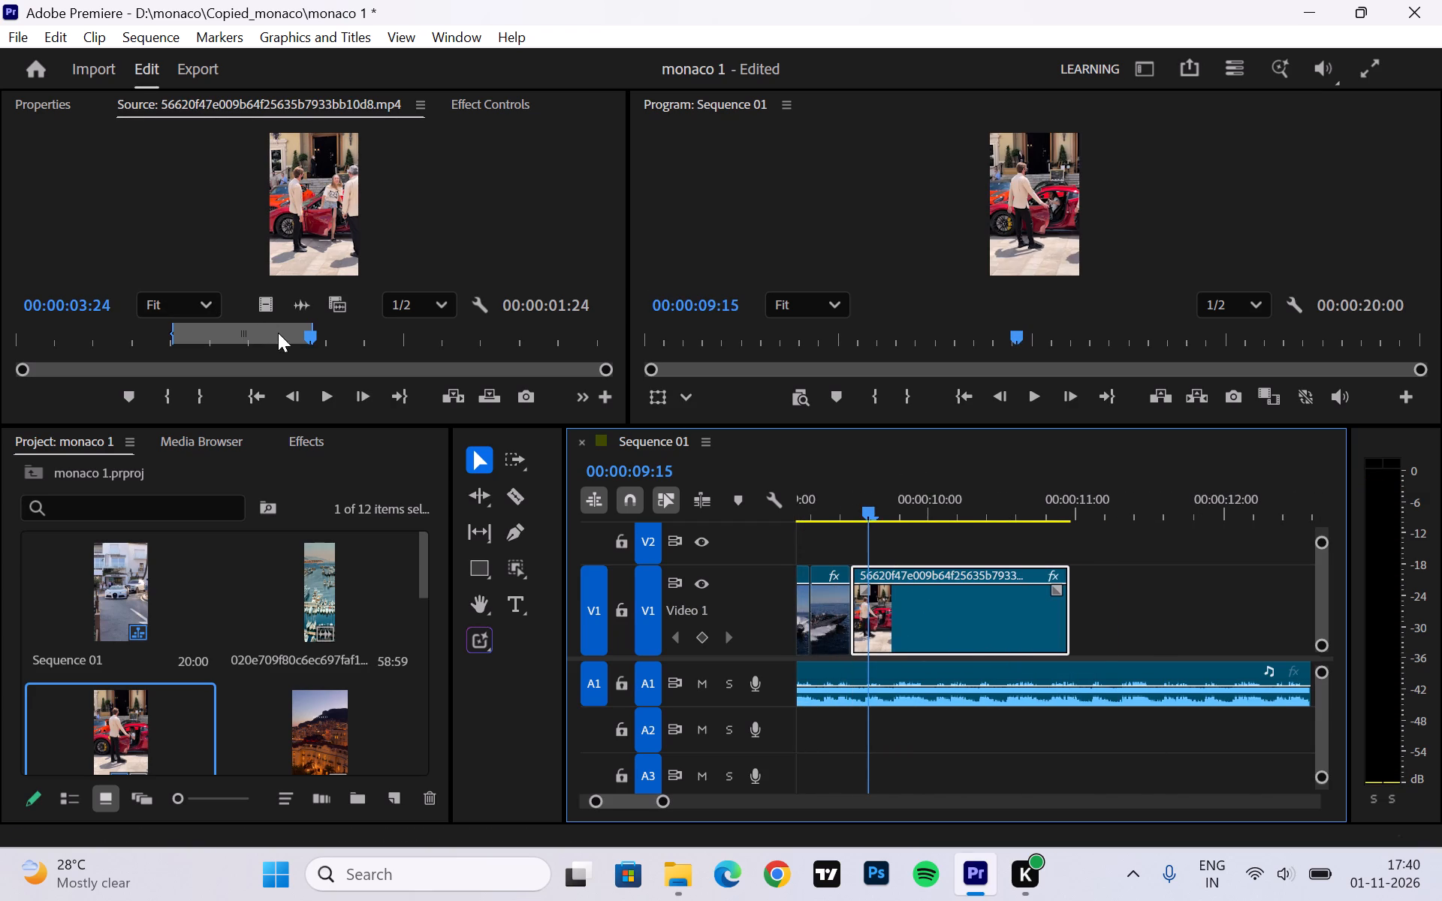
Mark the Ferrari source clip with an In point at 00:00:03:22 and an Out point at 00:00:04:17.
left_click(312, 336)
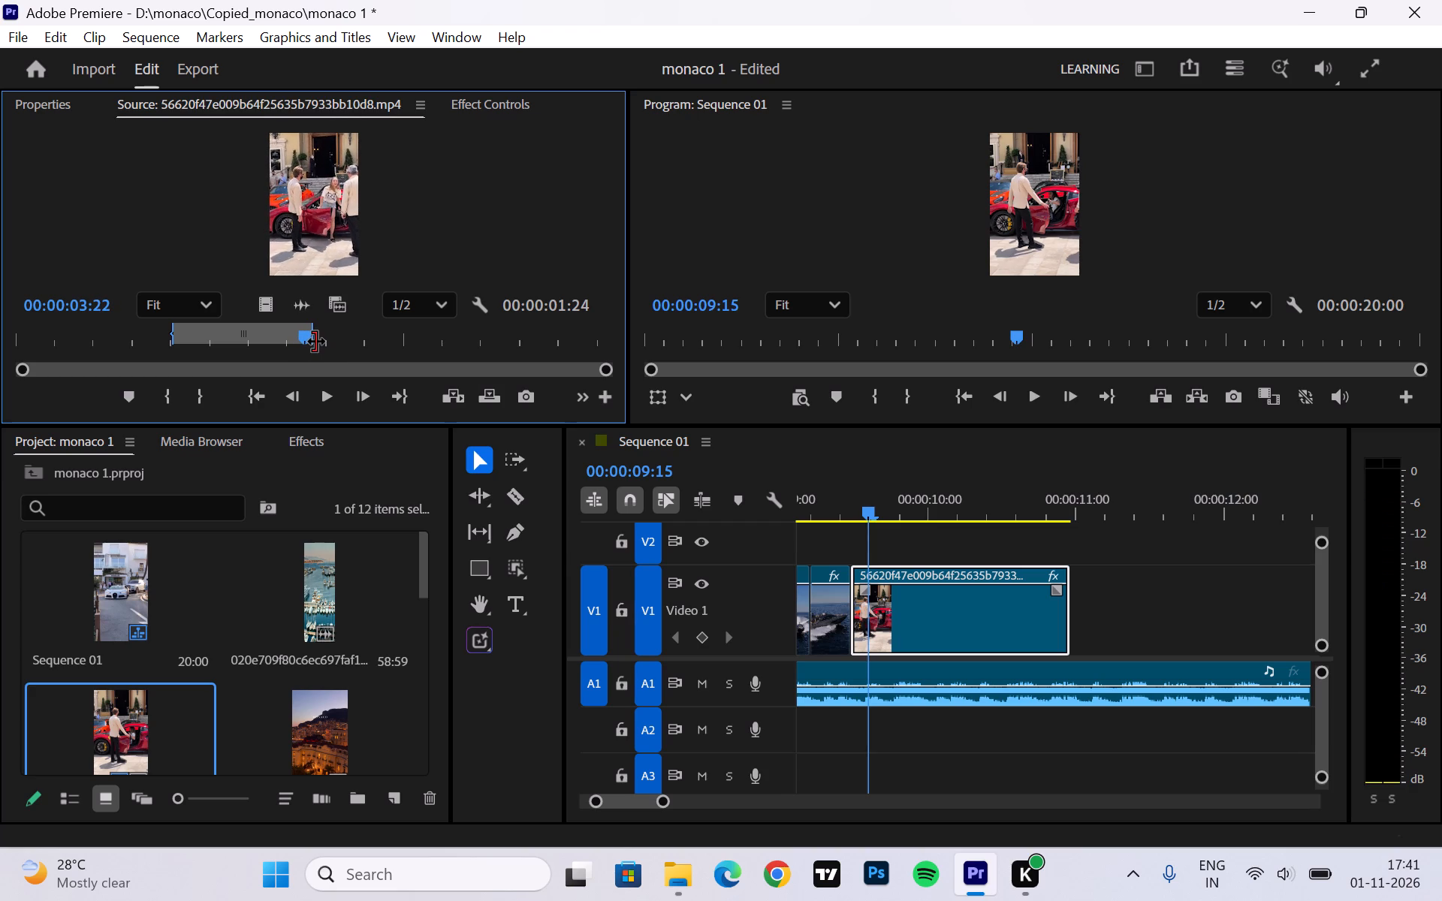
key("i")
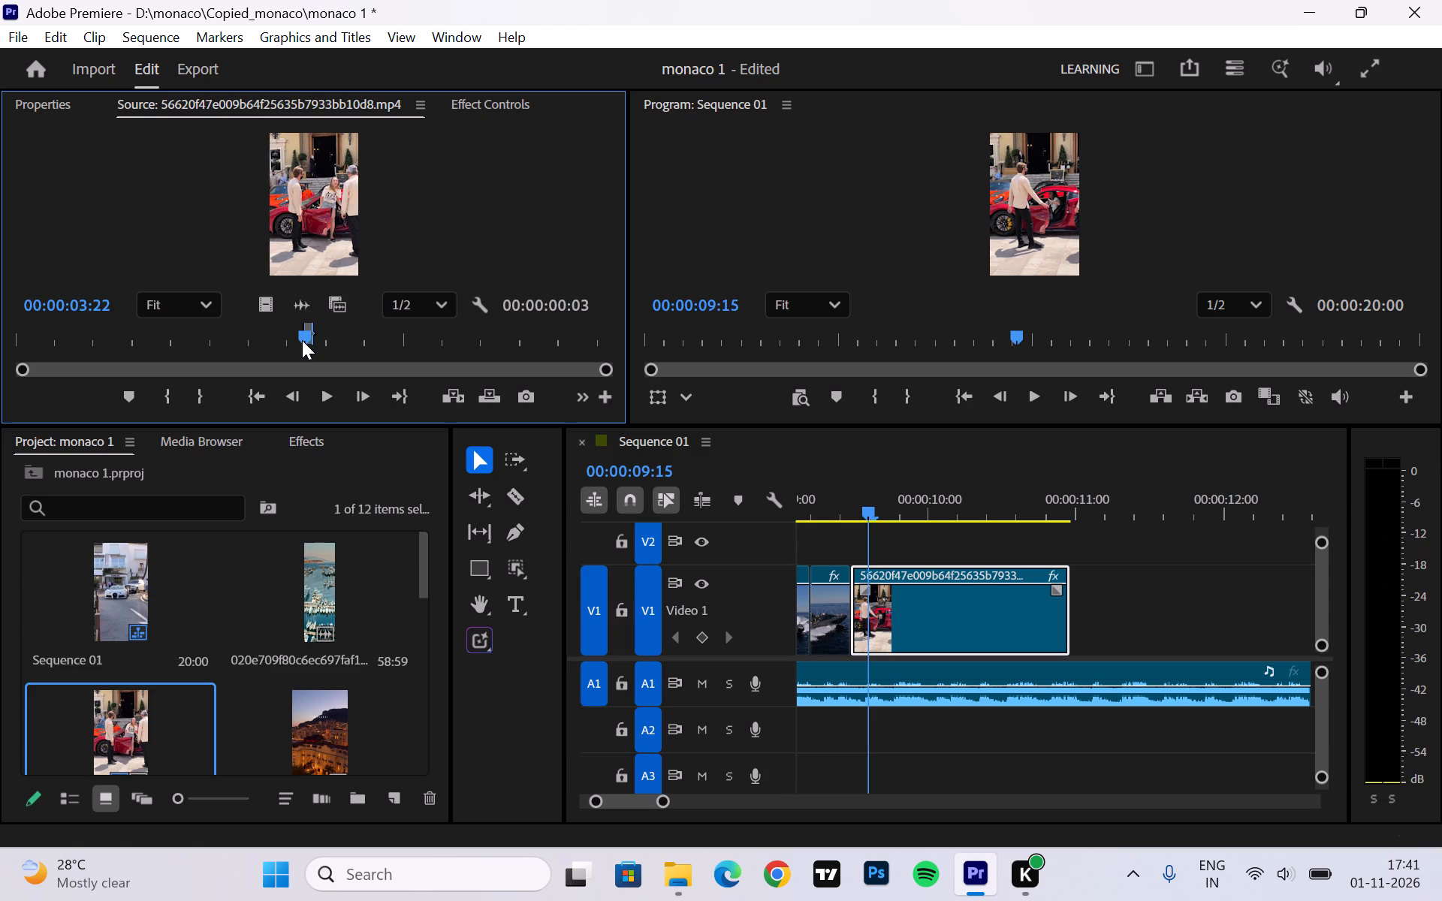
left_click_drag(302, 340, 336, 343)
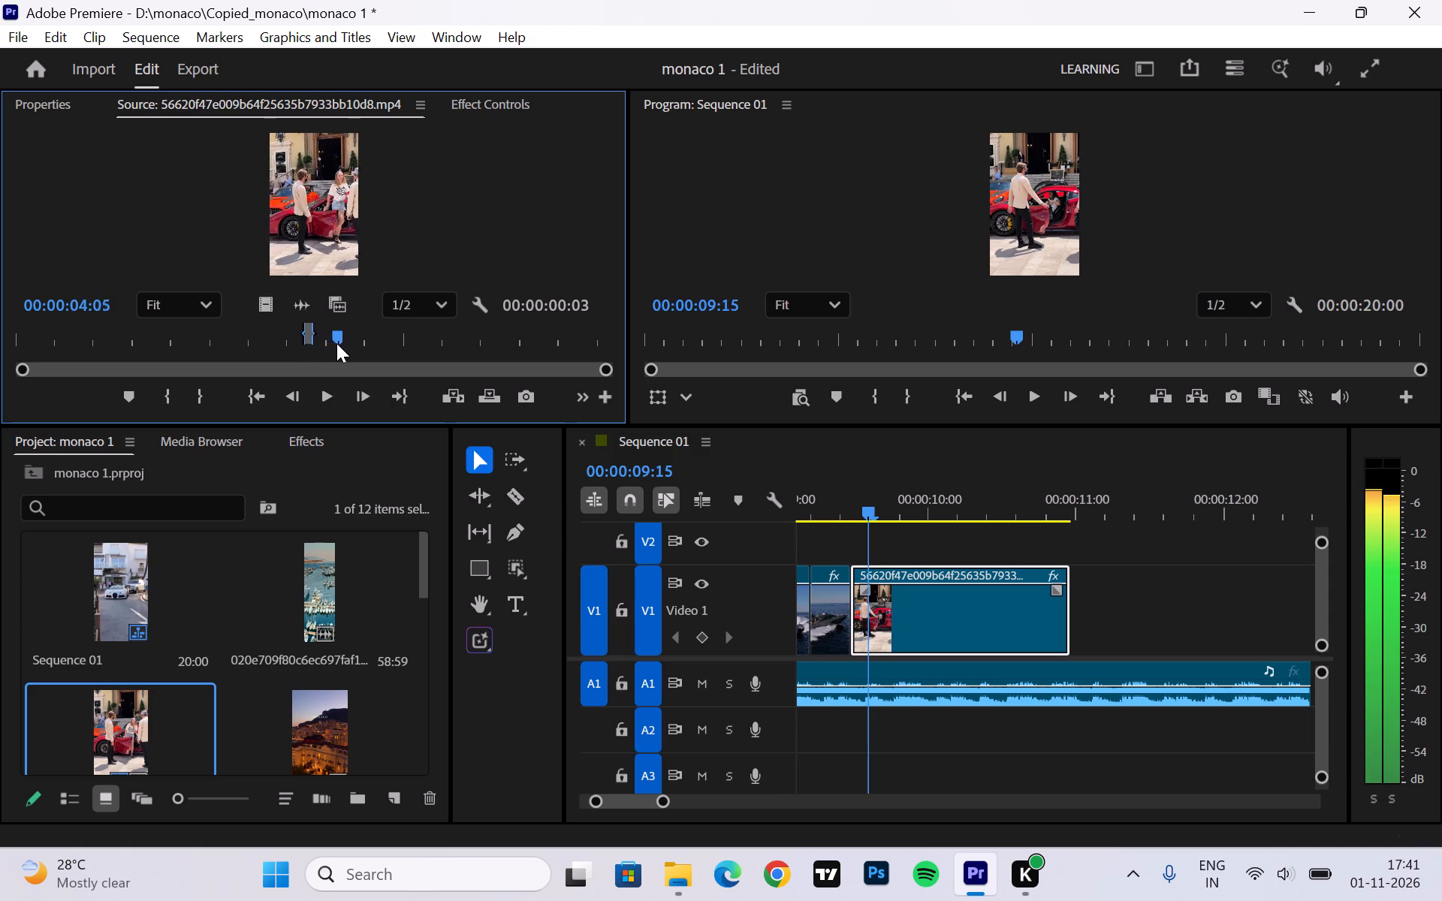
left_click_drag(336, 343, 367, 343)
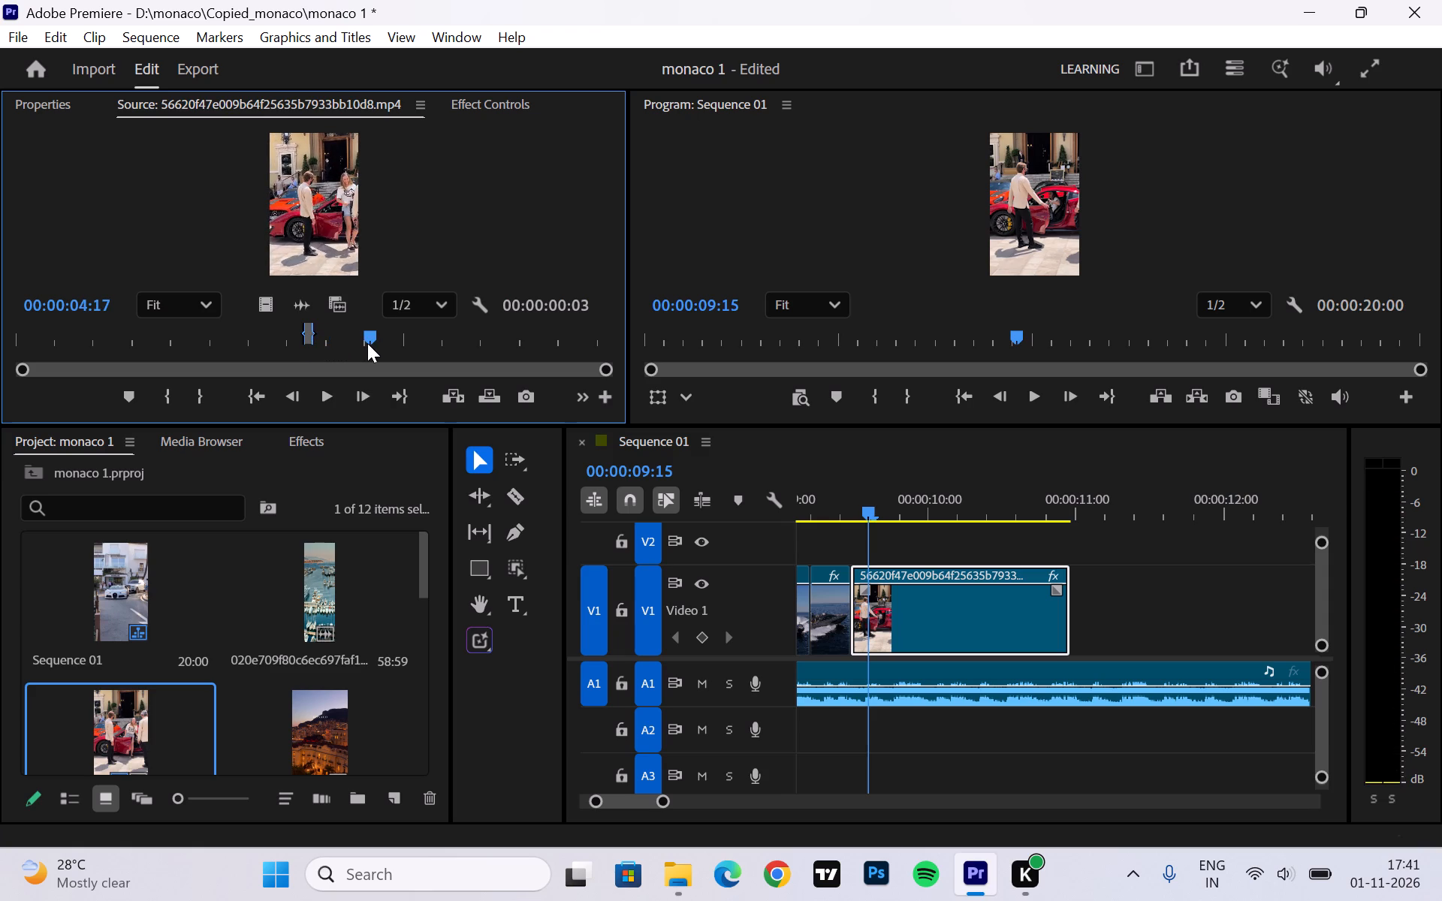
key("o")
Replace the Ferrari clip on Video 1 with only the video of the marked source range, directly after the last yacht clip.
left_click(965, 595)
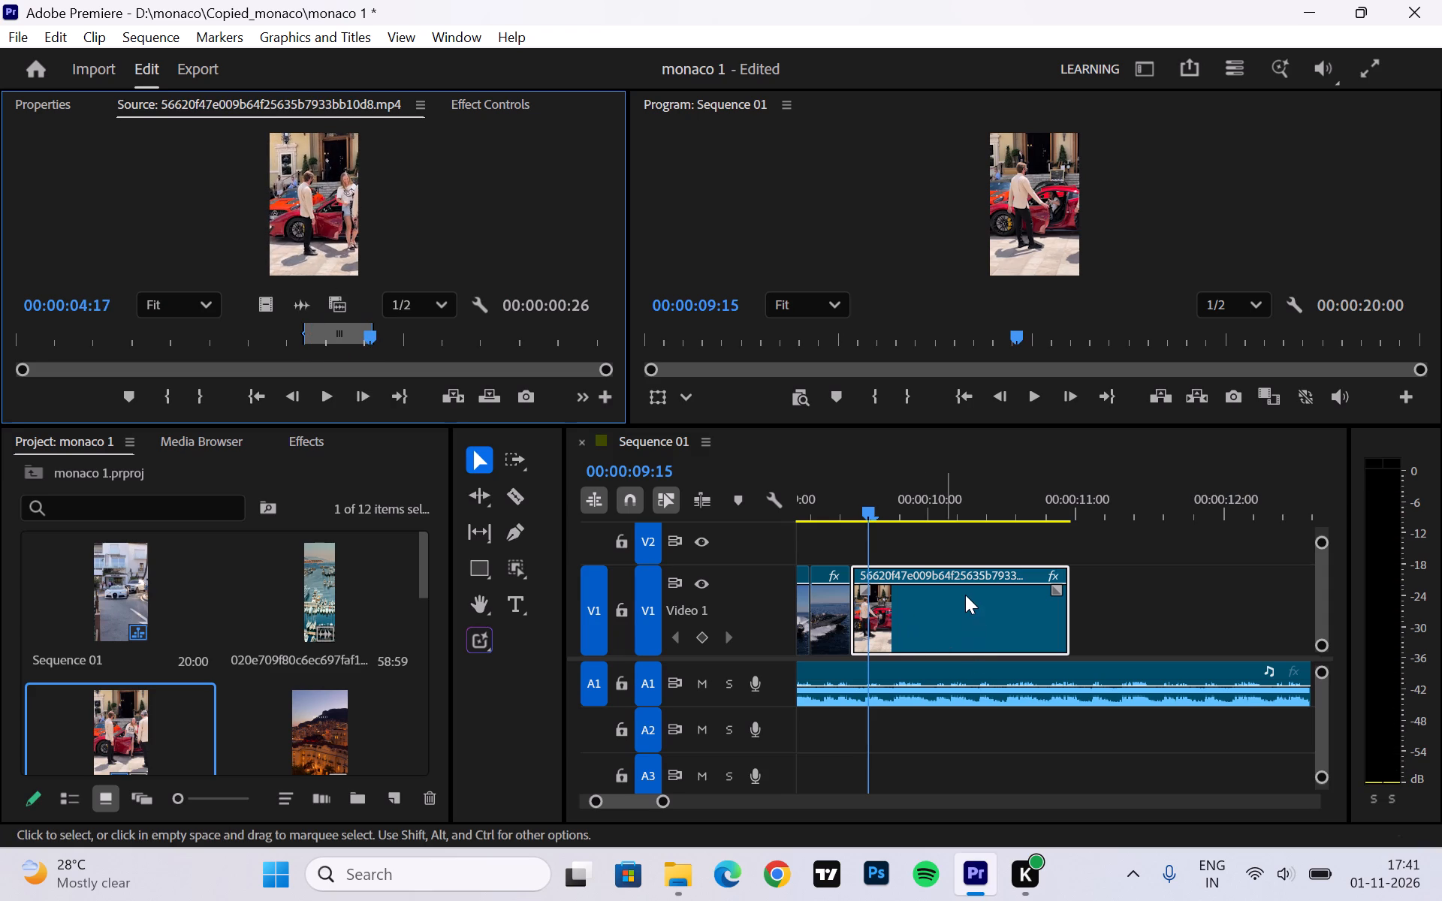
key("Delete")
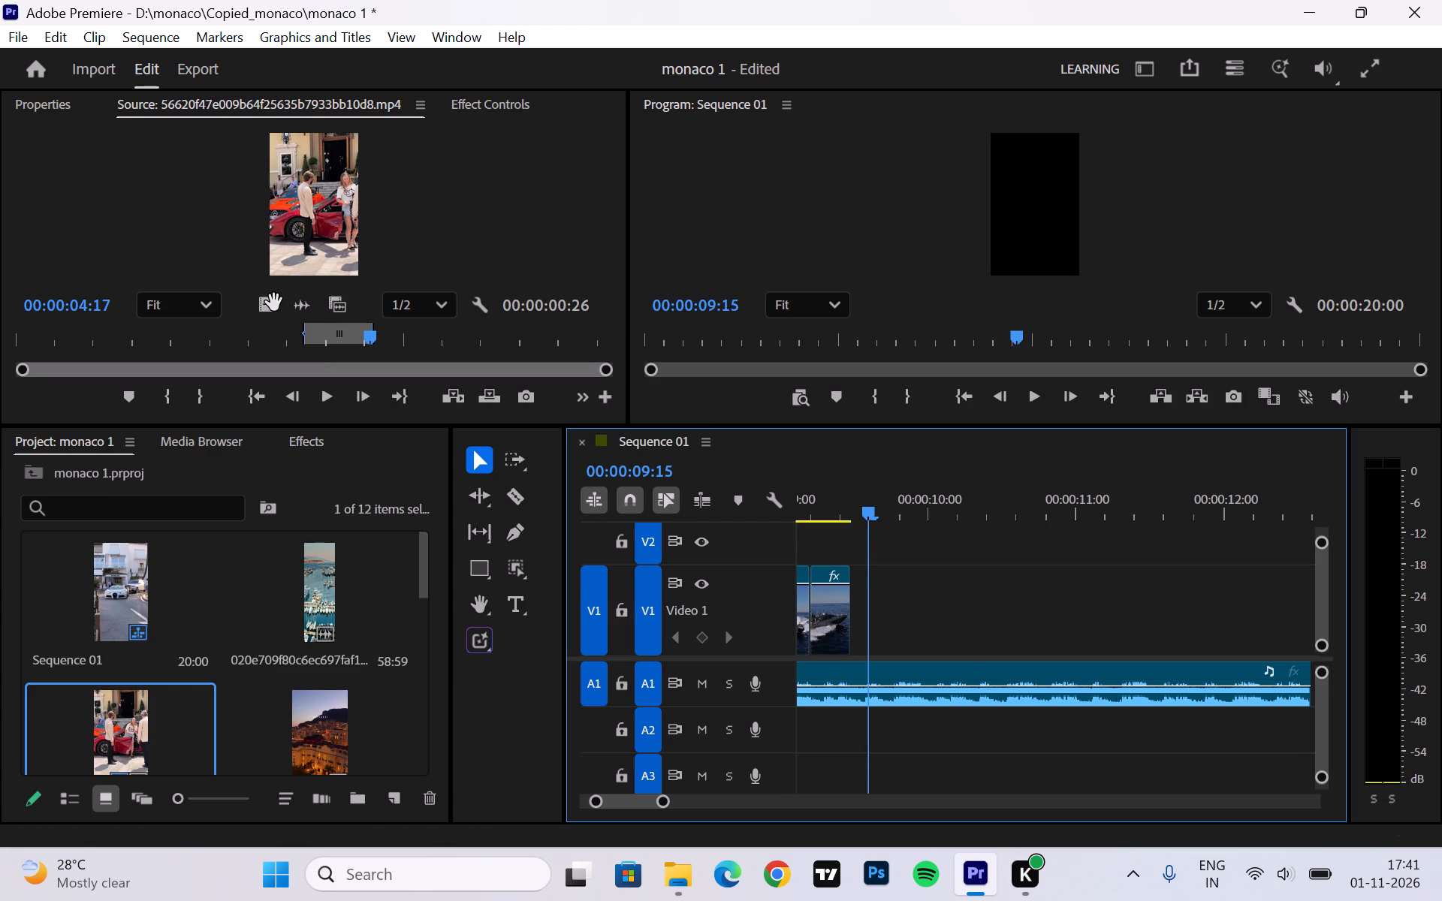
left_click_drag(266, 305, 846, 607)
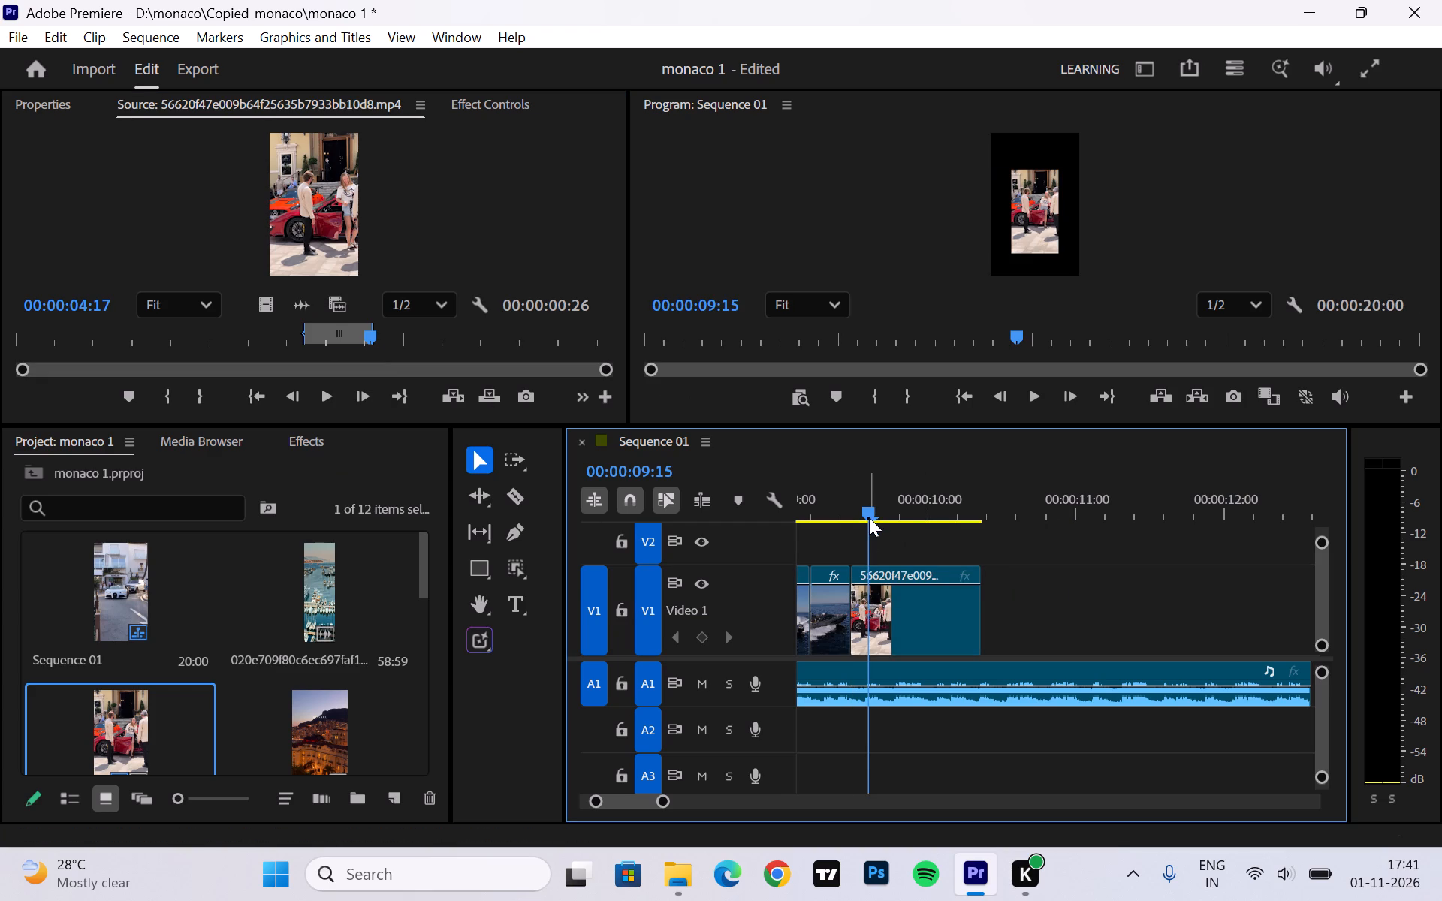
Fit the new Ferrari clip on Video 1 to the frame.
right_click(938, 611)
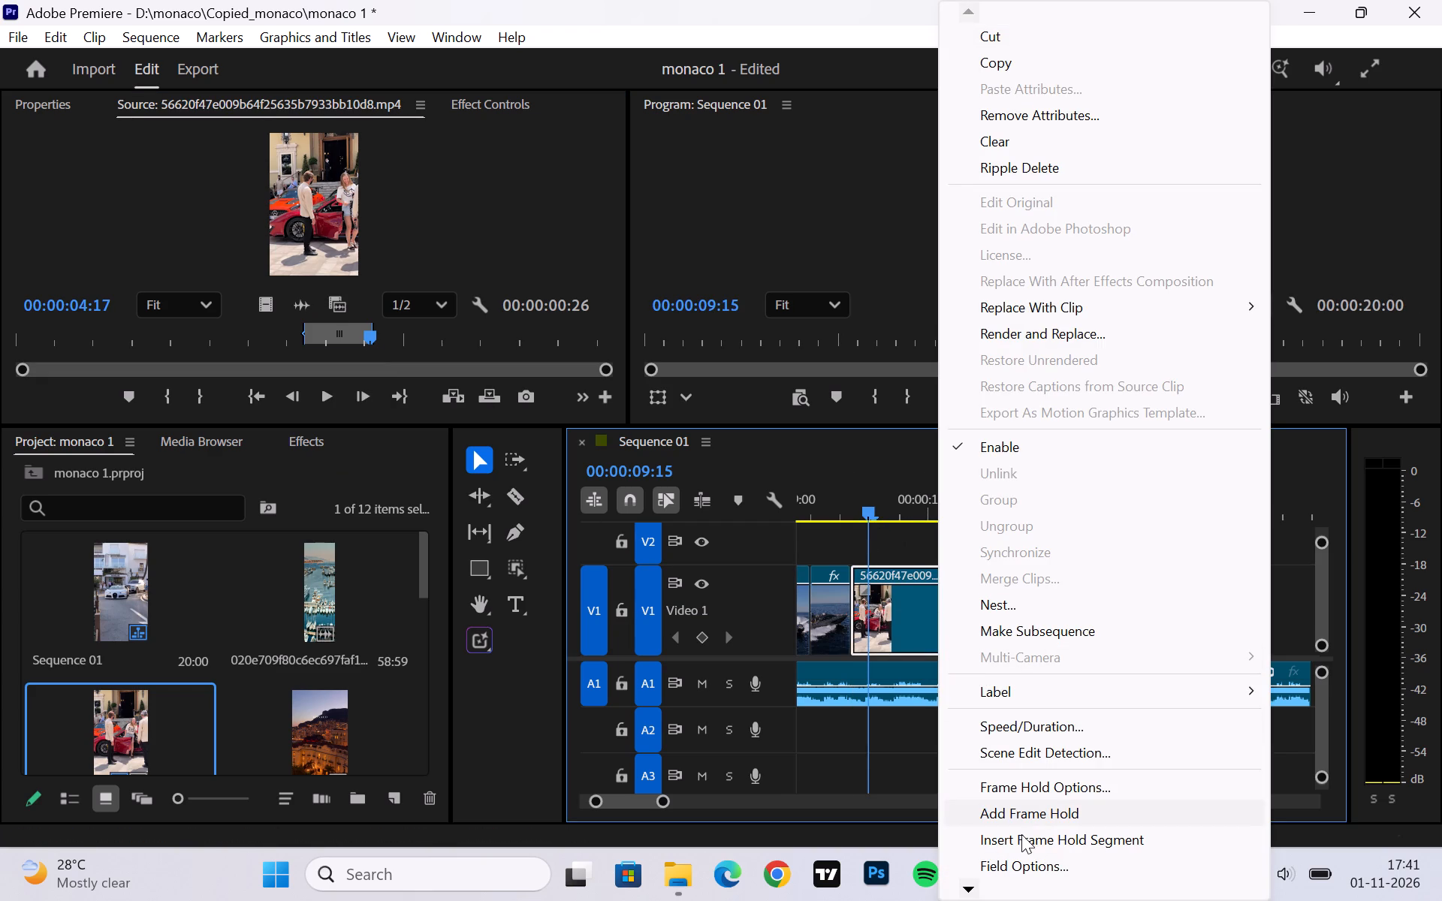
scroll(1021, 834, "down", 8)
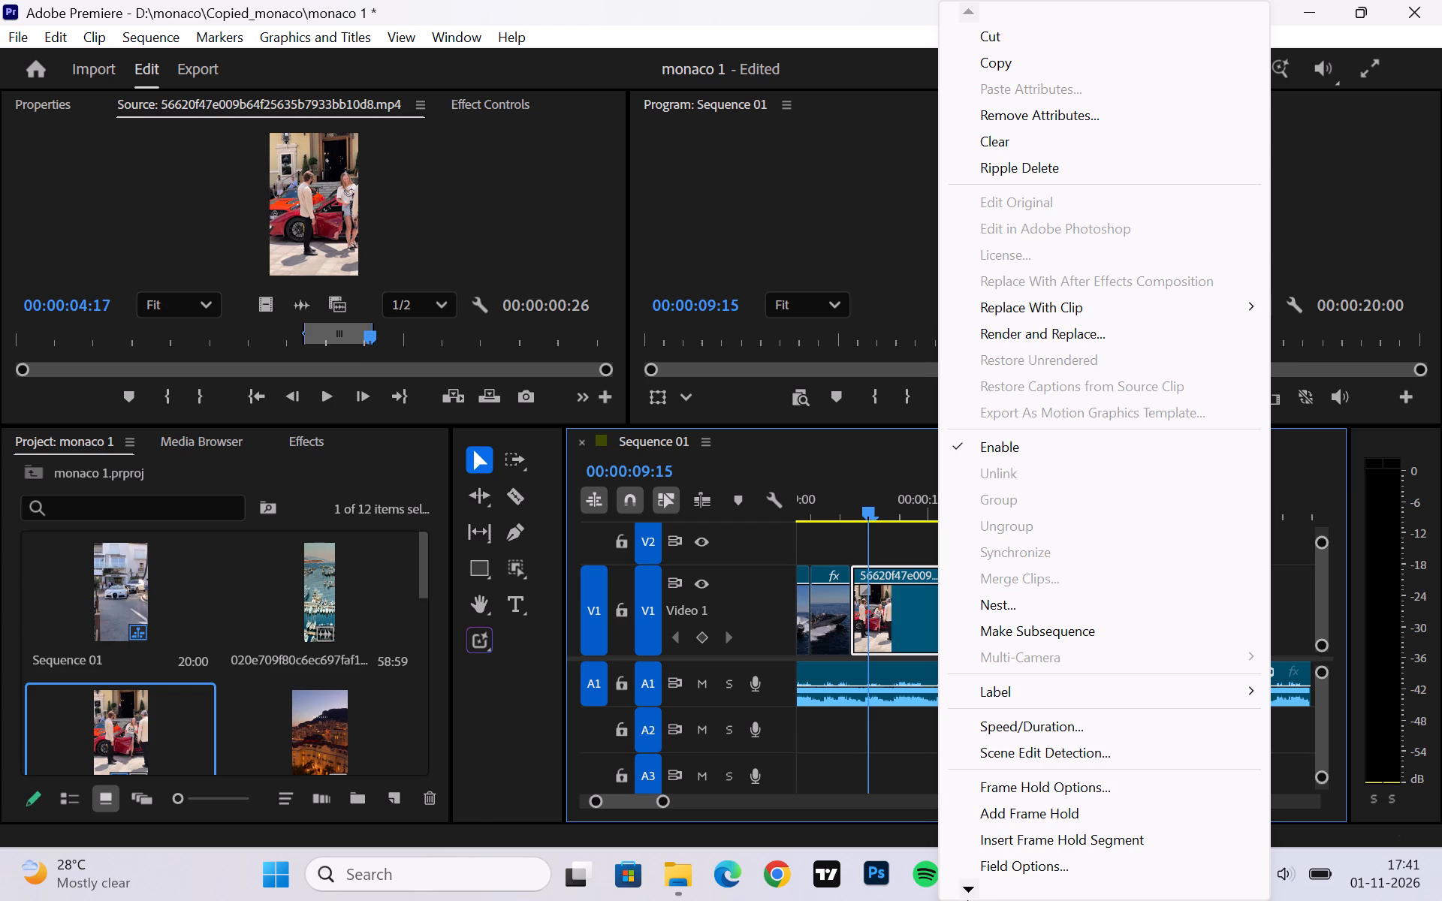
triple_click(967, 896)
triple_click(967, 896)
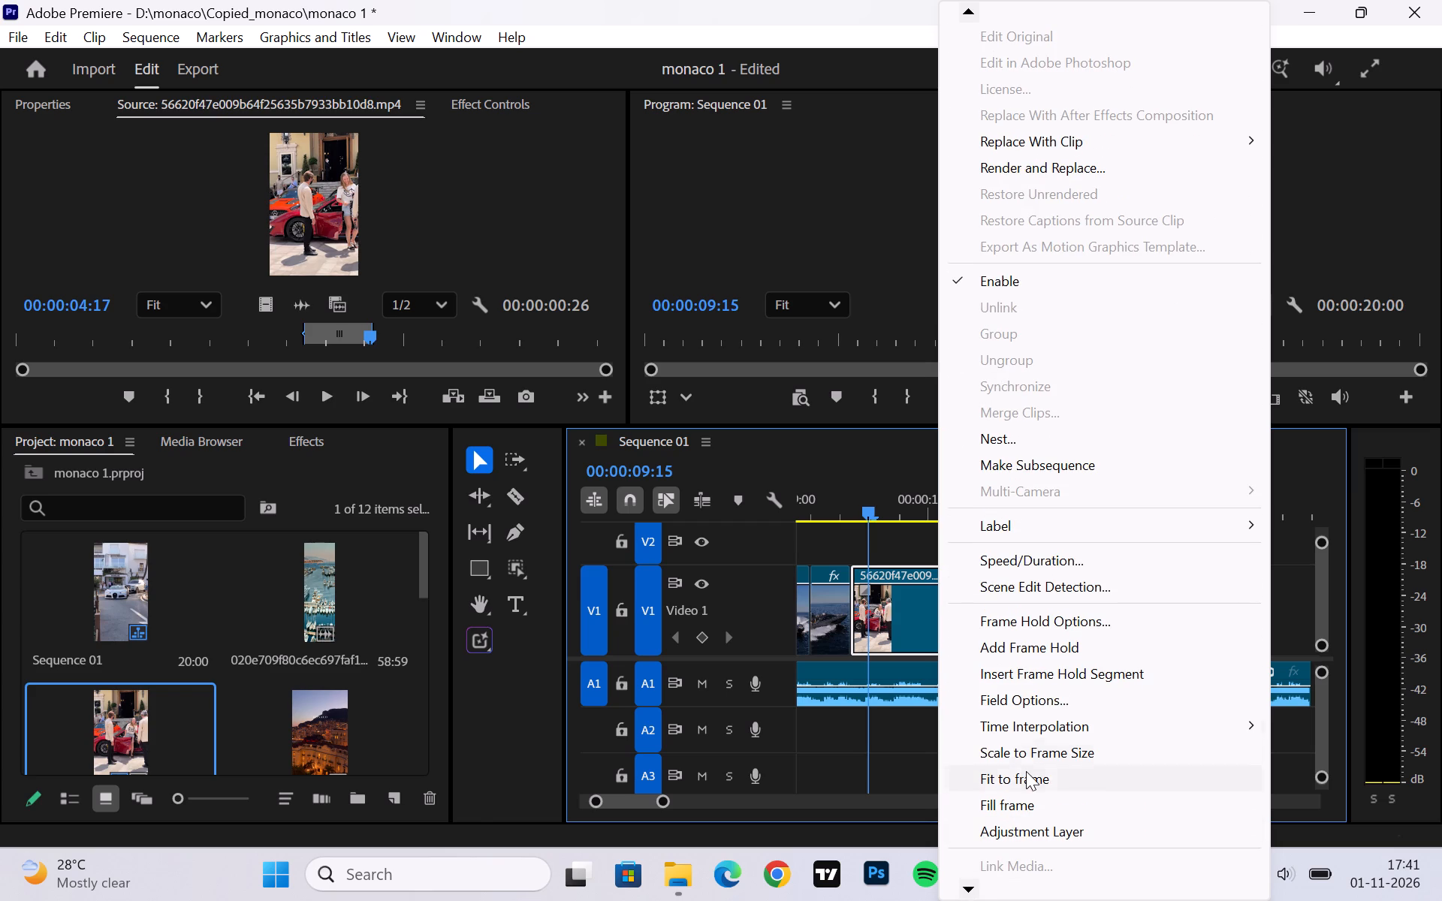
left_click(1026, 771)
Replay the passage from the yacht shots past the end of the Ferrari clip and scrub through the Ferrari shot against the music.
left_click_drag(866, 503, 669, 535)
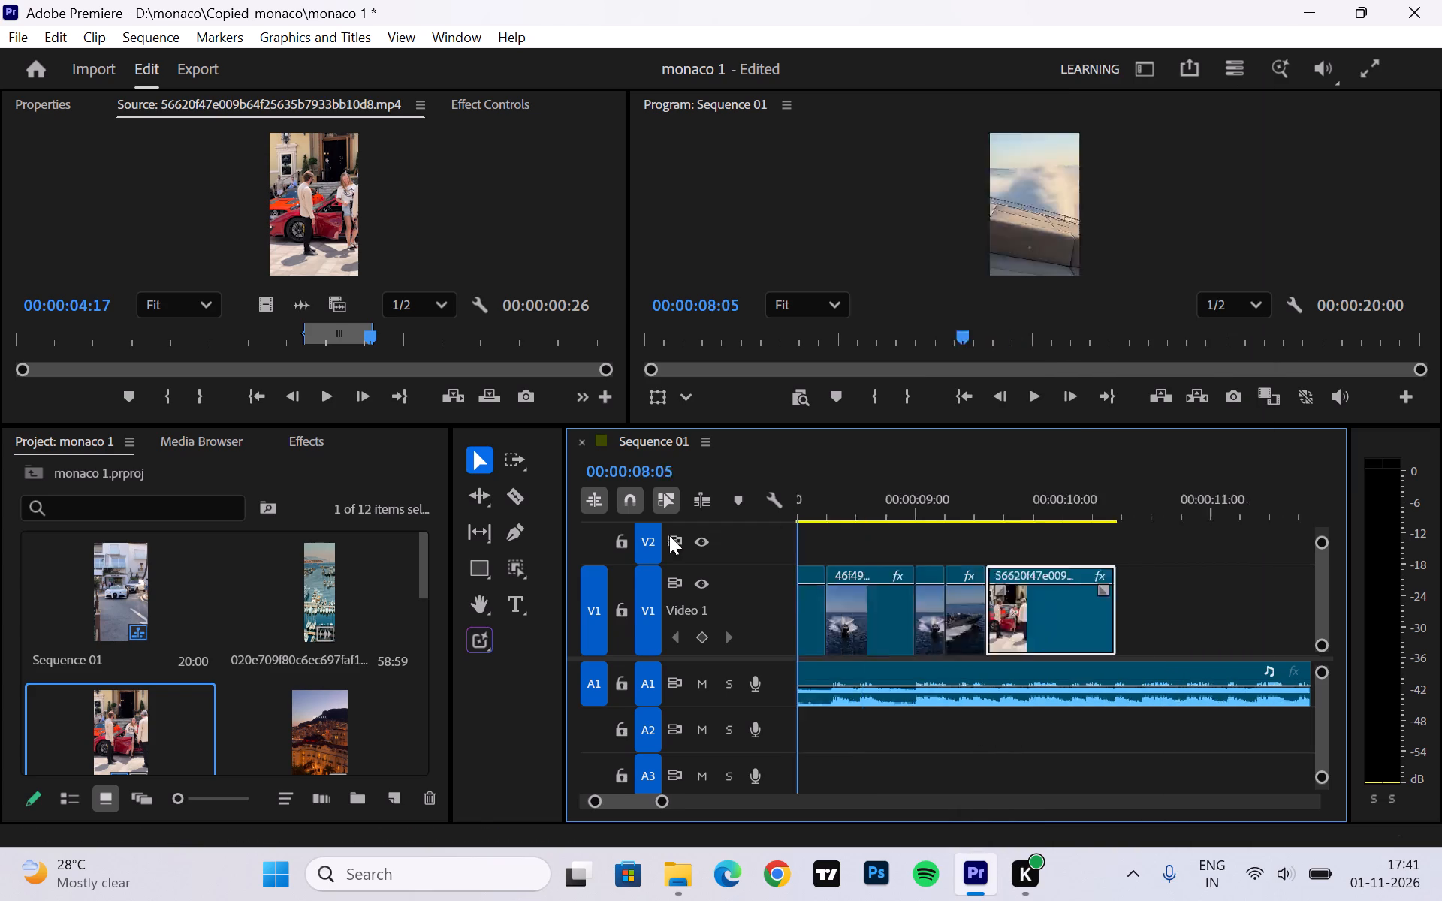
left_click_drag(669, 535, 634, 548)
key("space")
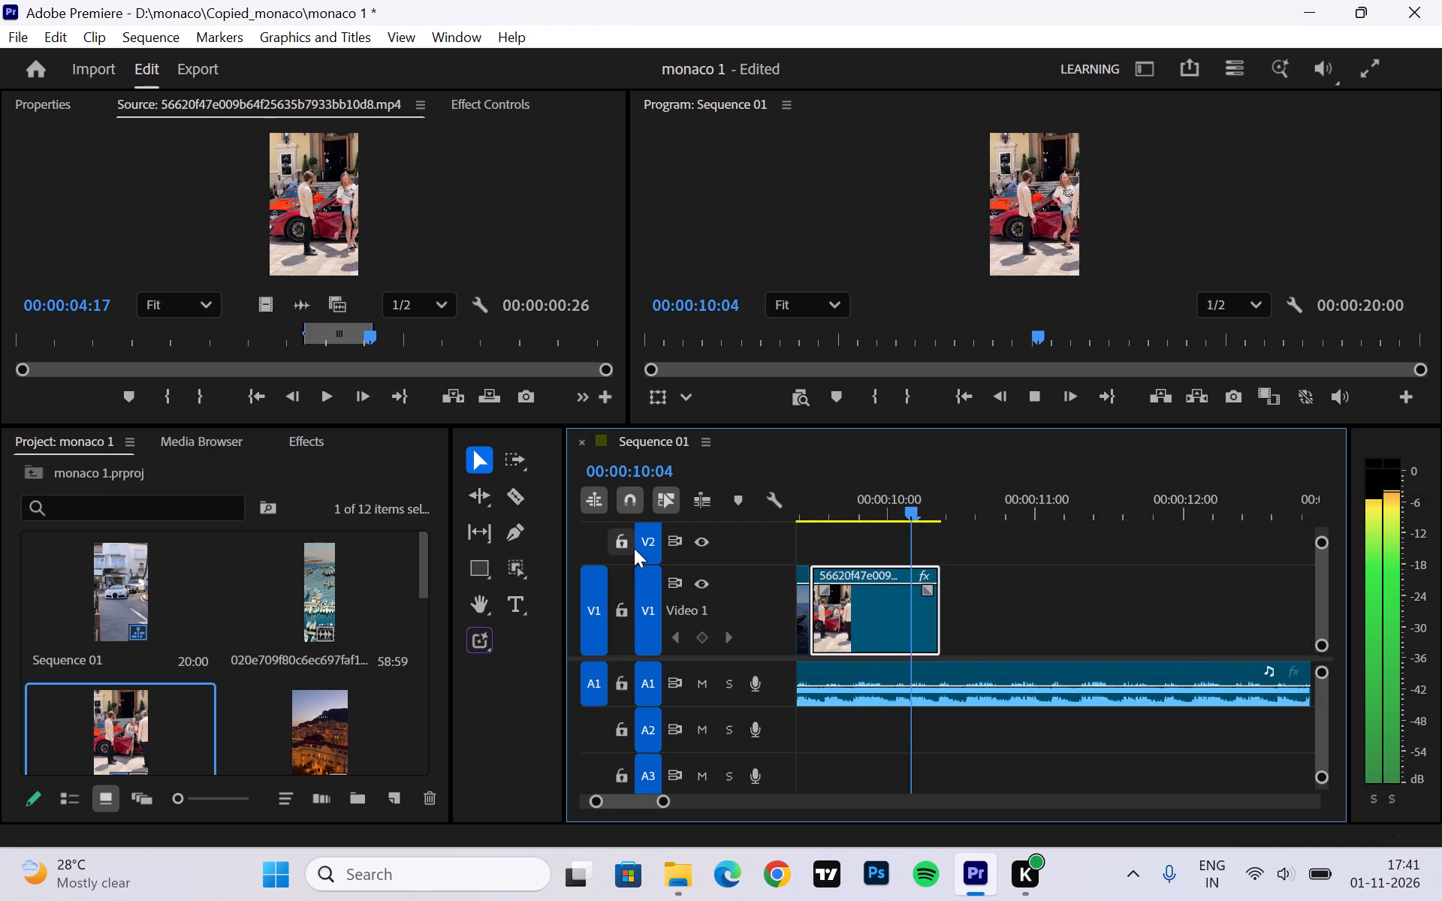
key("space")
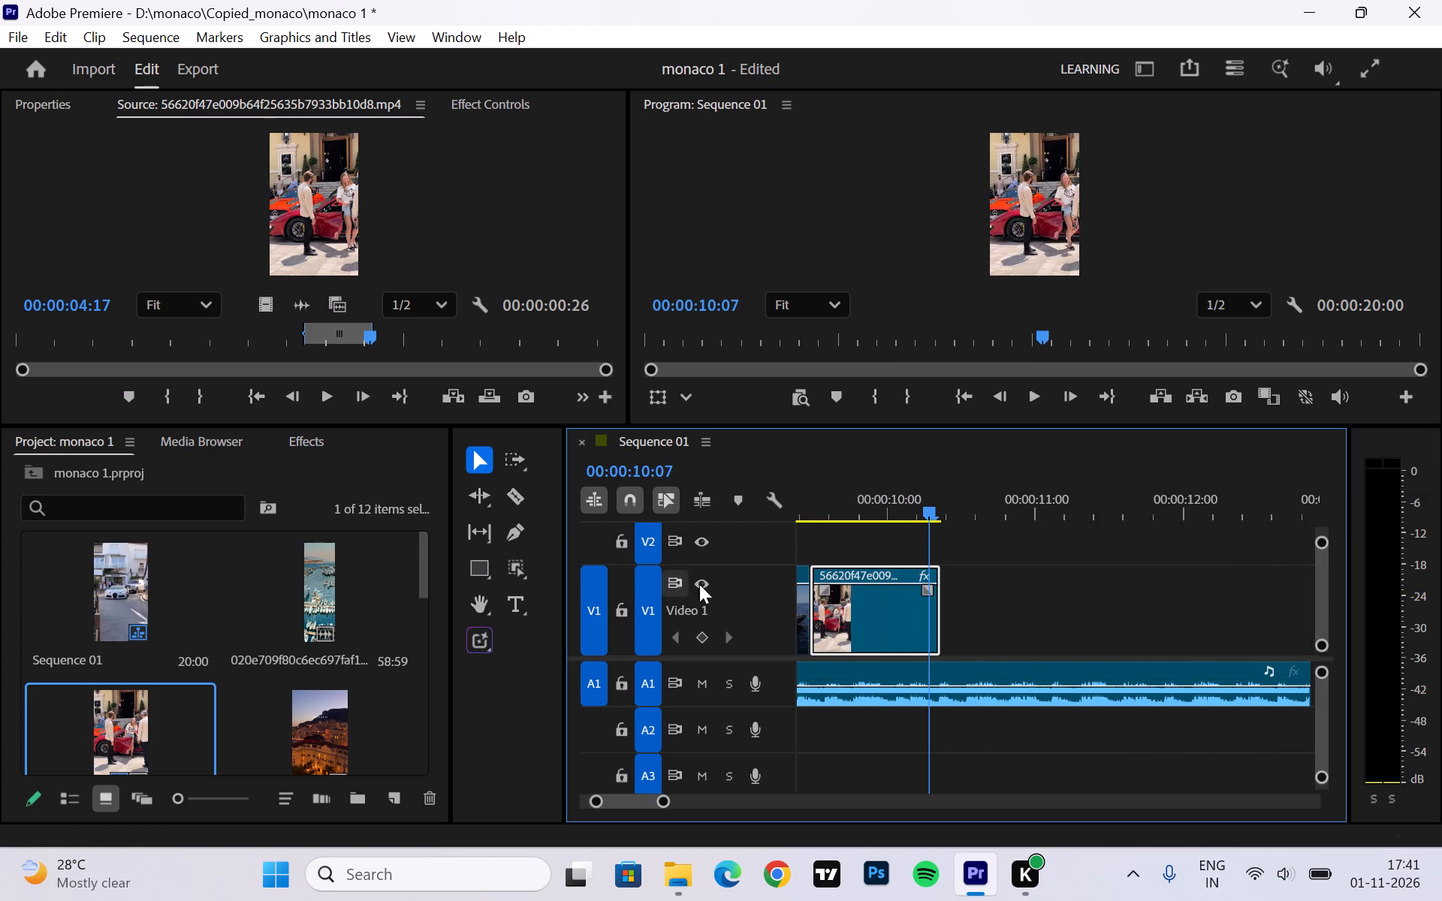
key("space")
key("space")
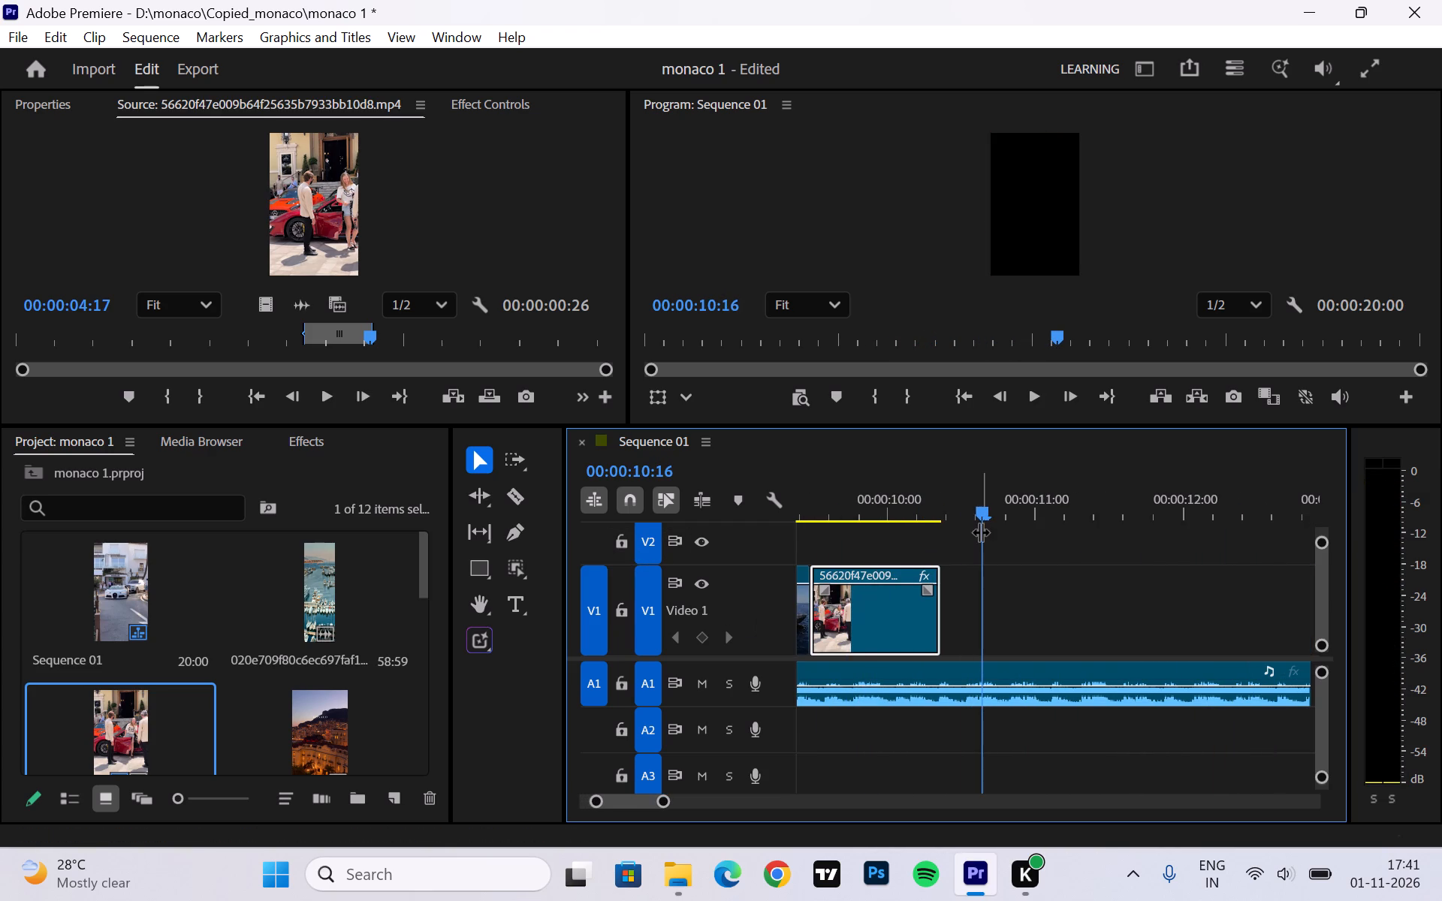
left_click_drag(981, 514, 887, 529)
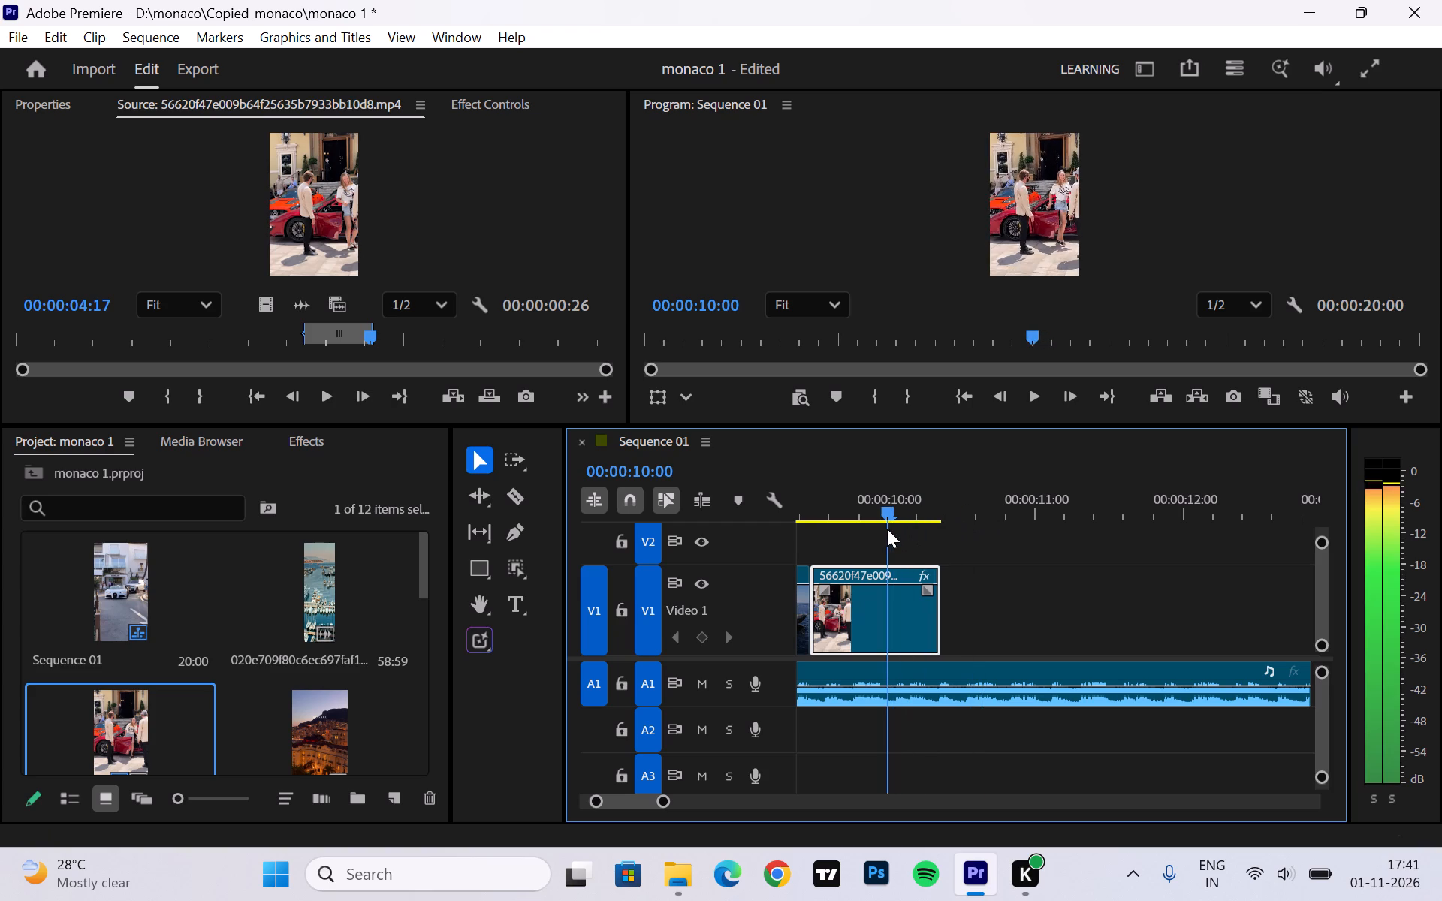
left_click_drag(887, 529, 849, 523)
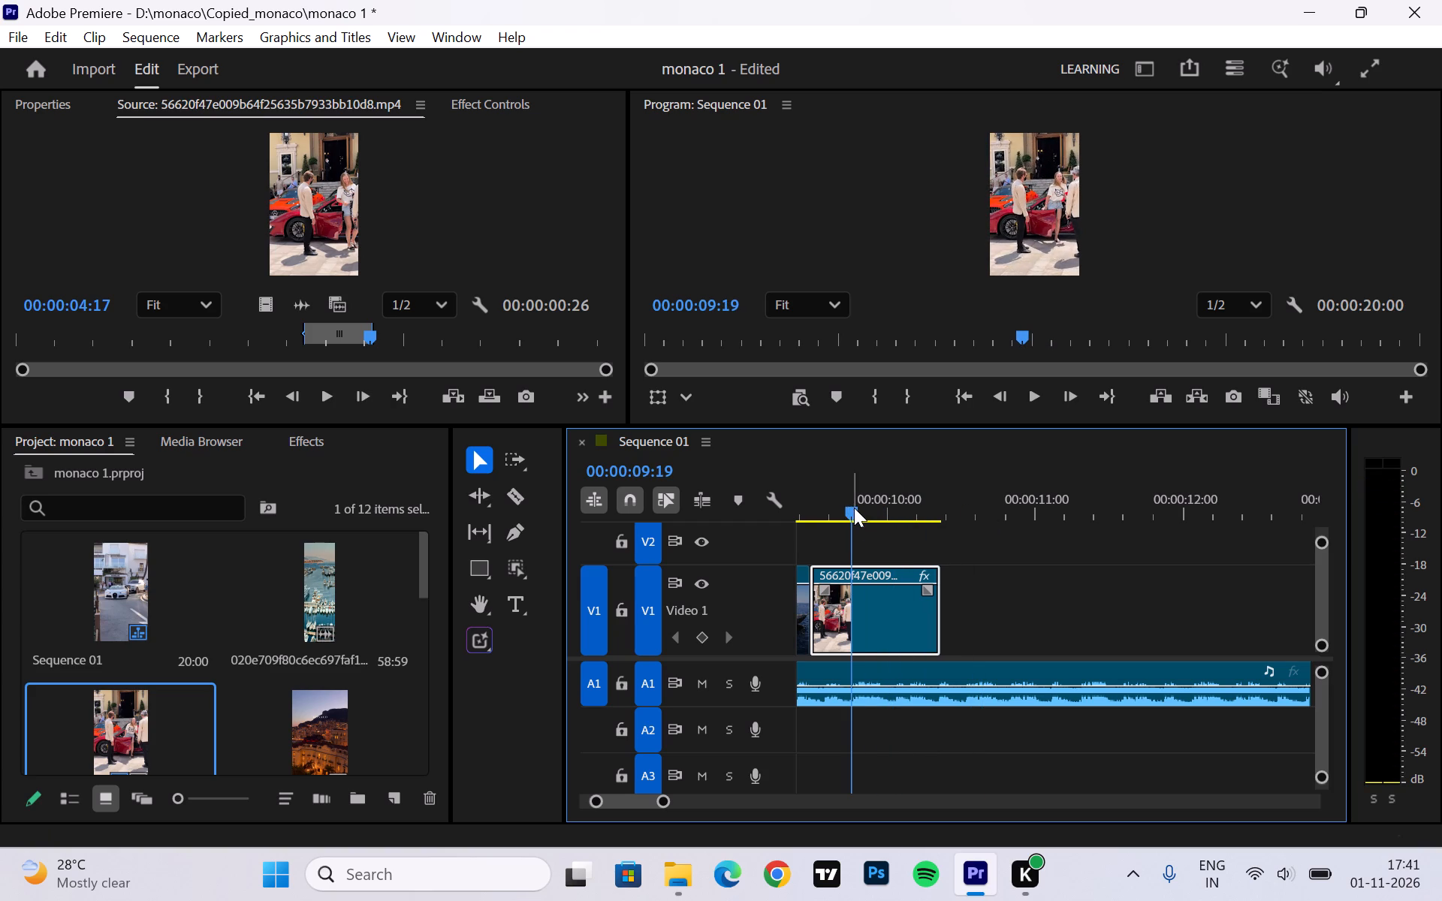
left_click_drag(846, 511, 894, 511)
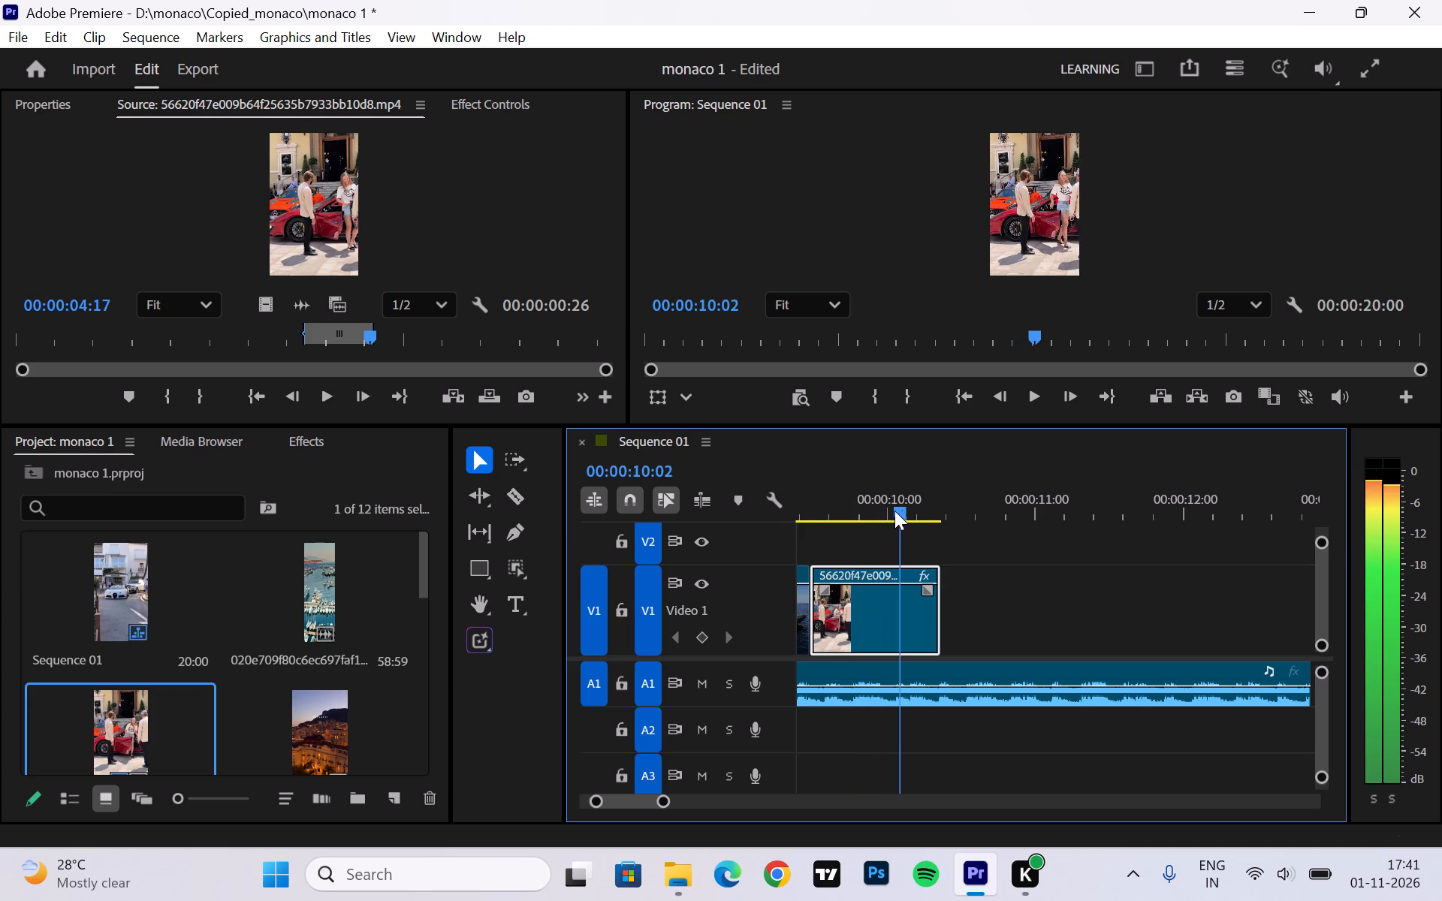
Replay from the start of the yacht shots into the Ferrari clip, pausing repeatedly to compare each cut with the beat.
left_click_drag(894, 511, 765, 541)
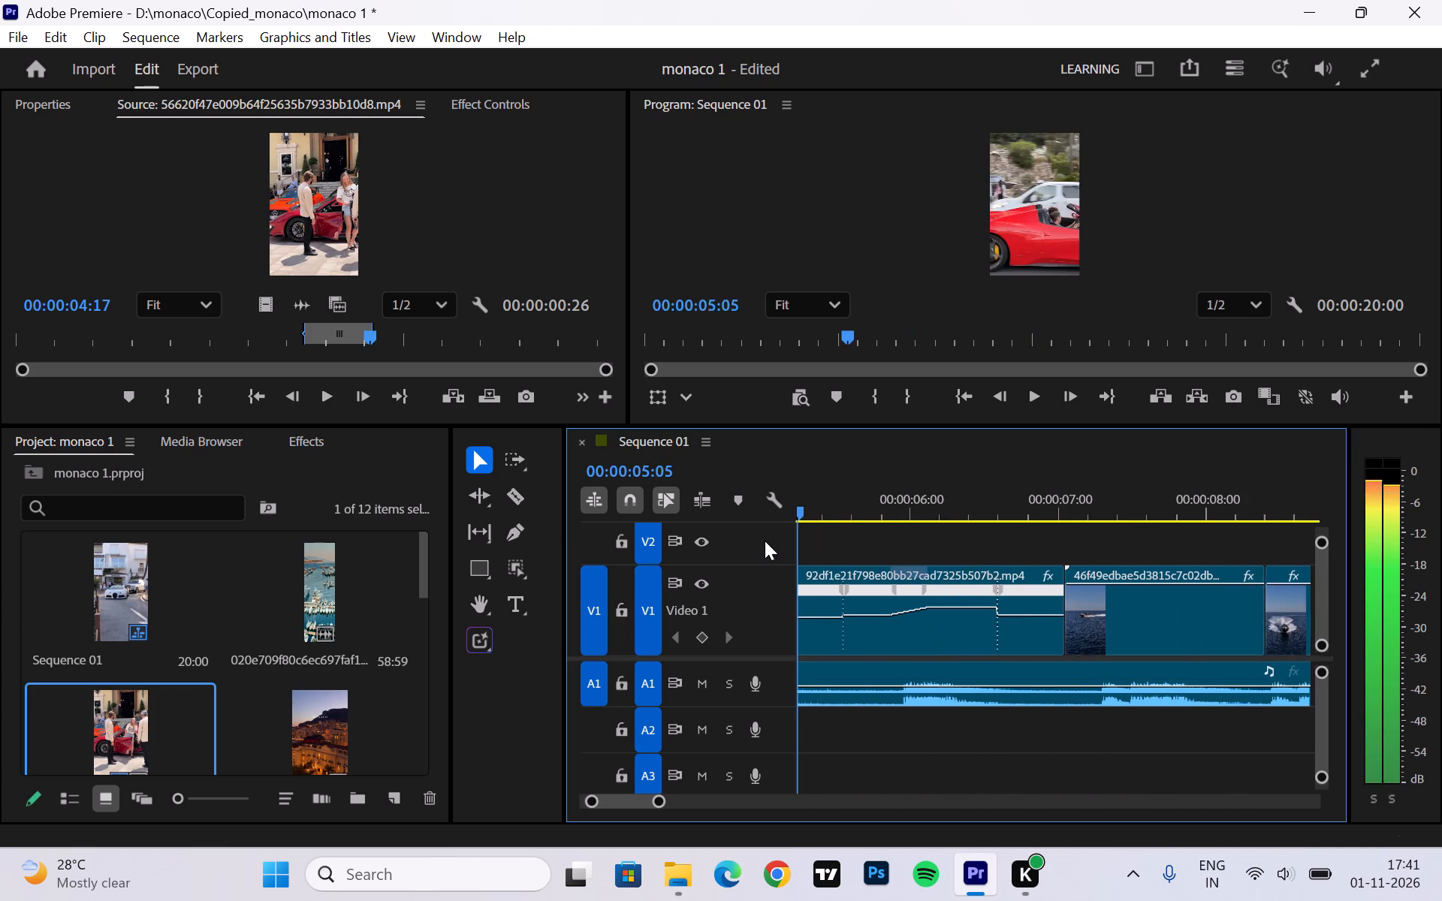
left_click_drag(765, 541, 1127, 531)
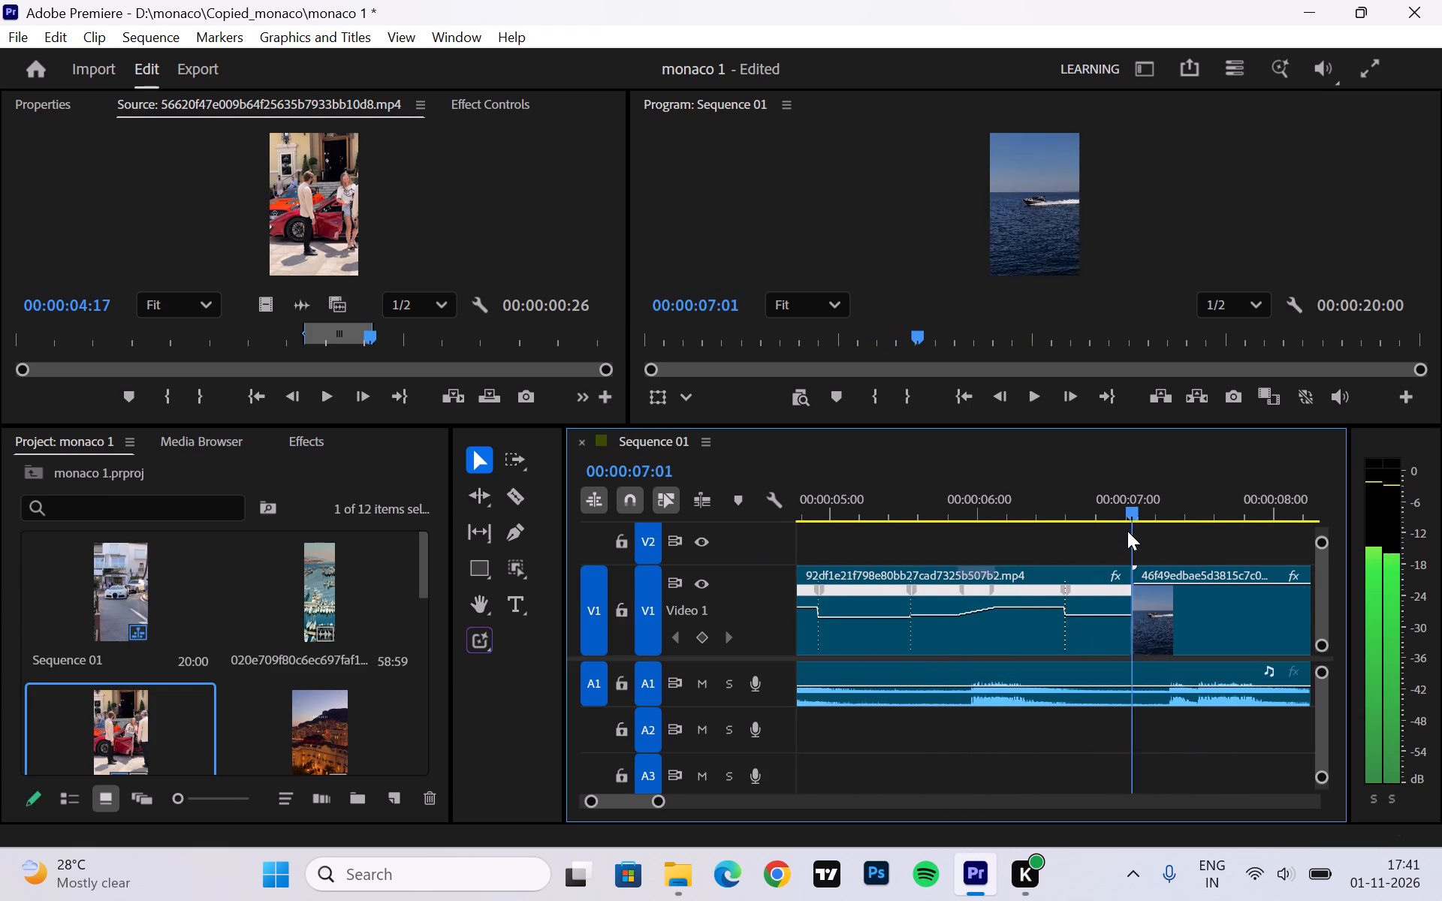
left_click_drag(1127, 531, 1153, 529)
key("space")
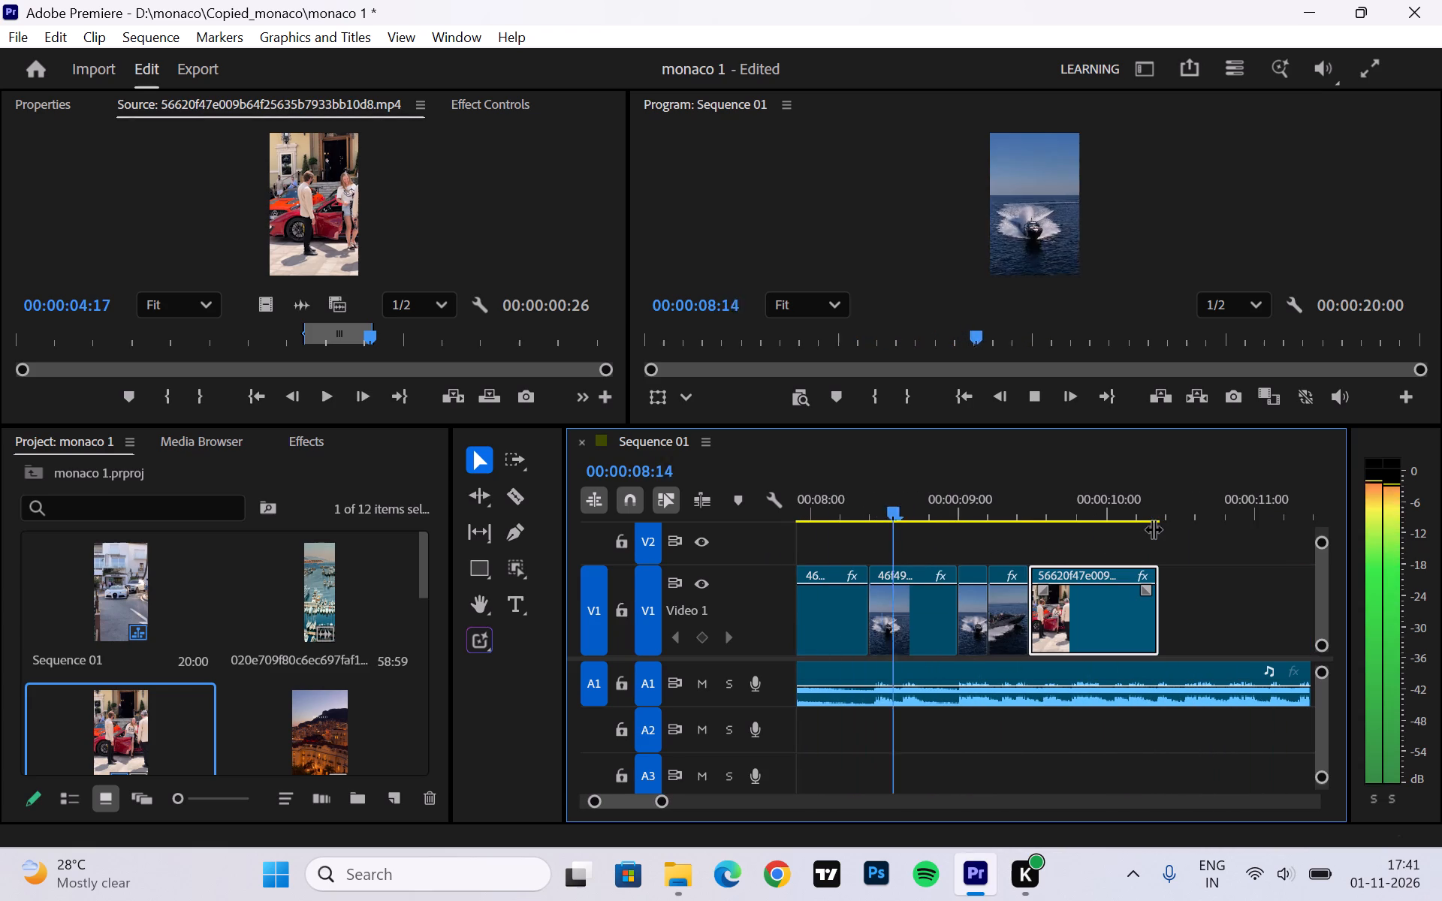
key("space")
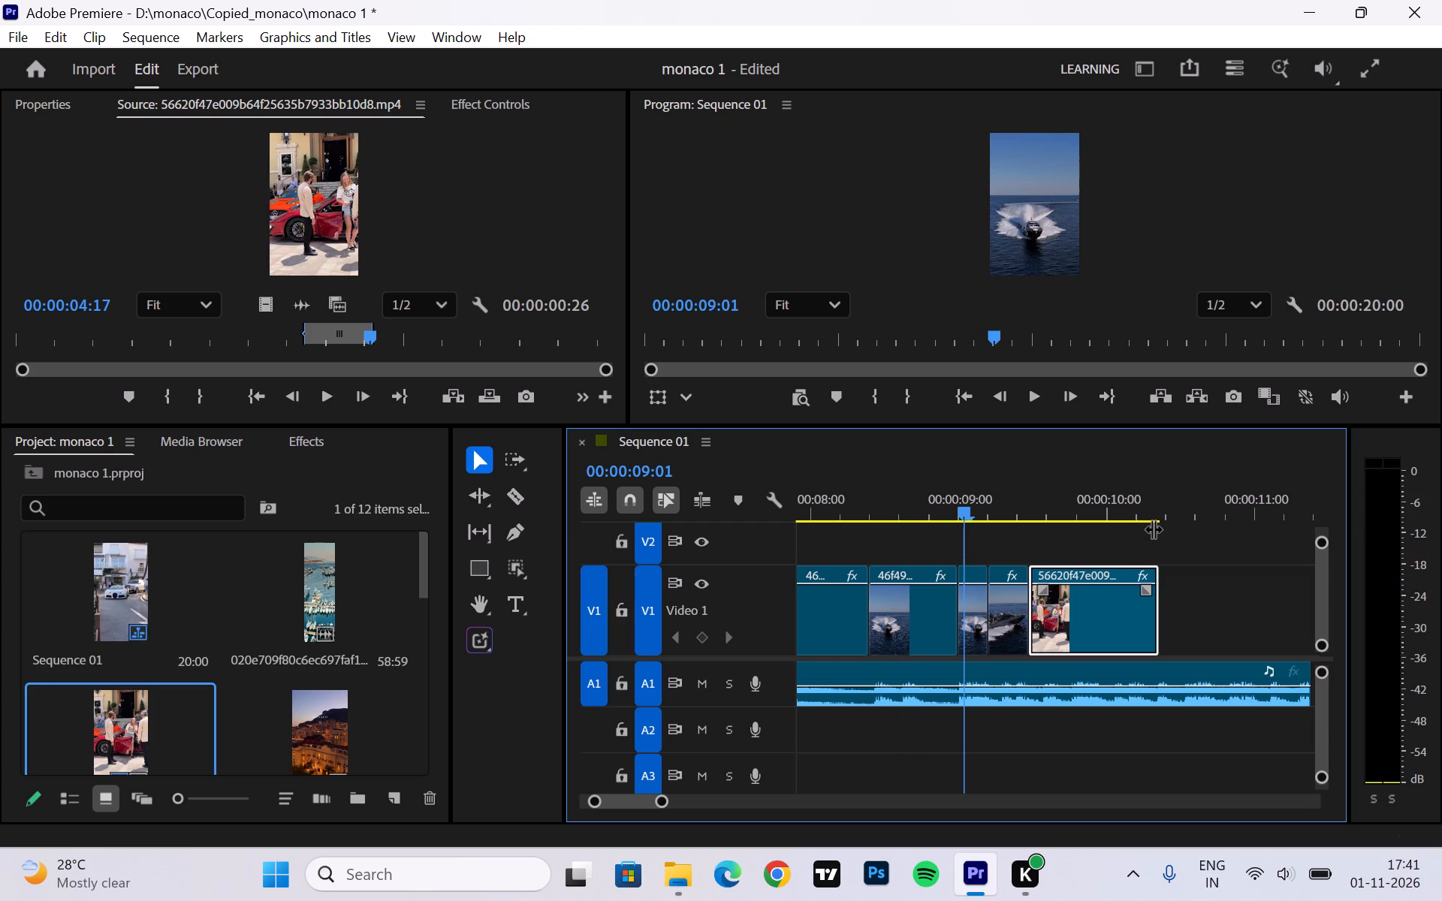
key("space")
key("space")
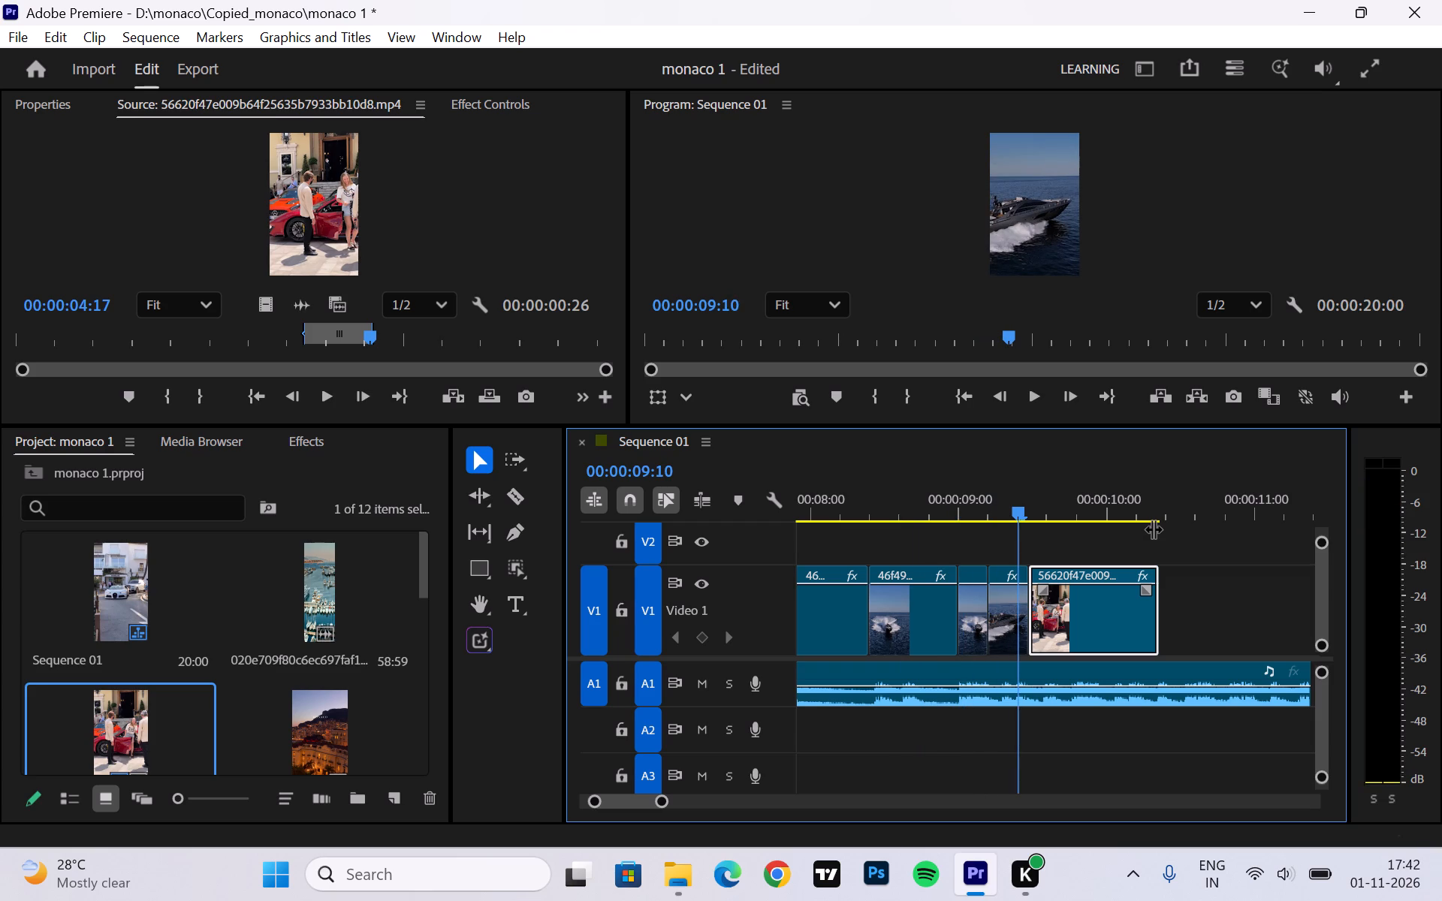
key("space")
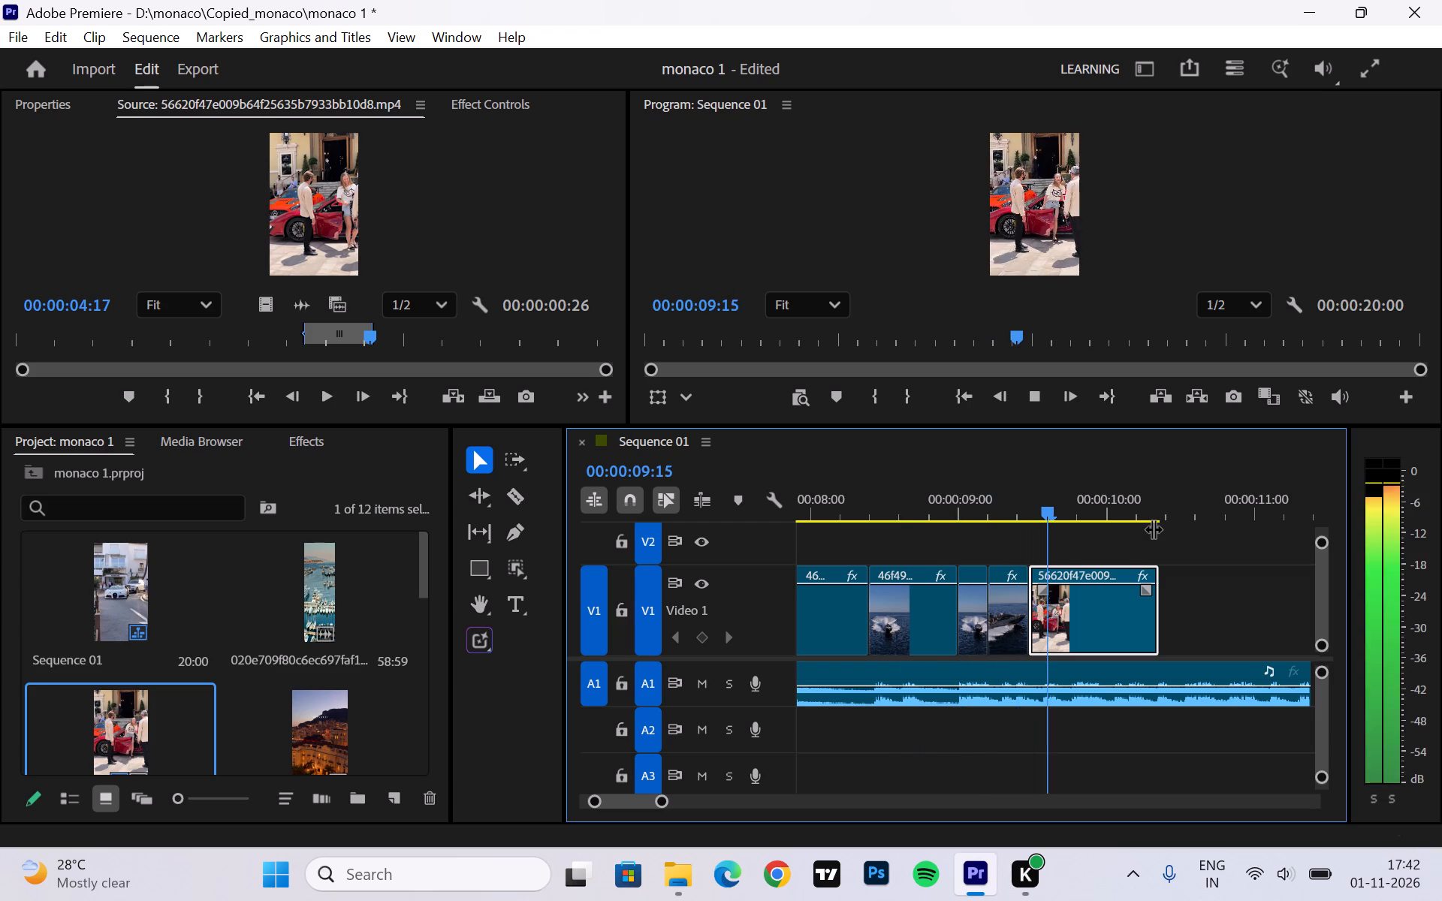
key("space")
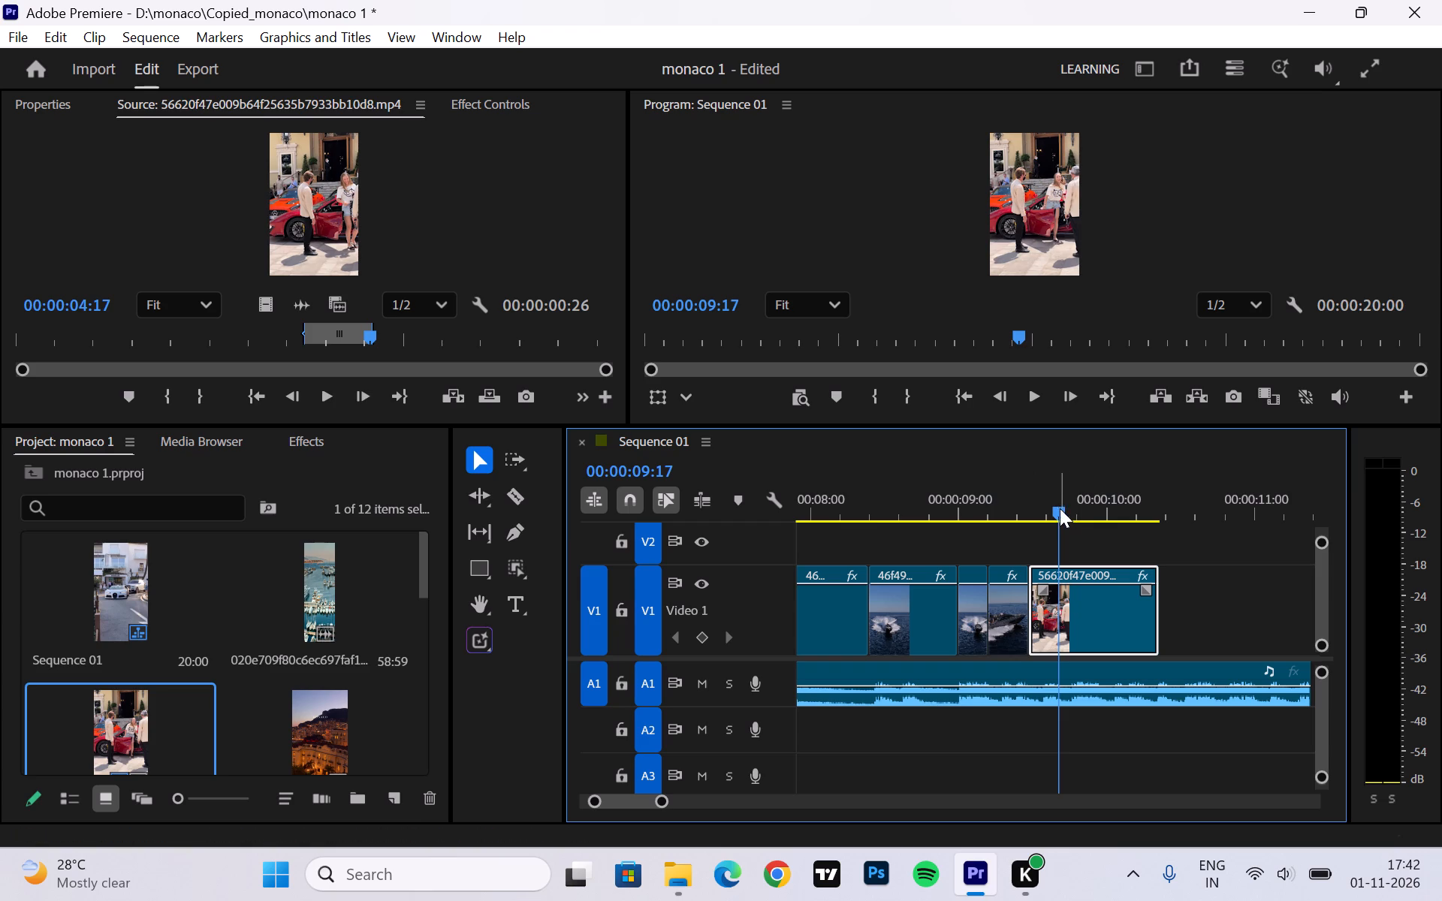
key("space")
key("space")
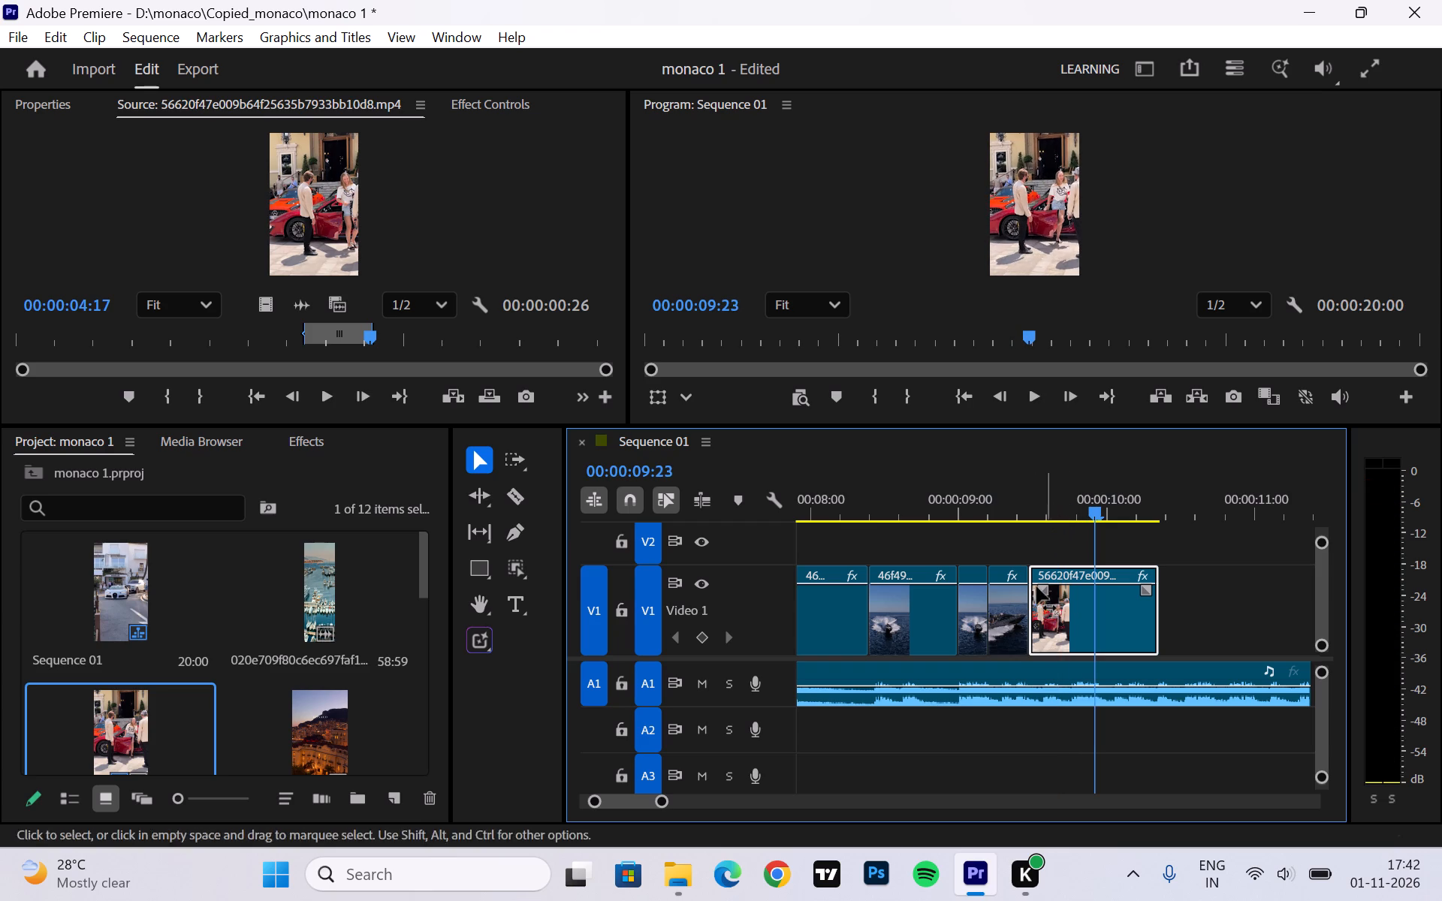
Split the Ferrari clip on Video 1 at 00:00:10:01 on the beat and delete the part after the cut.
left_click(808, 519)
key("space")
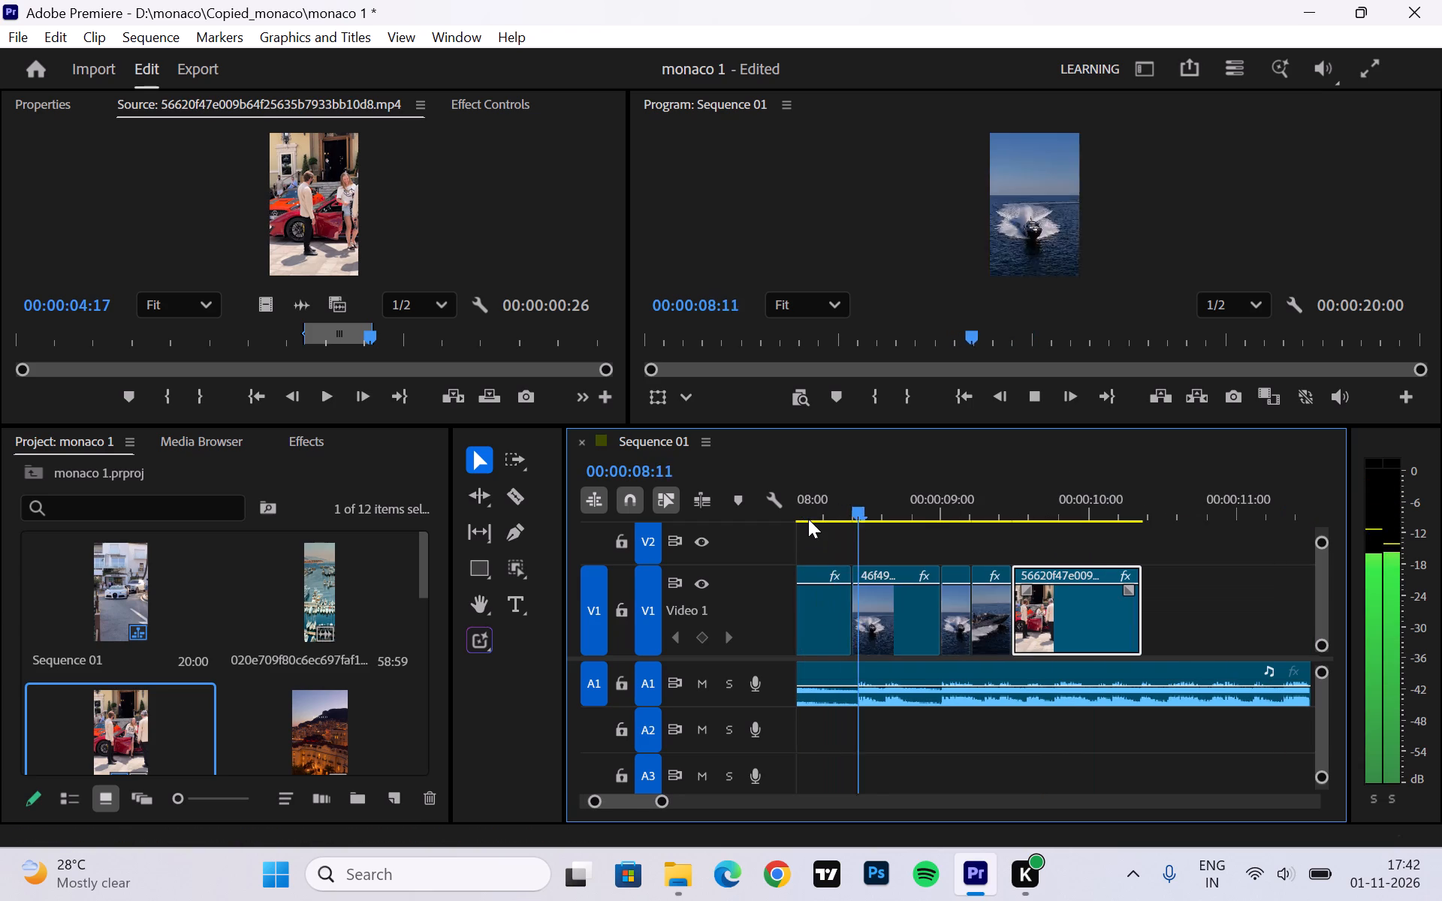
key("space")
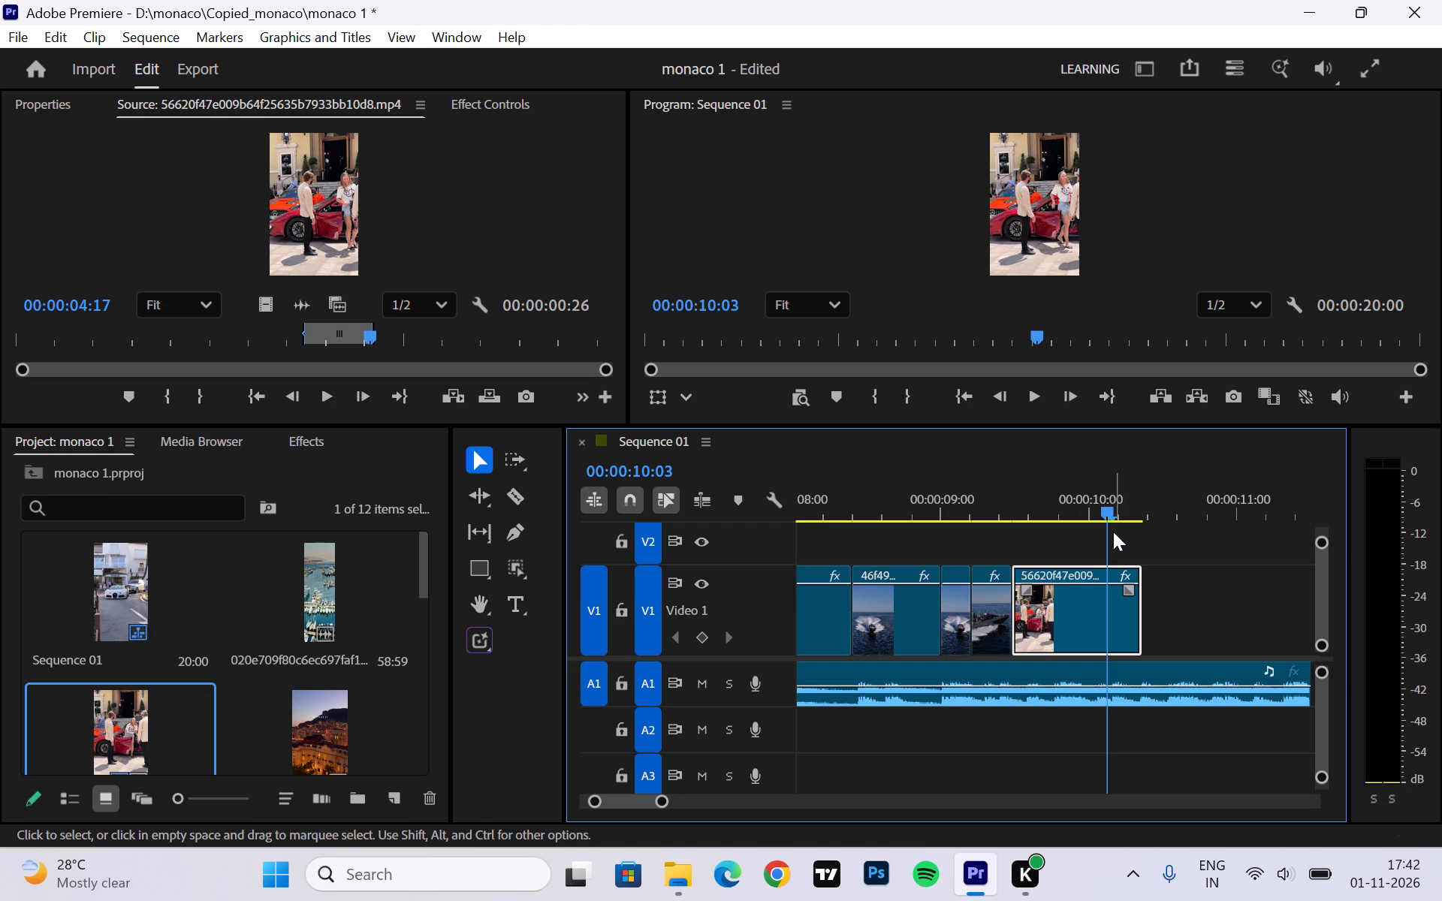
key("Left")
key("Left")
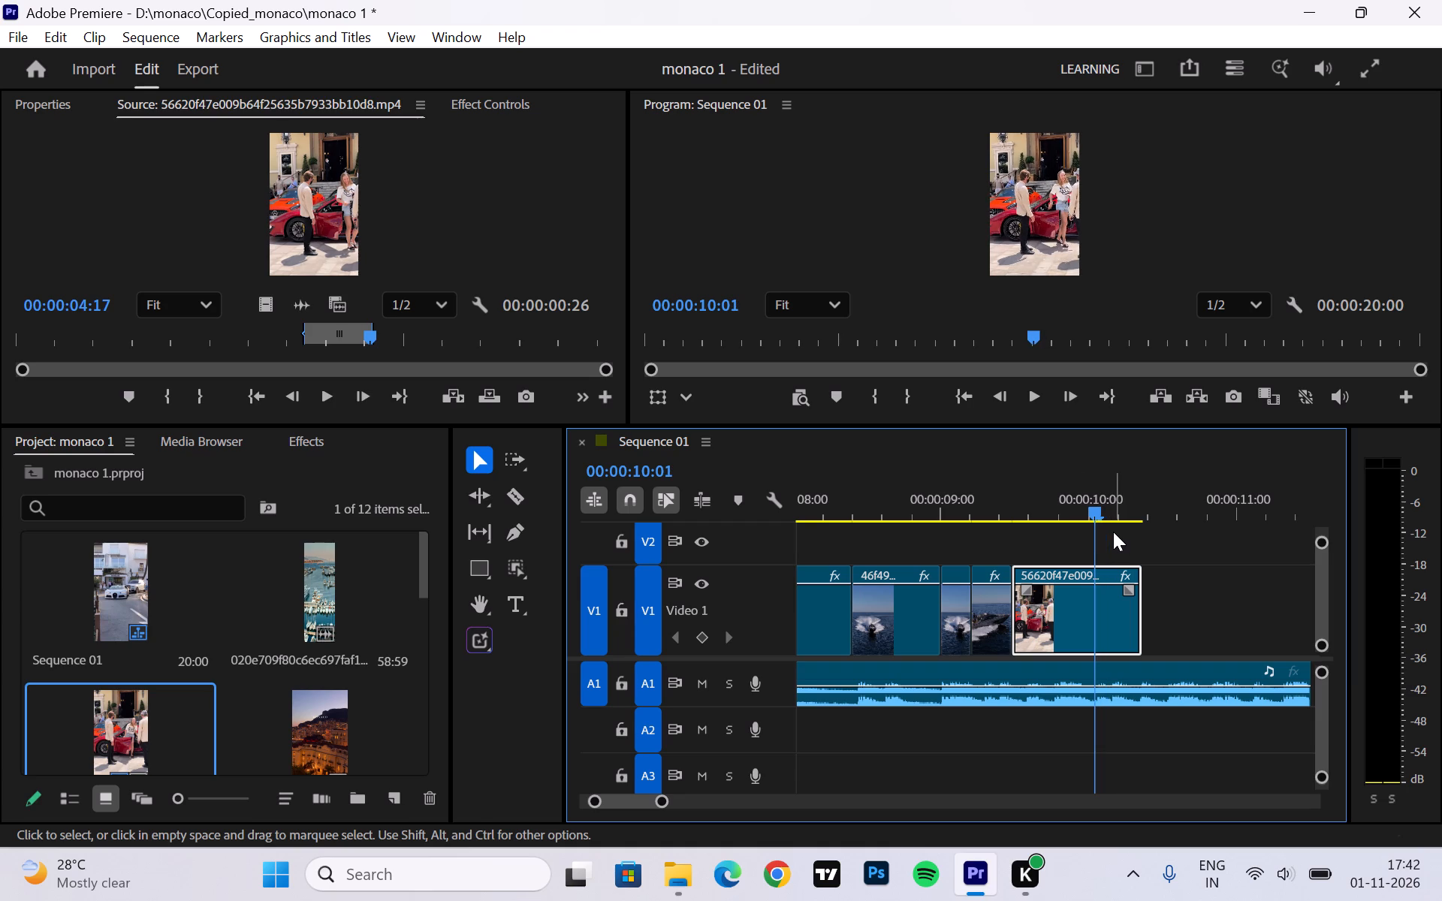
left_click(1125, 622)
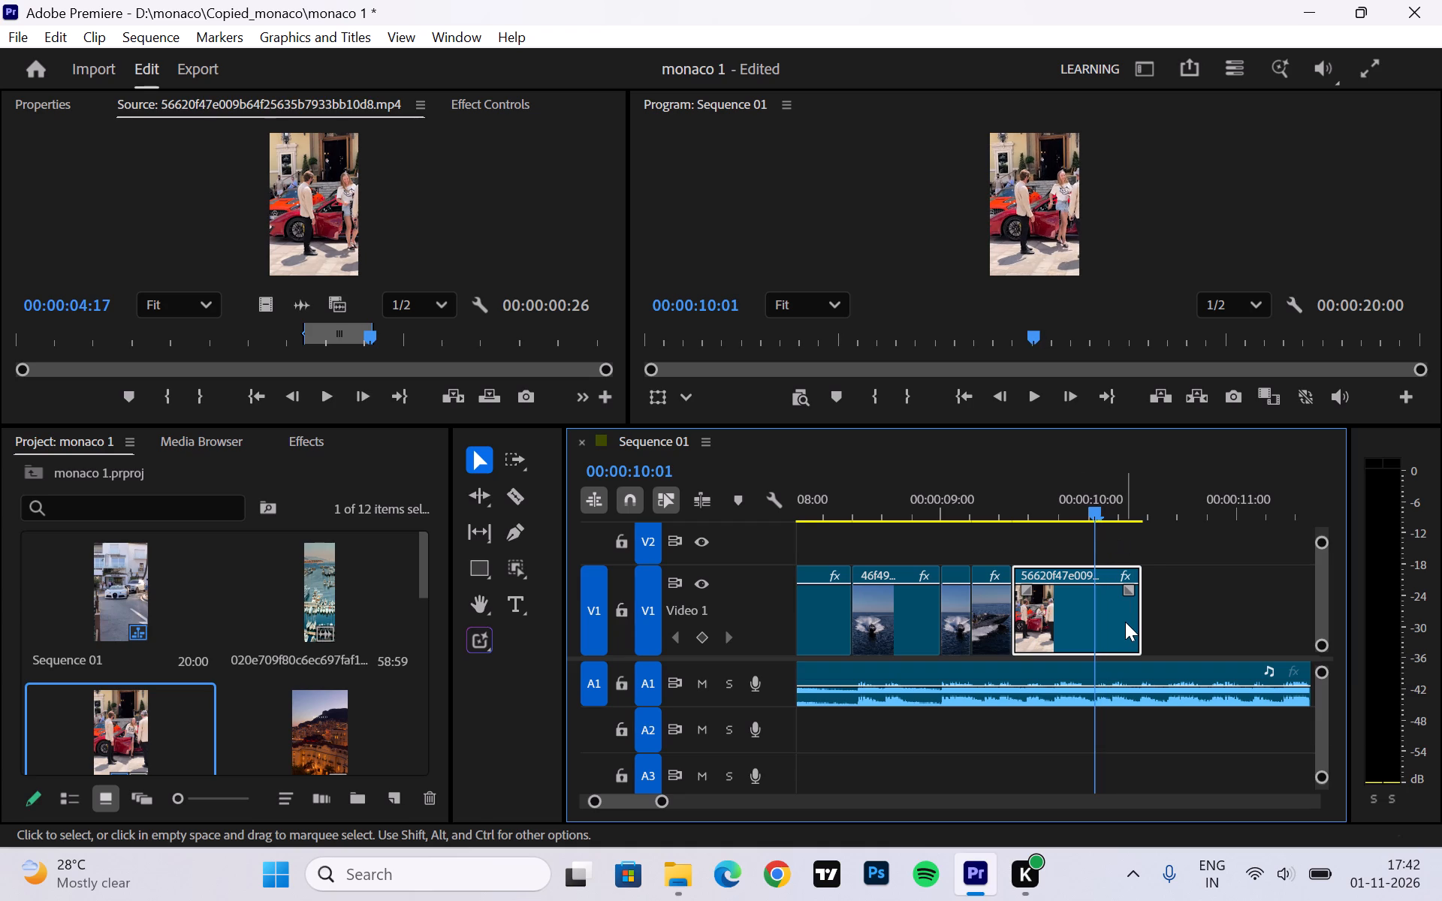
key("ctrl+k")
left_click(1125, 622)
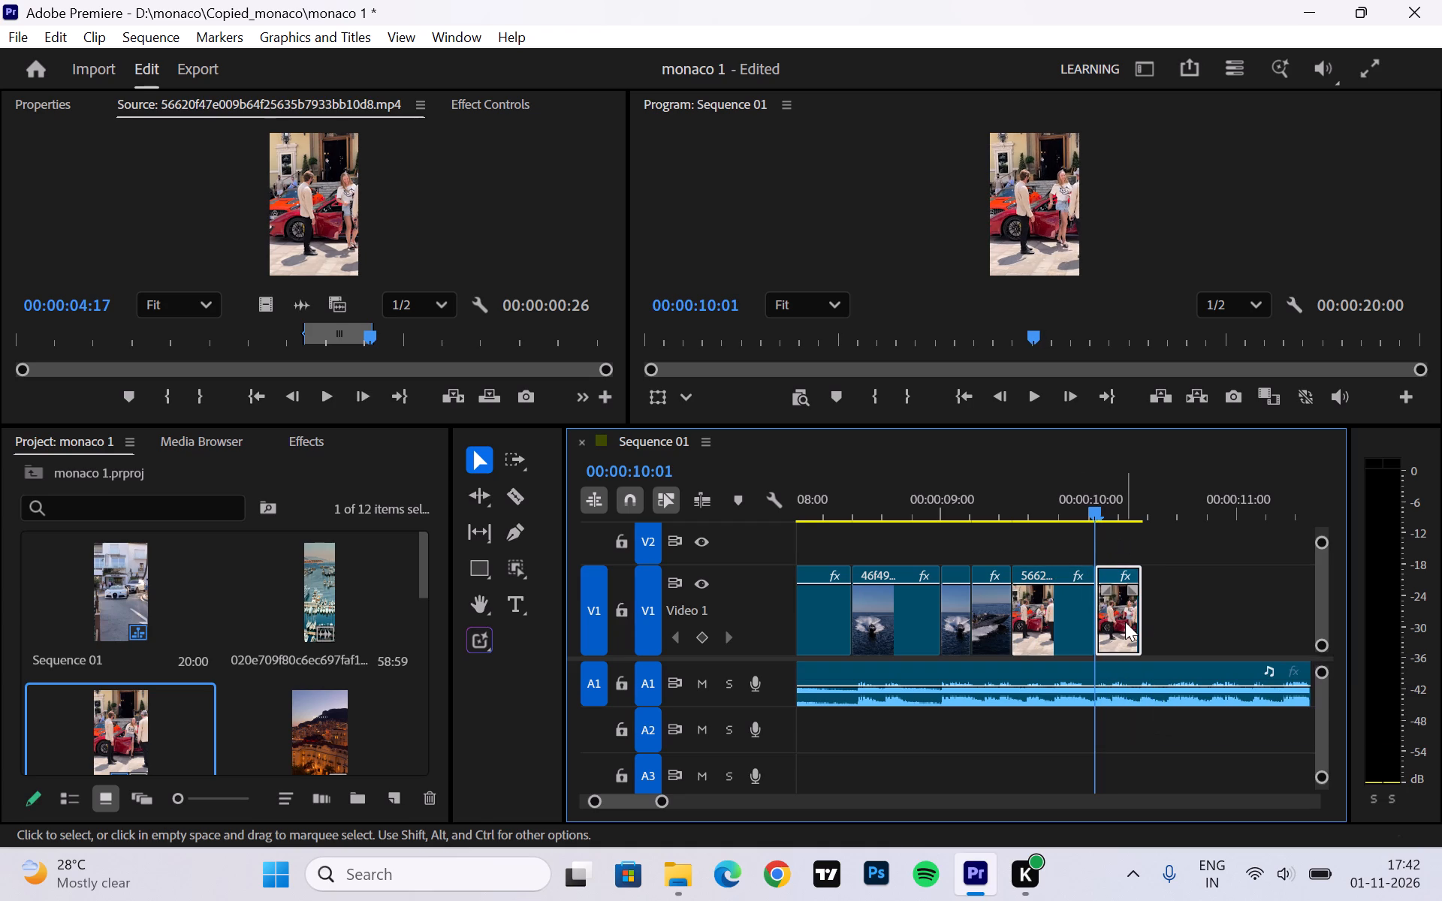
key("Delete")
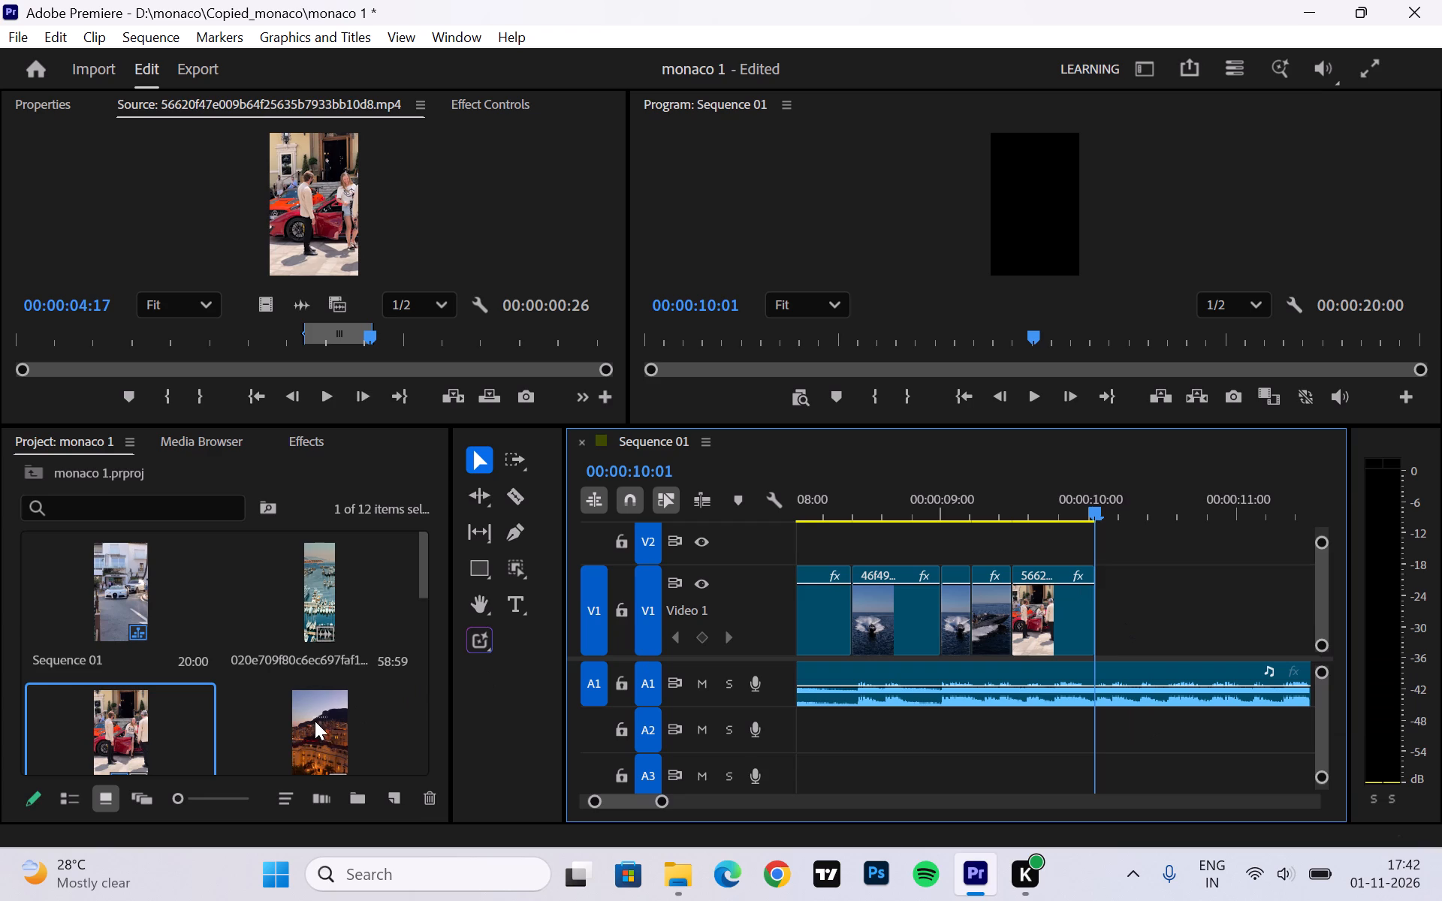
Place only the video of the 1231b1c64eaf4274f6ac2397bdd63790.mp4 city clip on Video 1, directly after the Ferrari clip at 00:00:10:01.
scroll(315, 721, "down", 1)
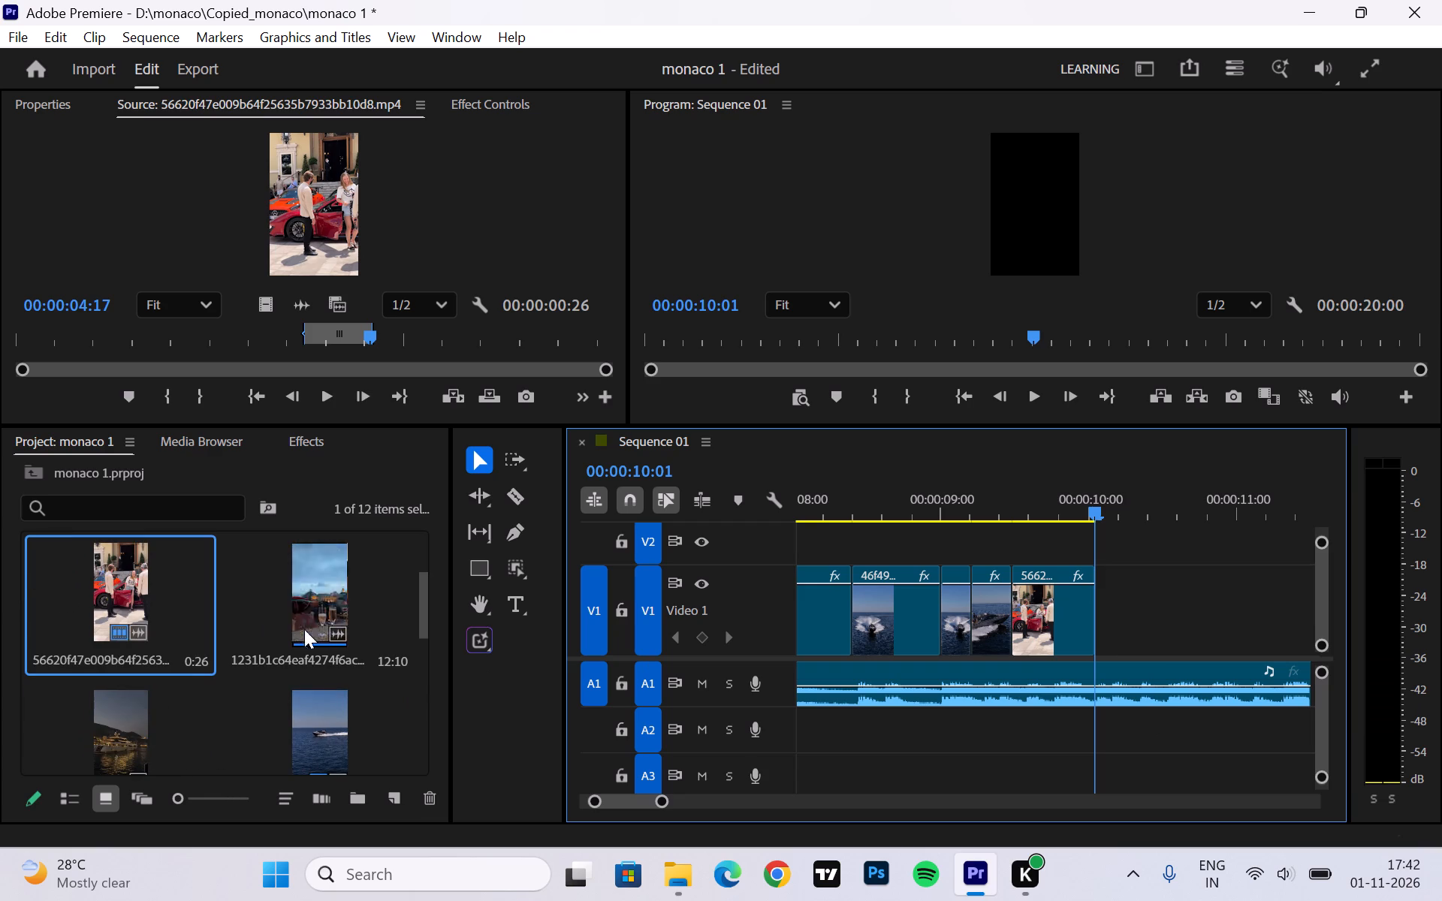
double_click(309, 584)
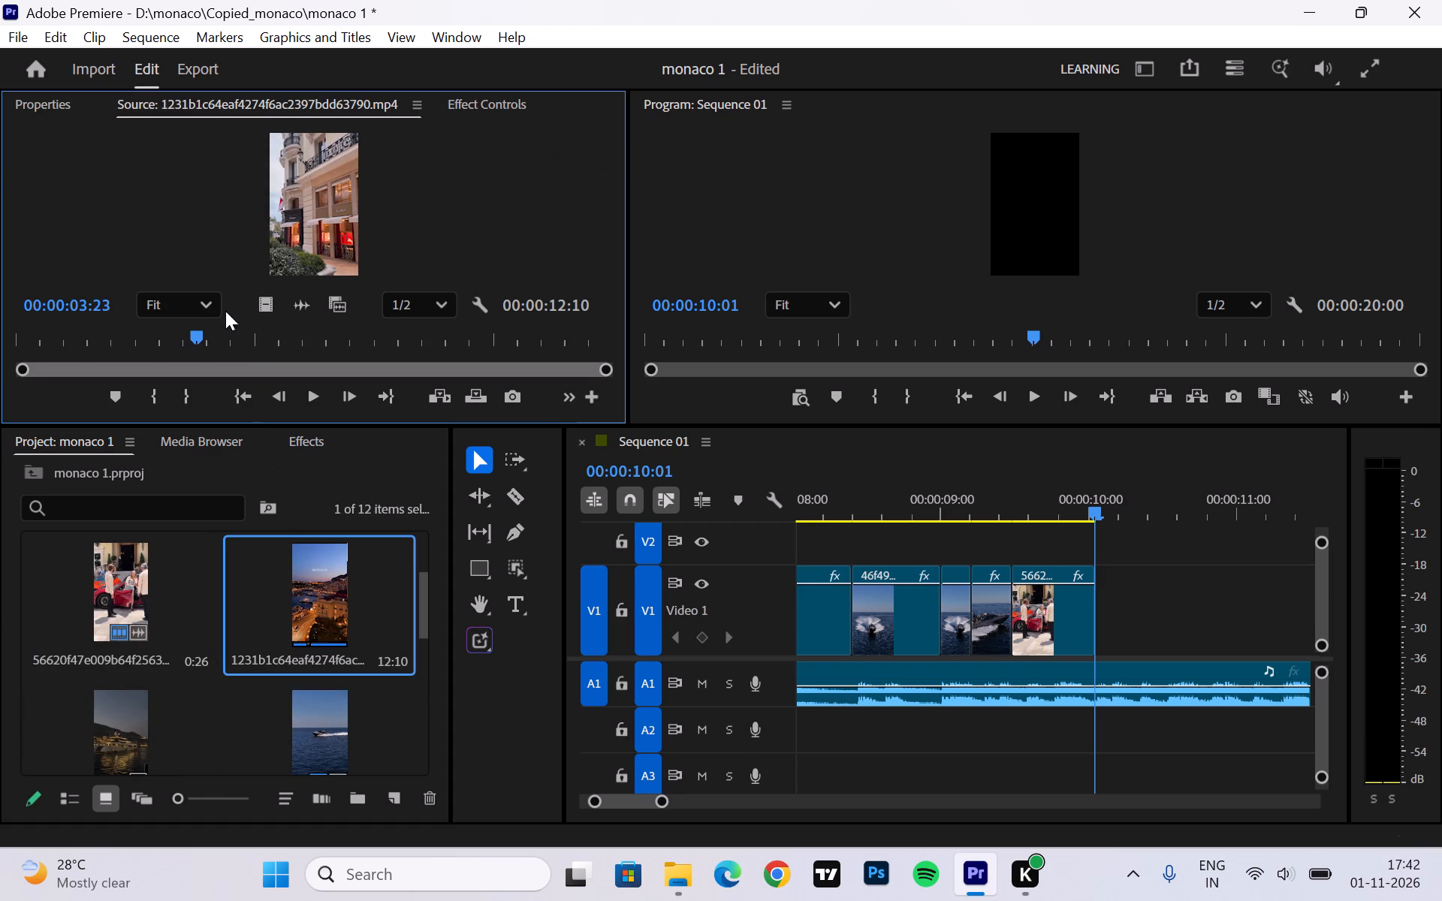
left_click_drag(266, 318, 1107, 561)
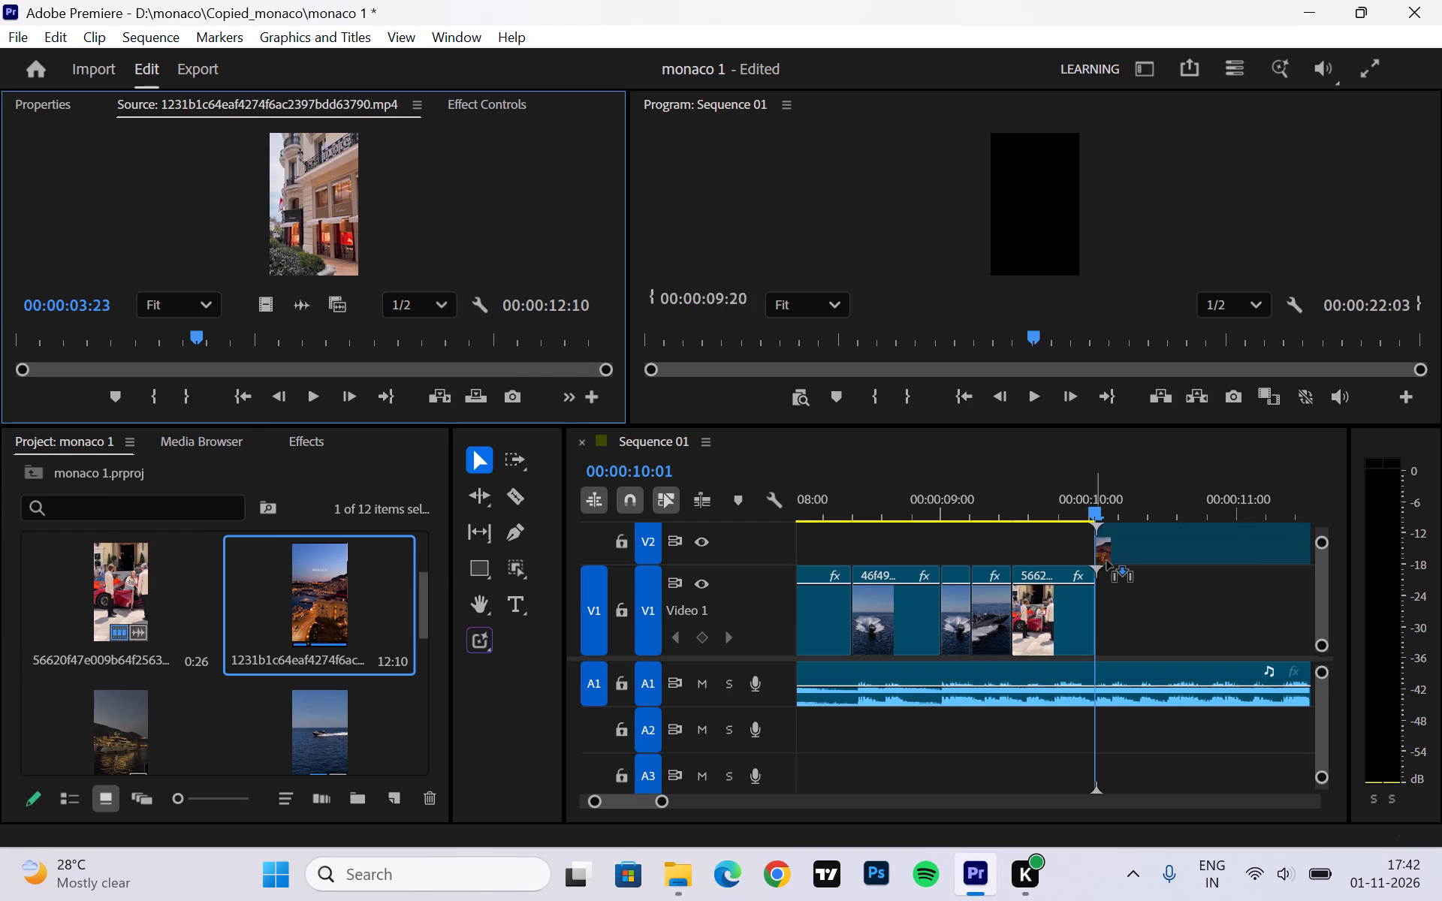
left_click_drag(1107, 561, 1085, 612)
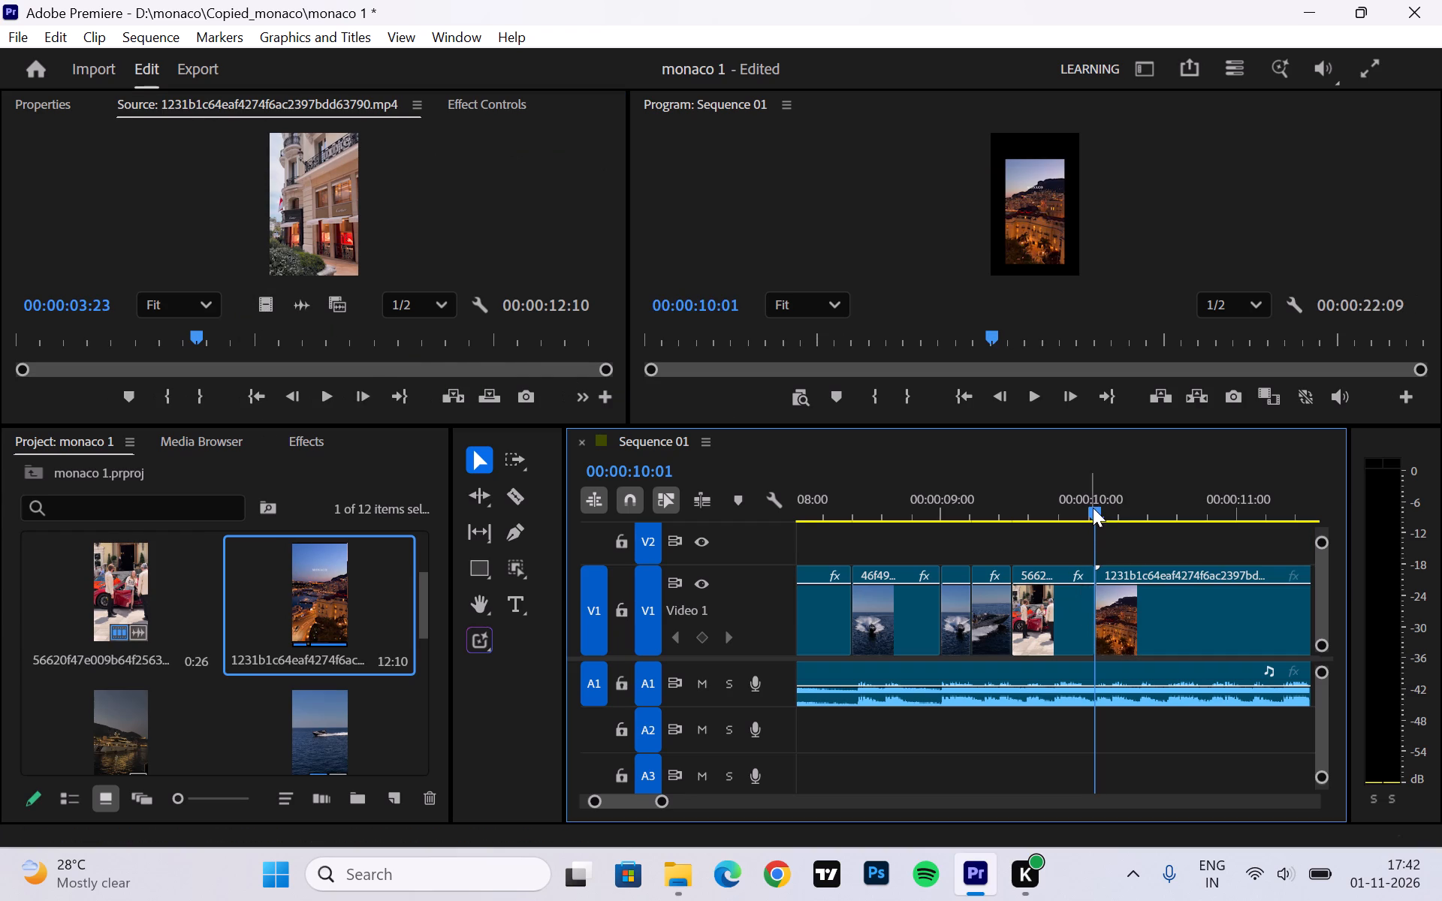
Scale the newly added city clip on Video 1 so it fills the frame.
right_click(1199, 625)
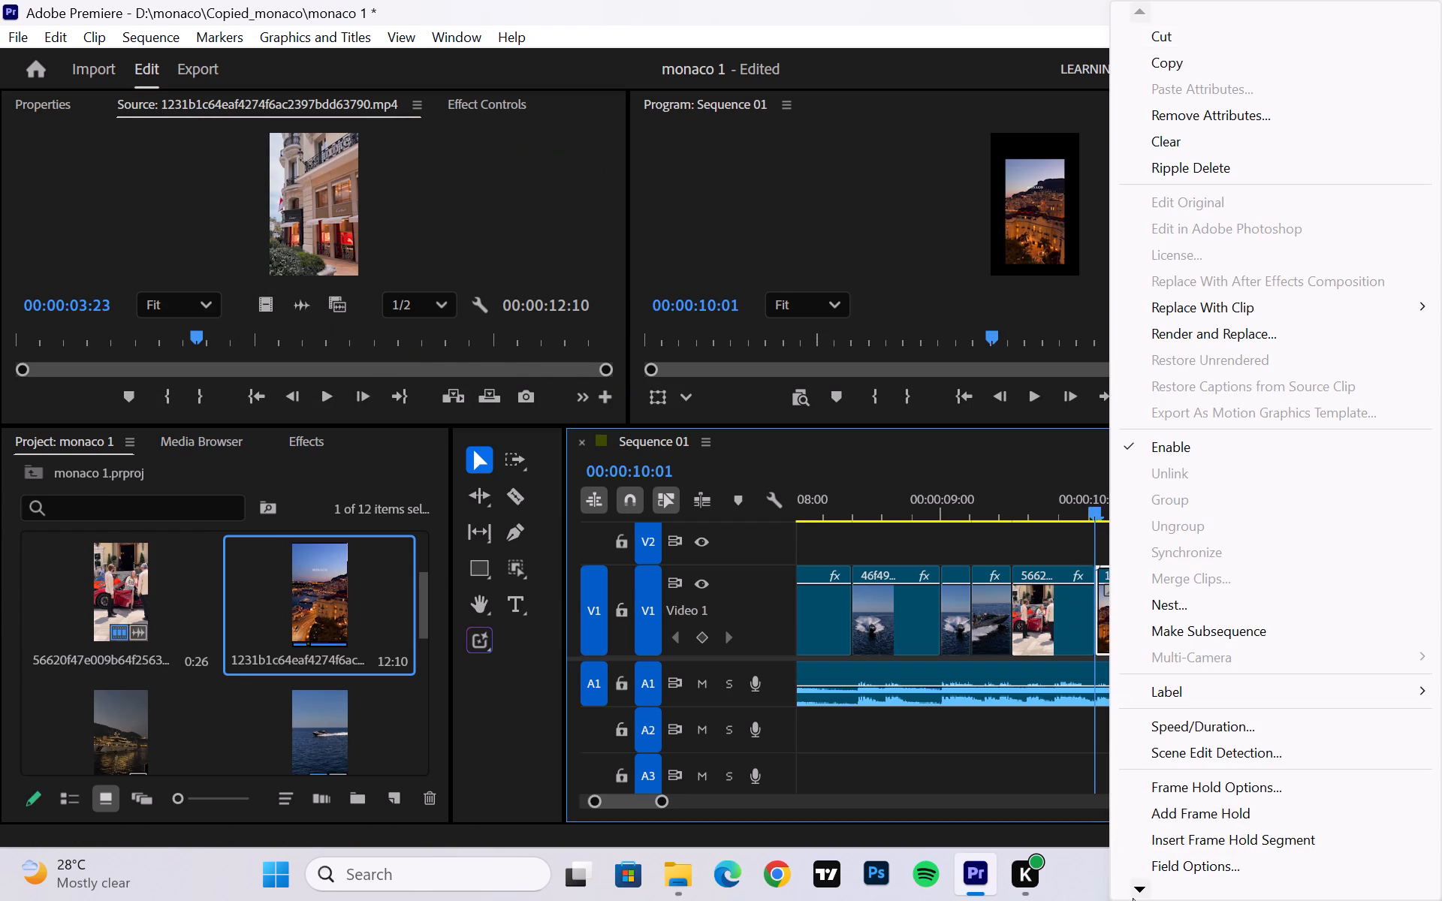
triple_click(1140, 896)
left_click(1140, 896)
left_click(1193, 842)
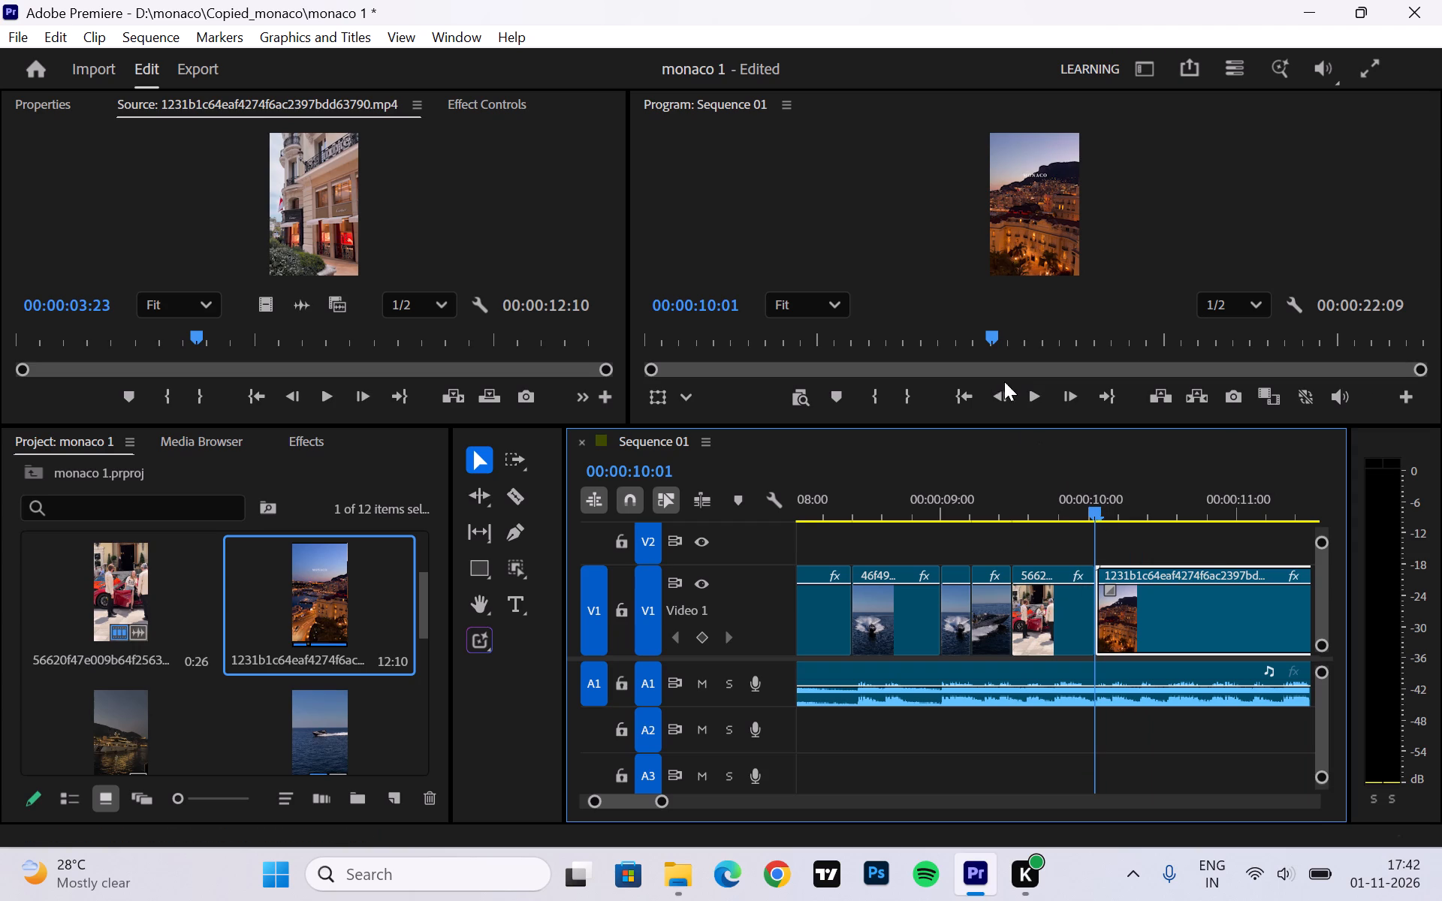
Play the whole sequence from 00:00:00:00 through the city clip past the end of the music to review the shots.
left_click_drag(993, 329, 502, 326)
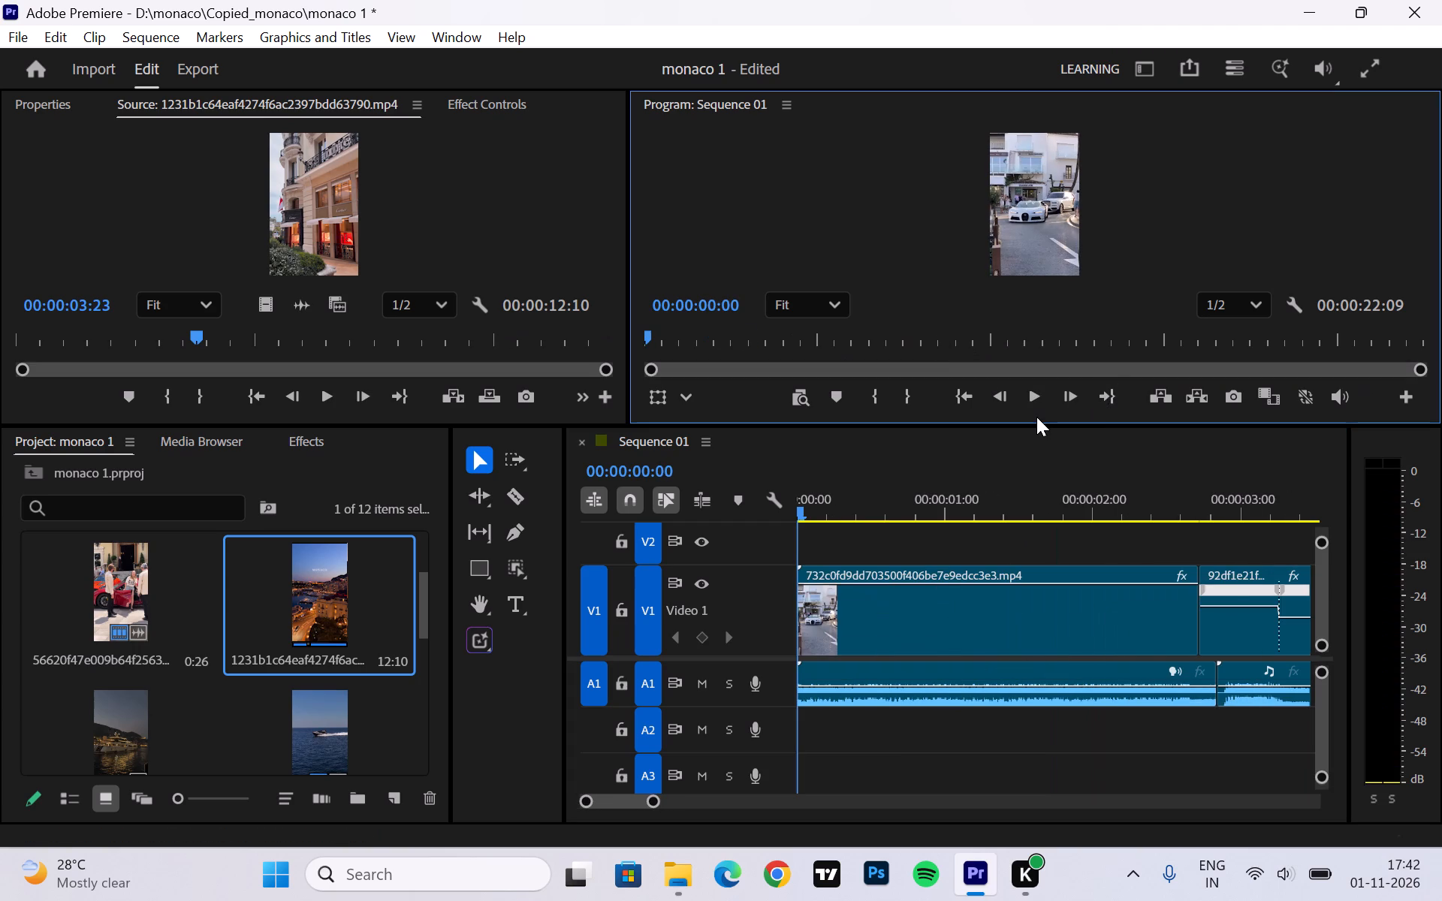
key("space")
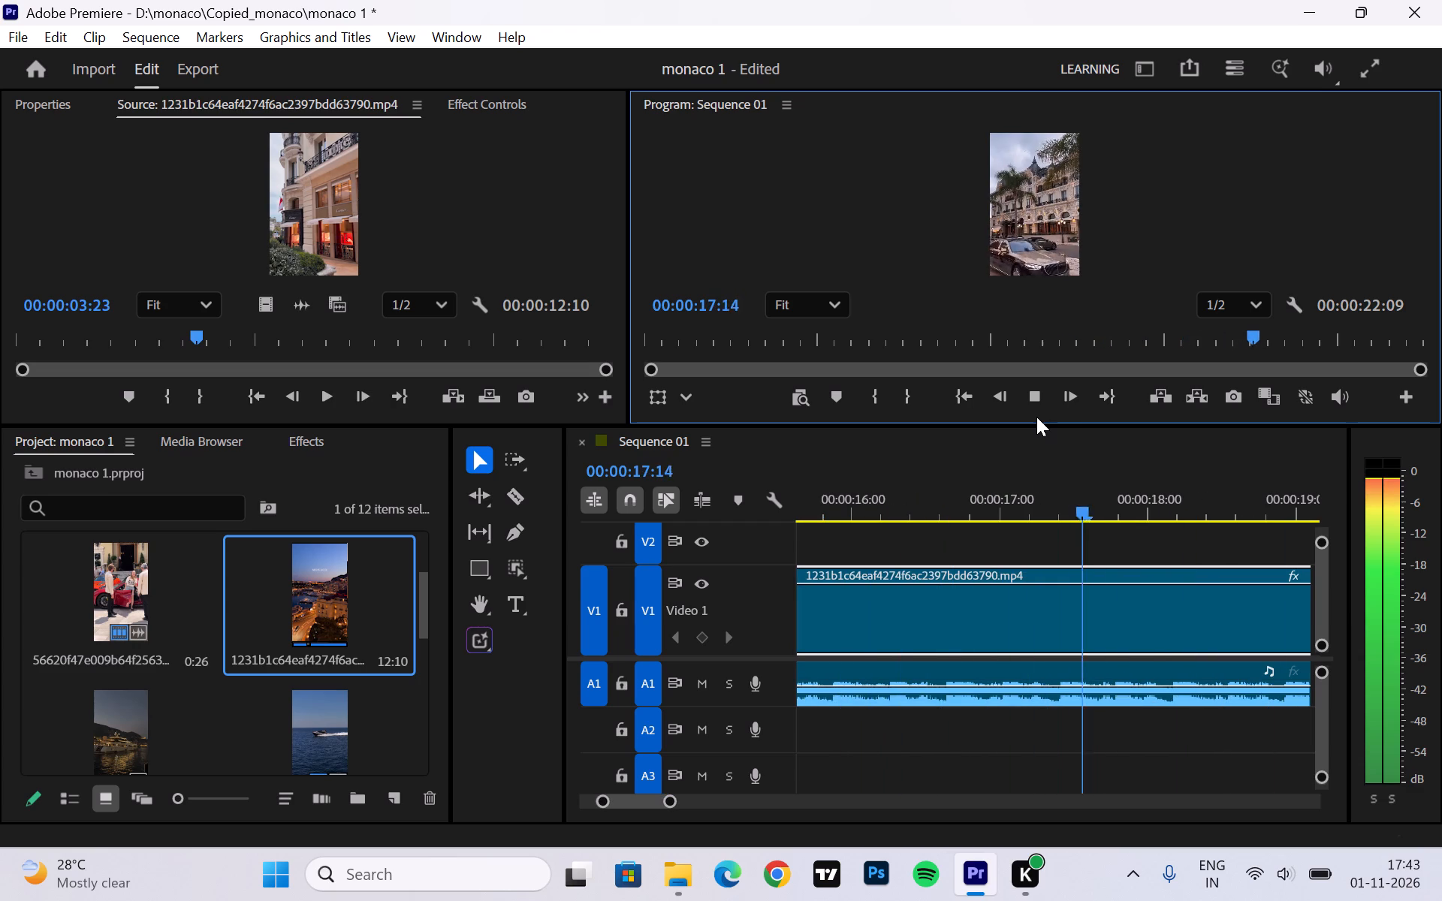
left_click(1081, 582)
left_click(1085, 609)
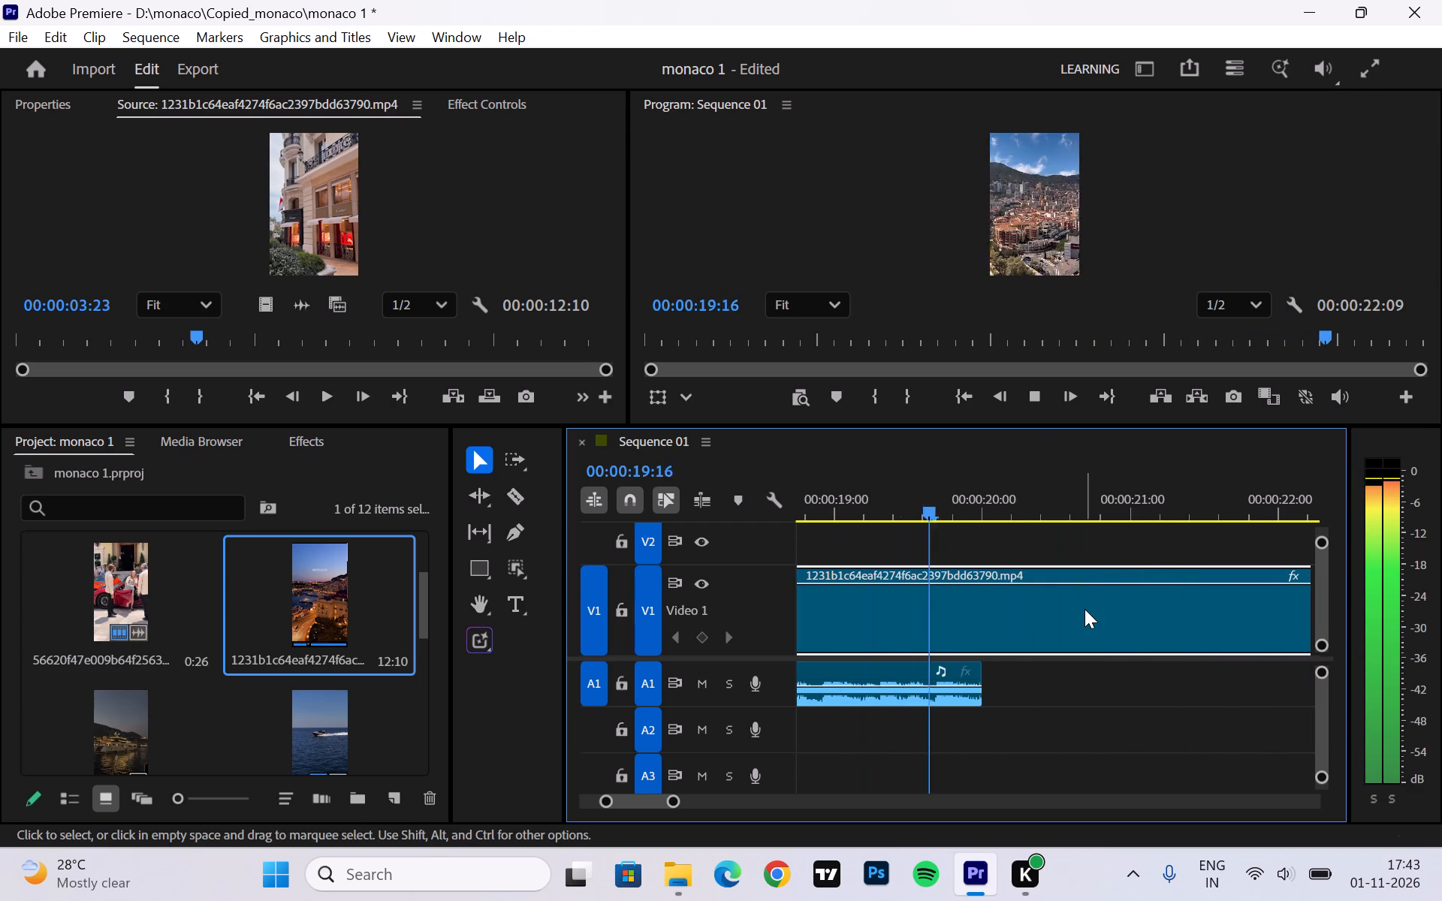
key("space")
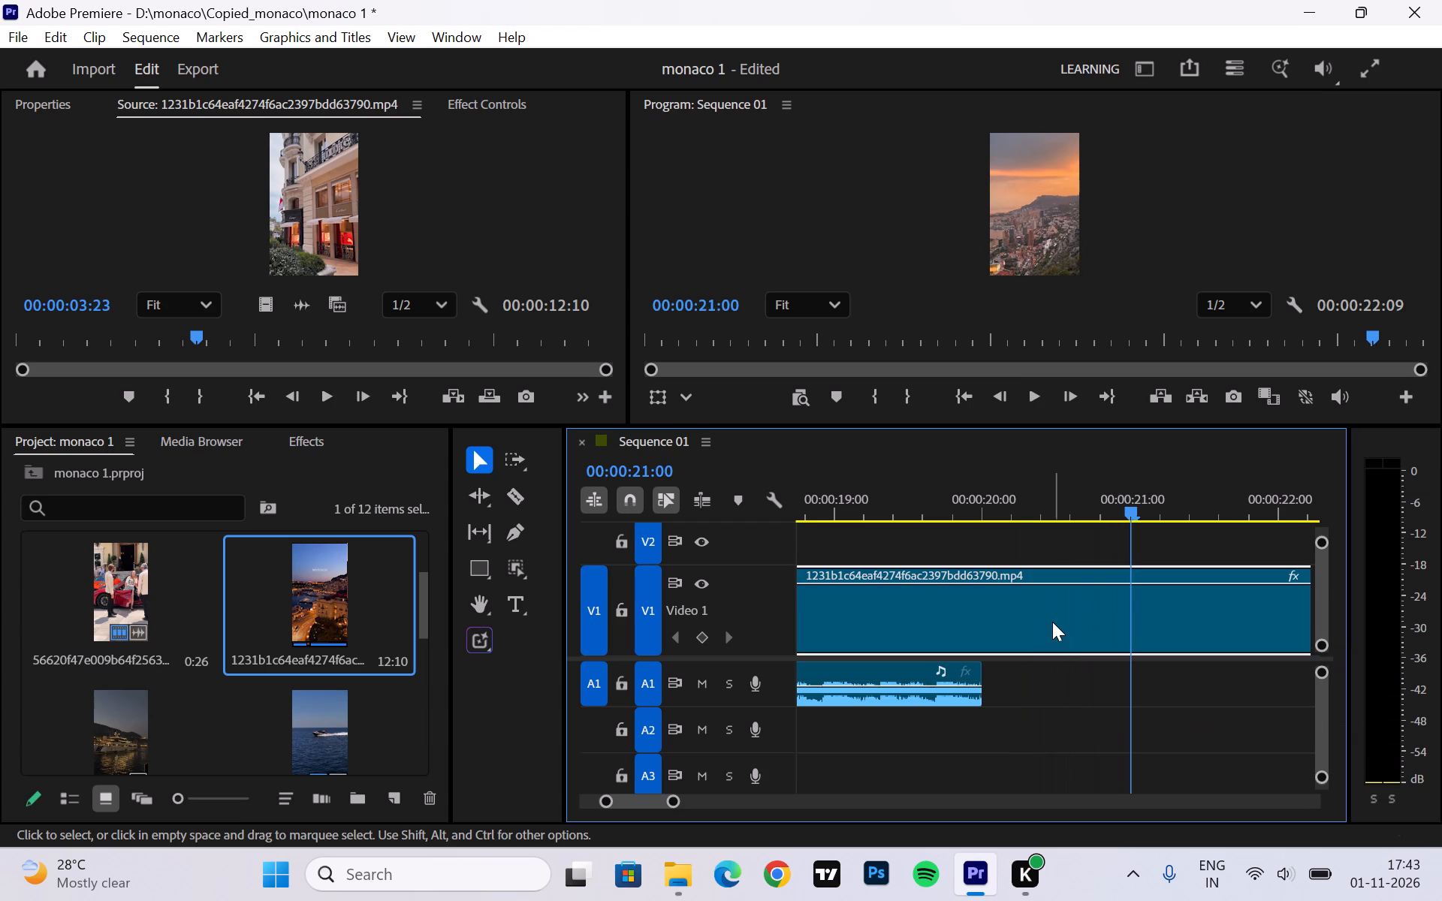
Speed up the 1231b1c64eaf4274f6ac2397bdd63790.mp4 city clip on Video 1 with Time Remapping Speed so it ends at about 00:00:14:19.
left_click(1045, 625)
right_click(1045, 622)
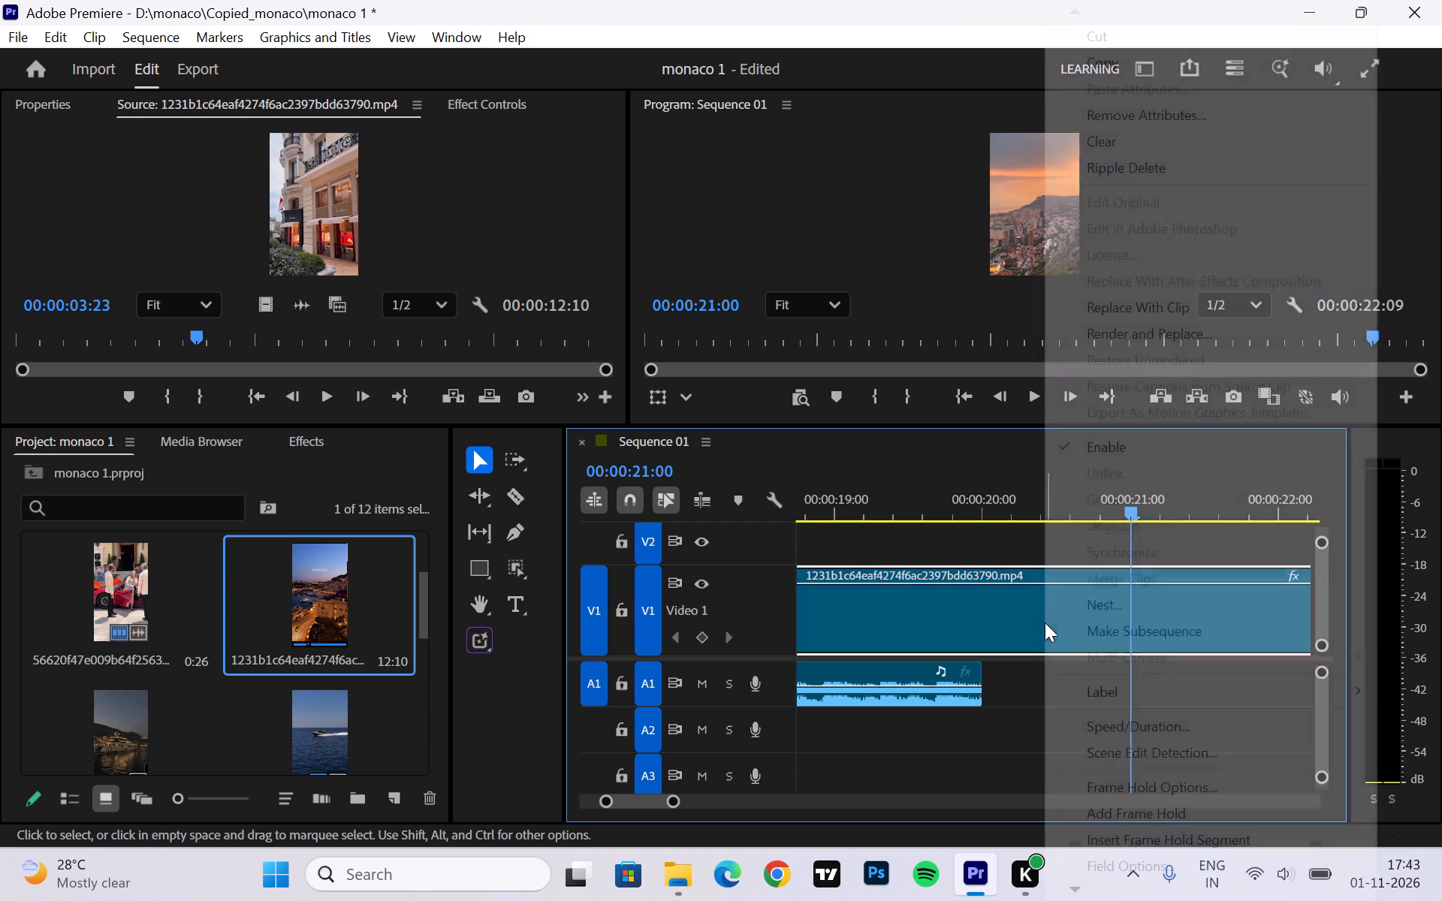
left_click(999, 620)
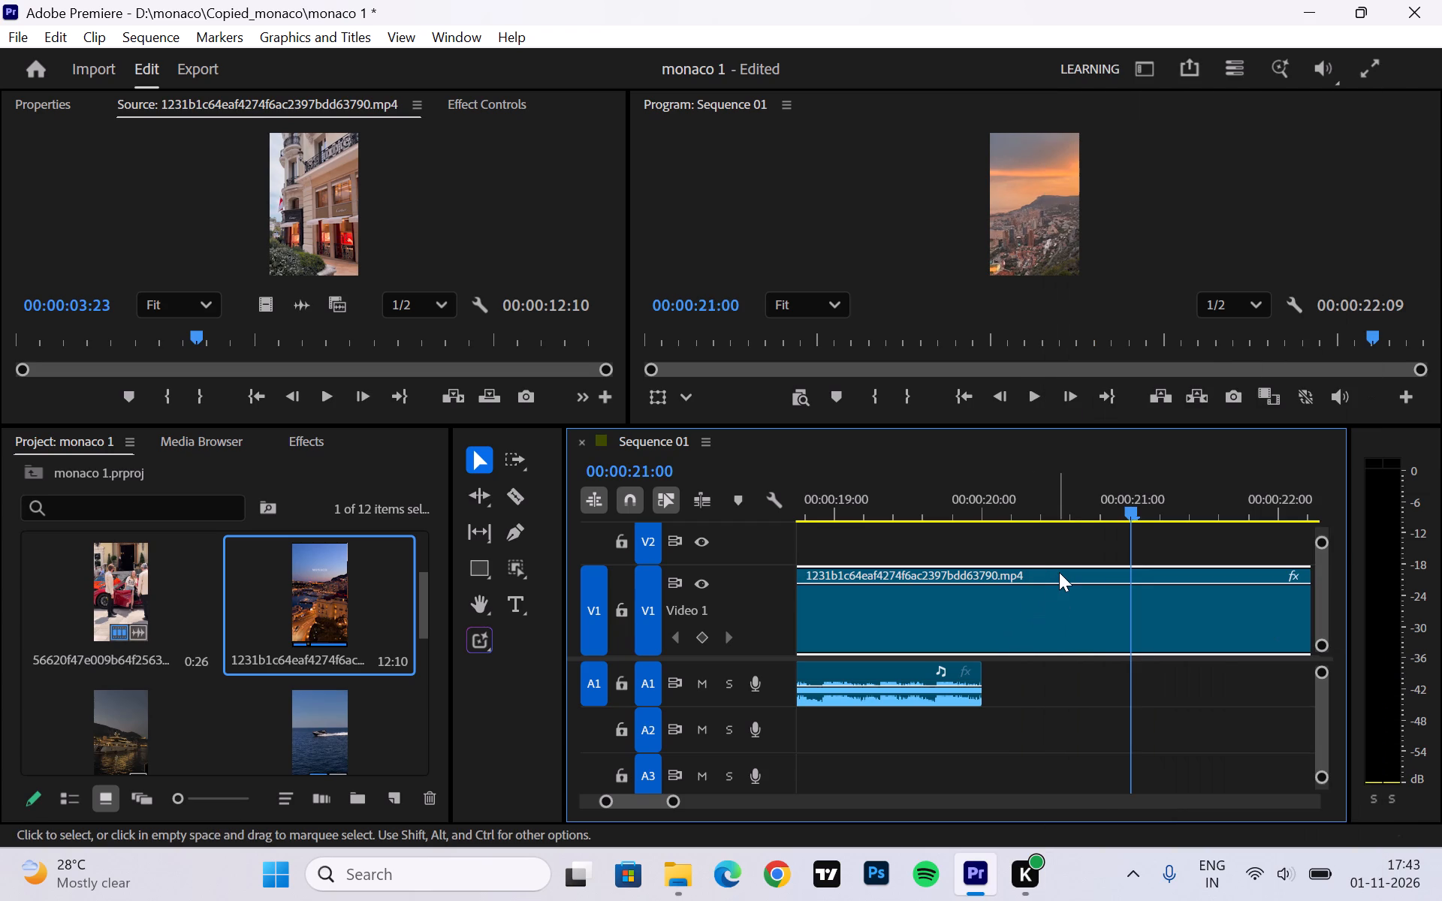
right_click(1064, 612)
triple_click(1093, 888)
left_click(1093, 888)
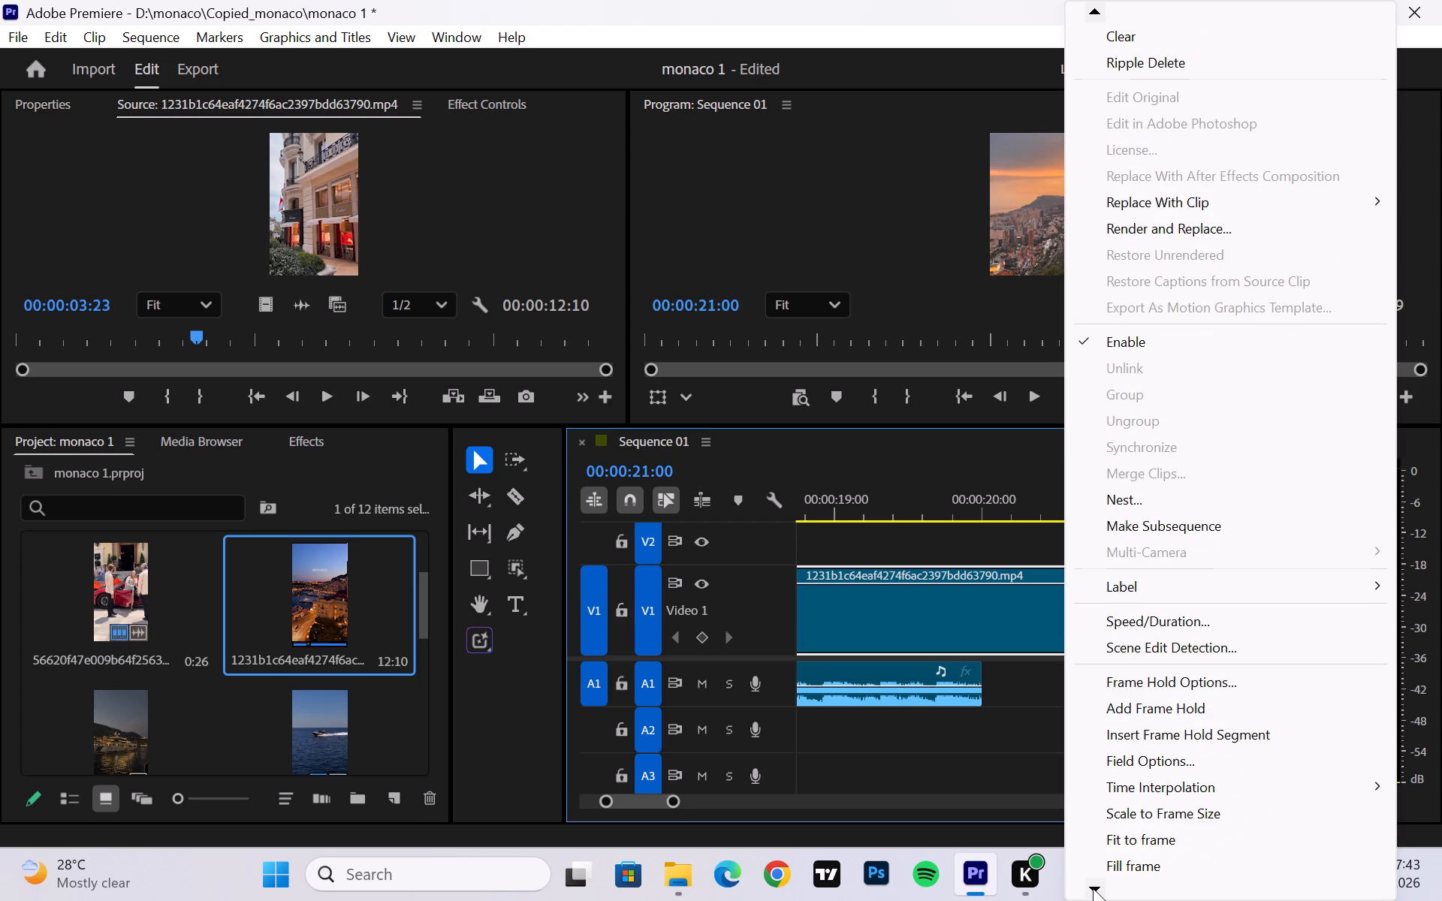
triple_click(1093, 888)
triple_click(1093, 888)
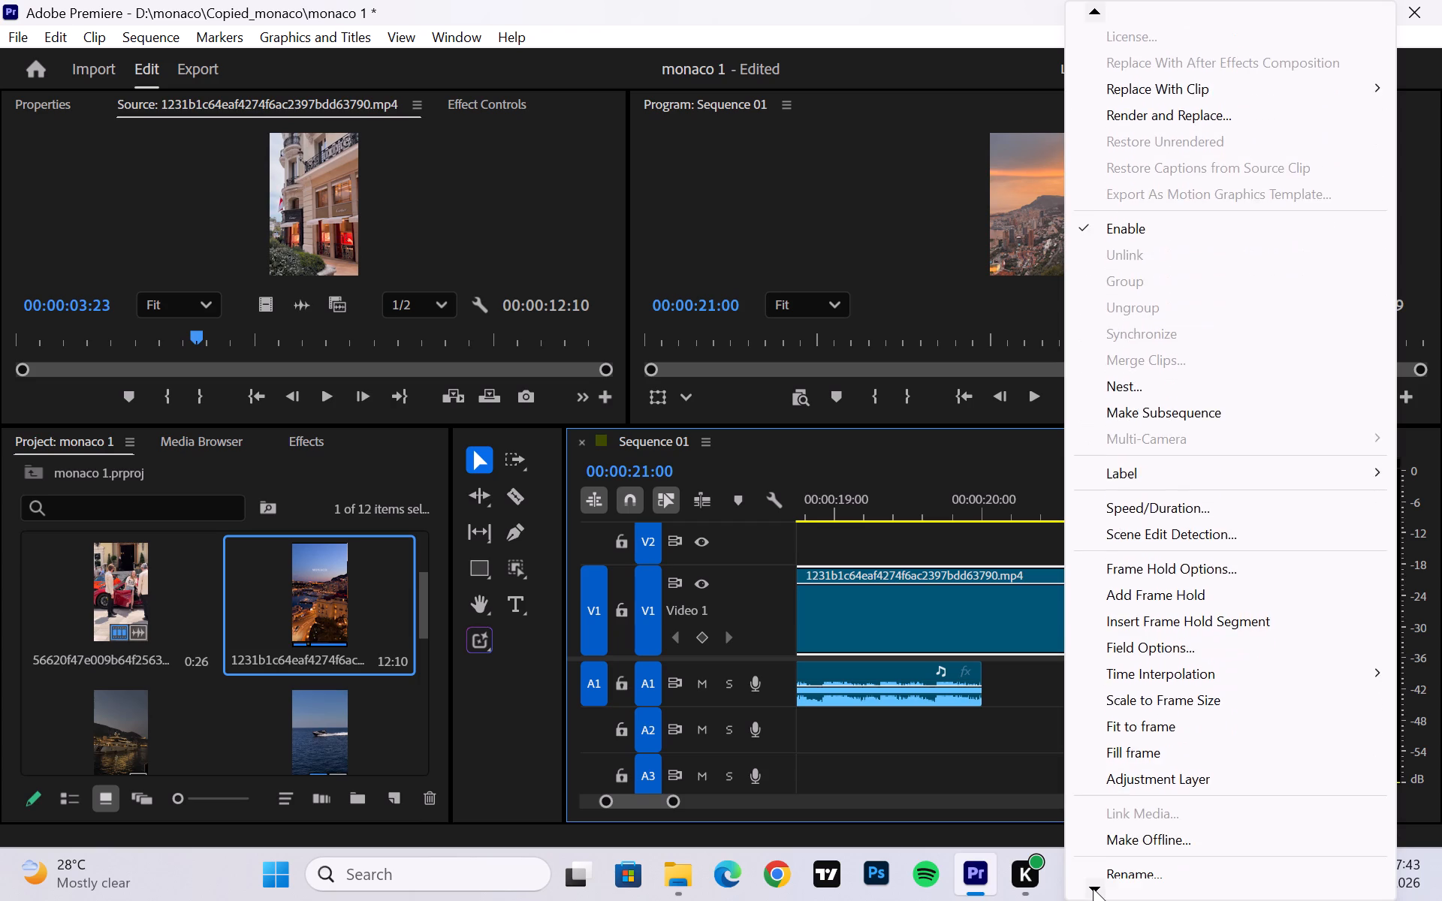
triple_click(1093, 888)
double_click(1093, 888)
left_click(1148, 860)
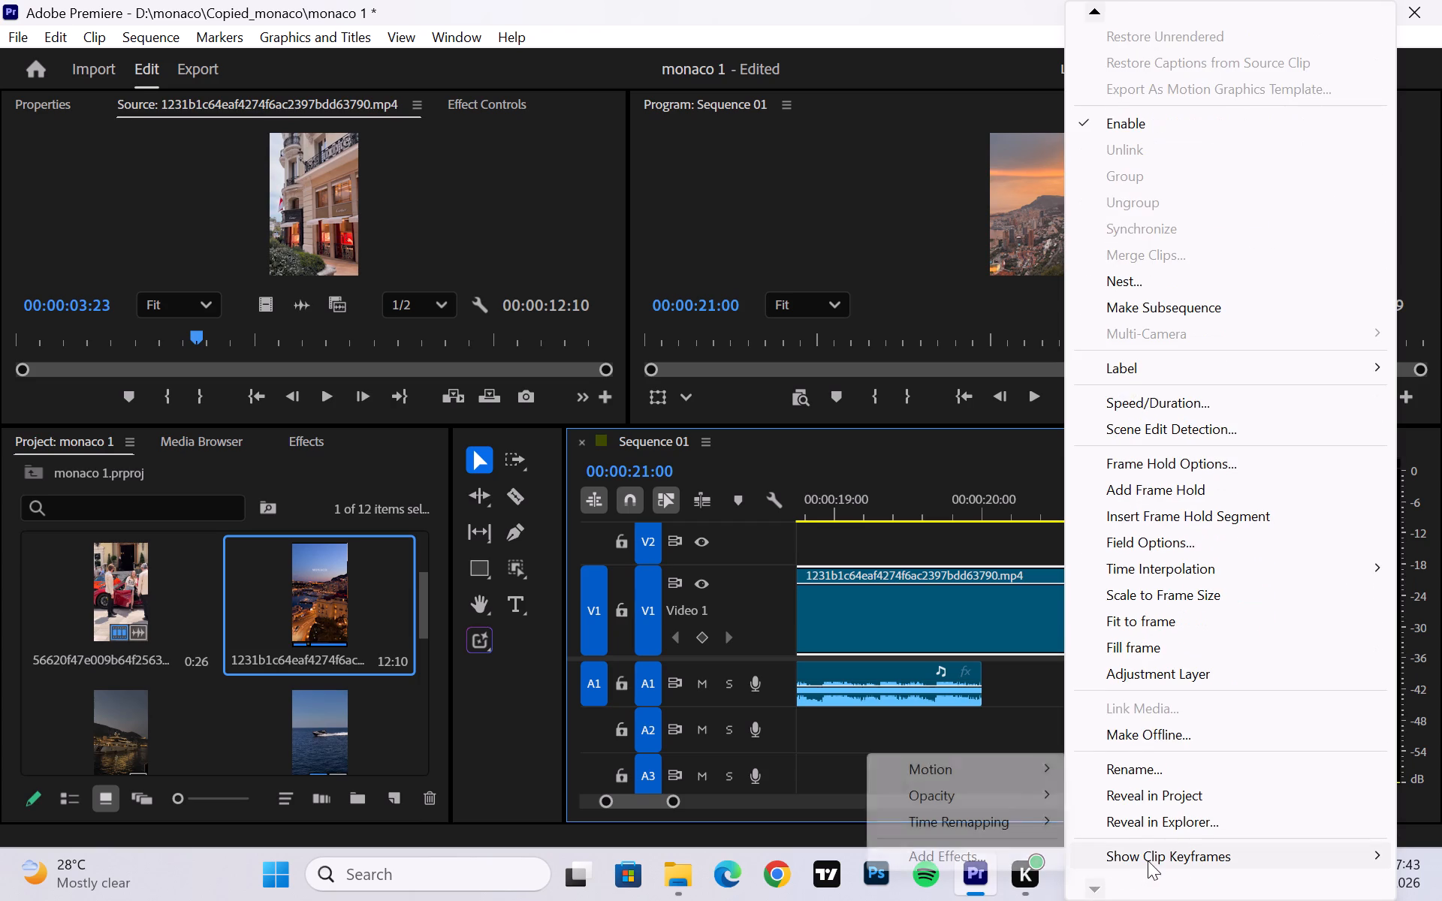
left_click(991, 832)
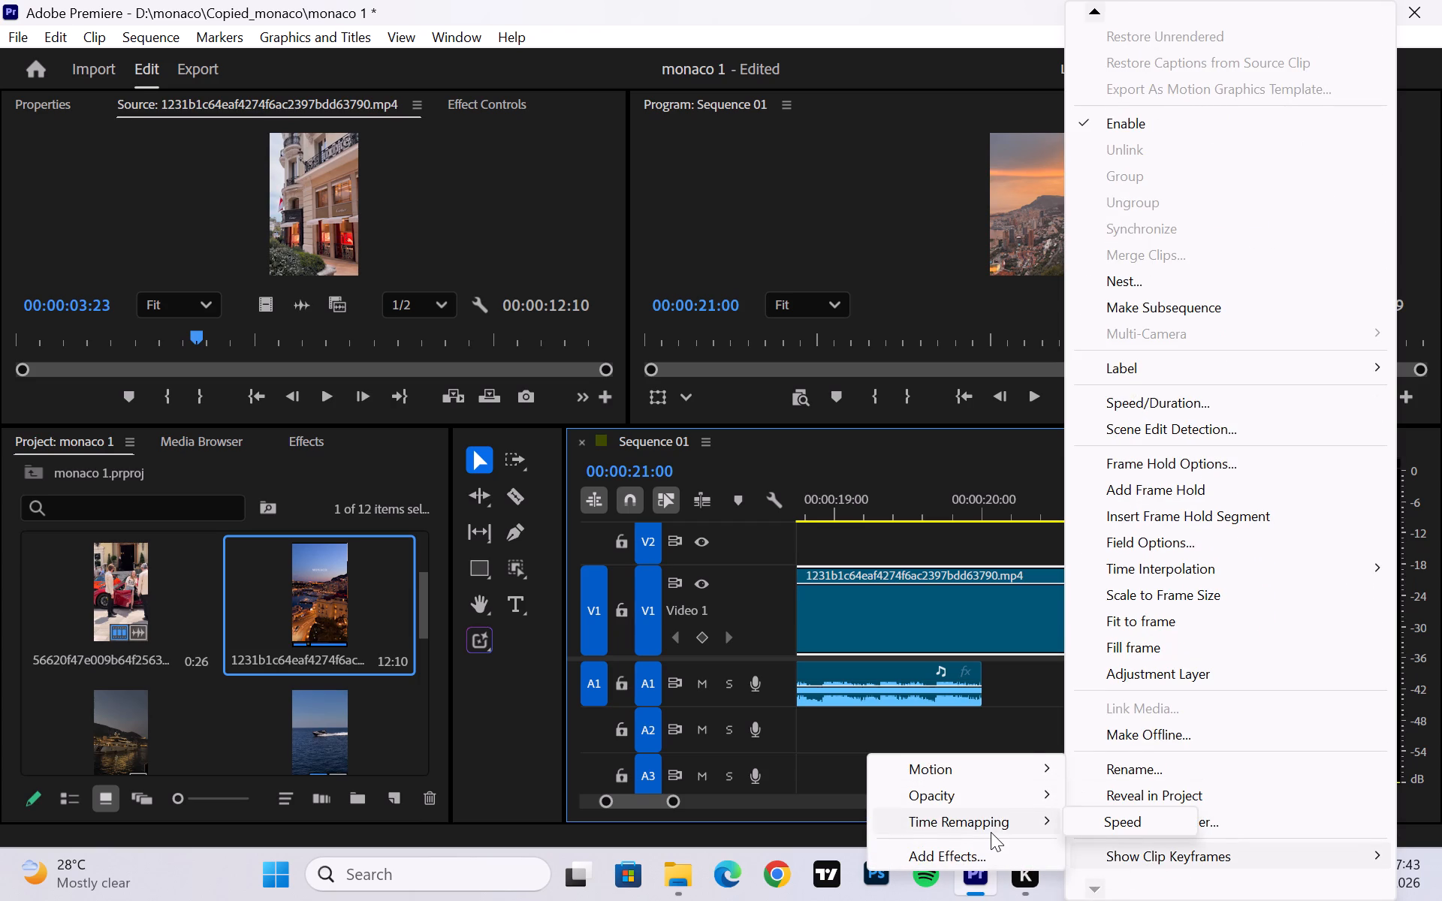
left_click(1122, 819)
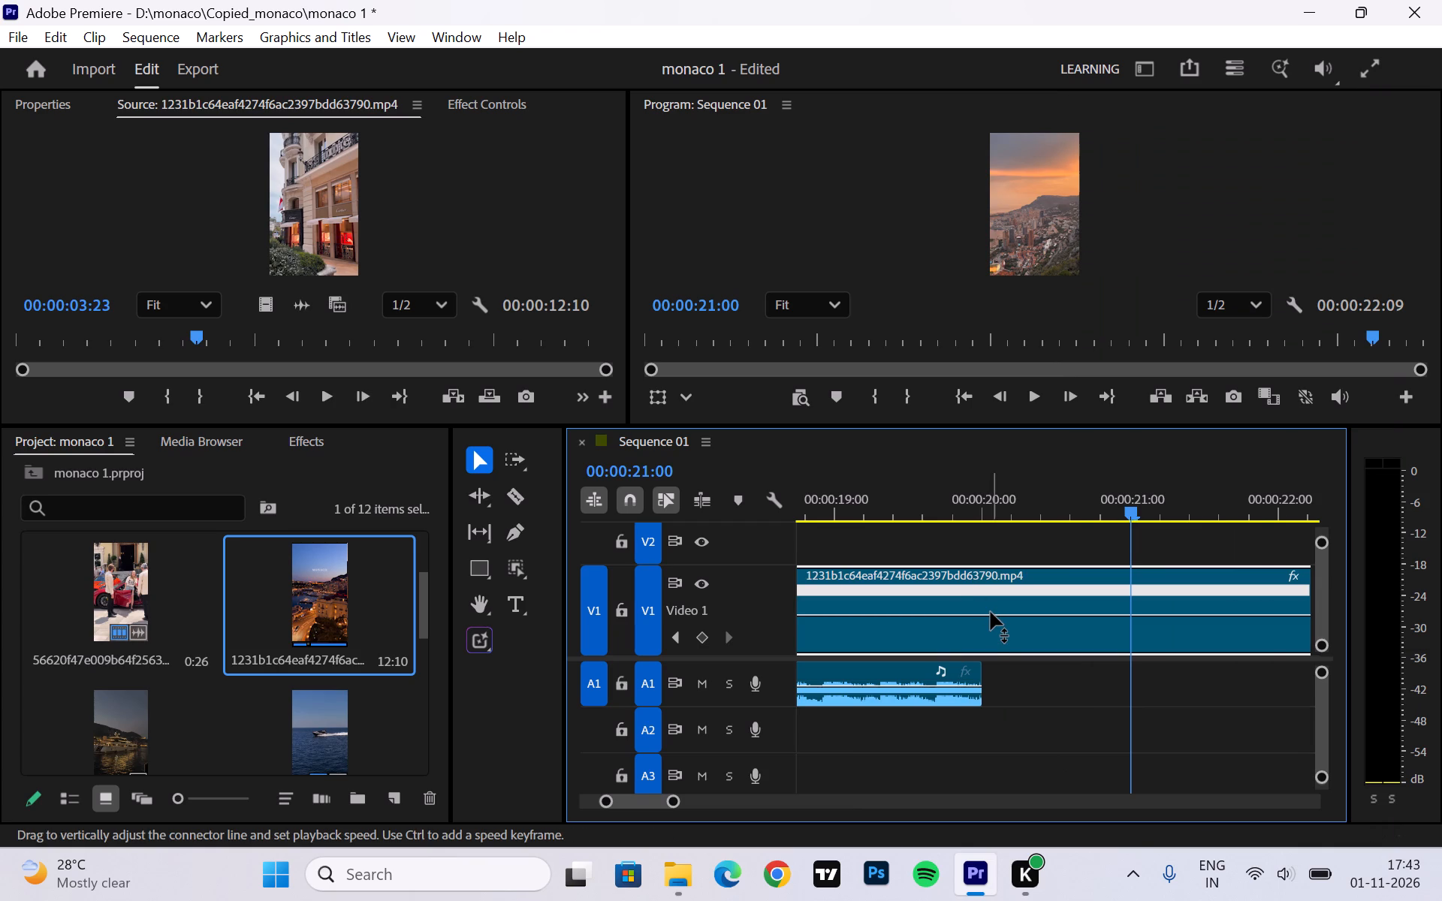
left_click_drag(991, 612, 991, 541)
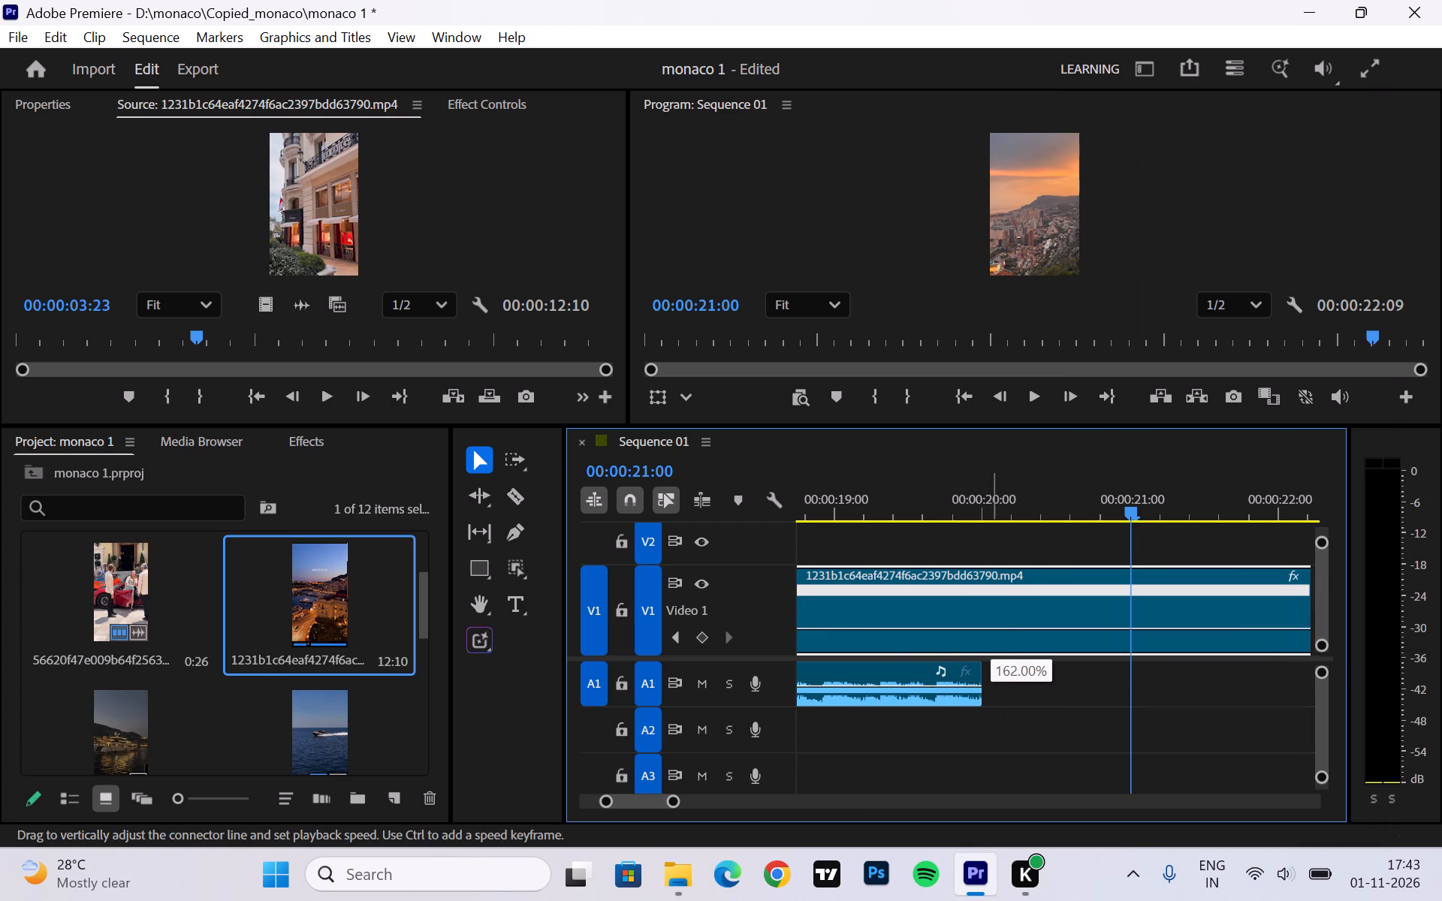
left_click_drag(991, 541, 1028, 376)
left_click_drag(1028, 376, 1039, 429)
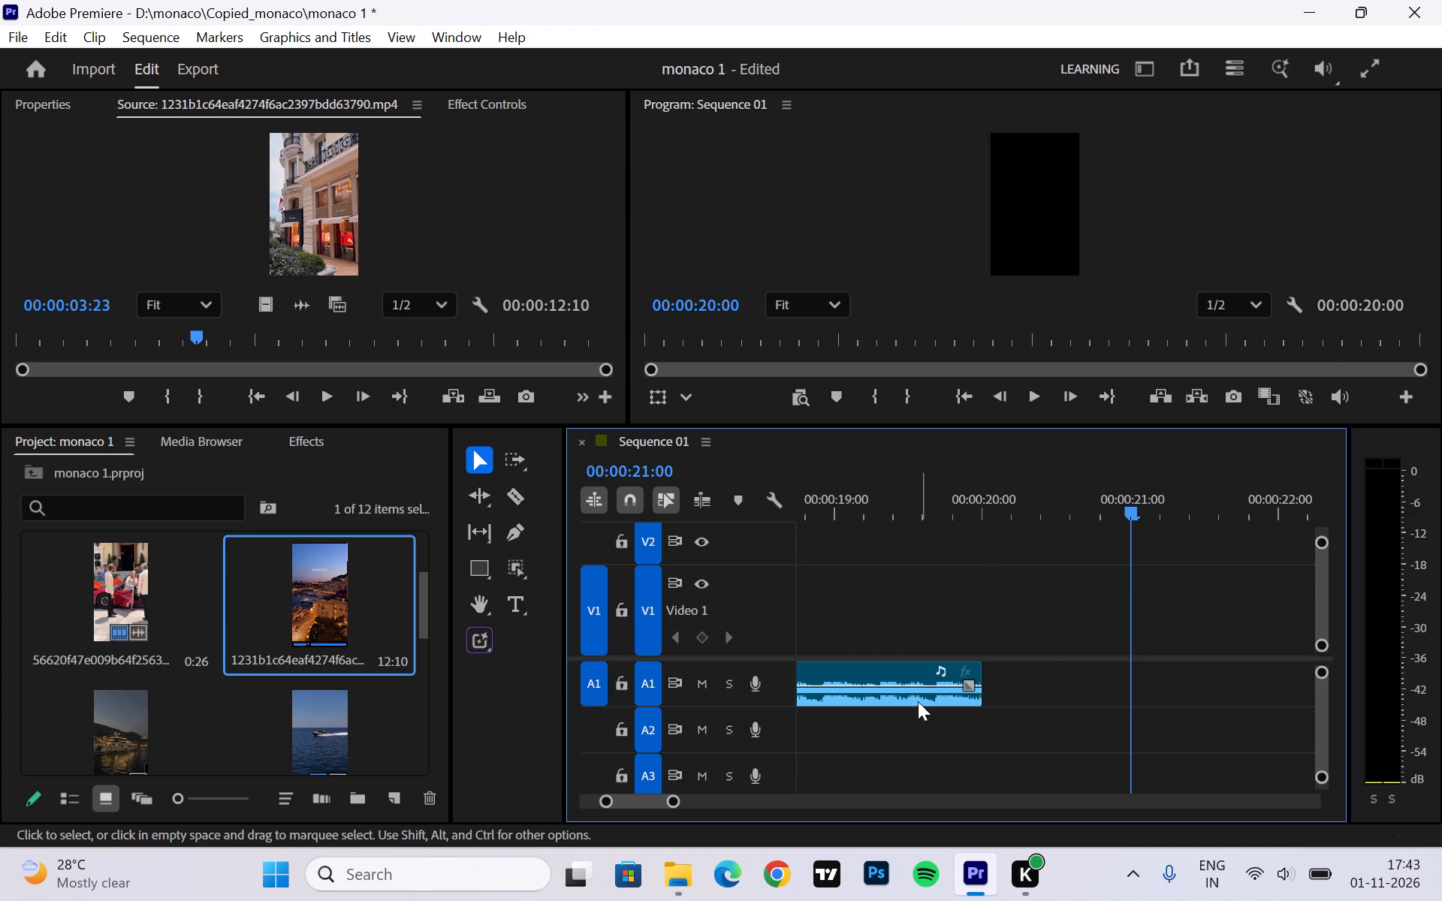
Play the sequence from the beginning through the sped-up city clip, stopping at 00:00:15:01, to review the pacing.
left_click_drag(631, 800, 621, 803)
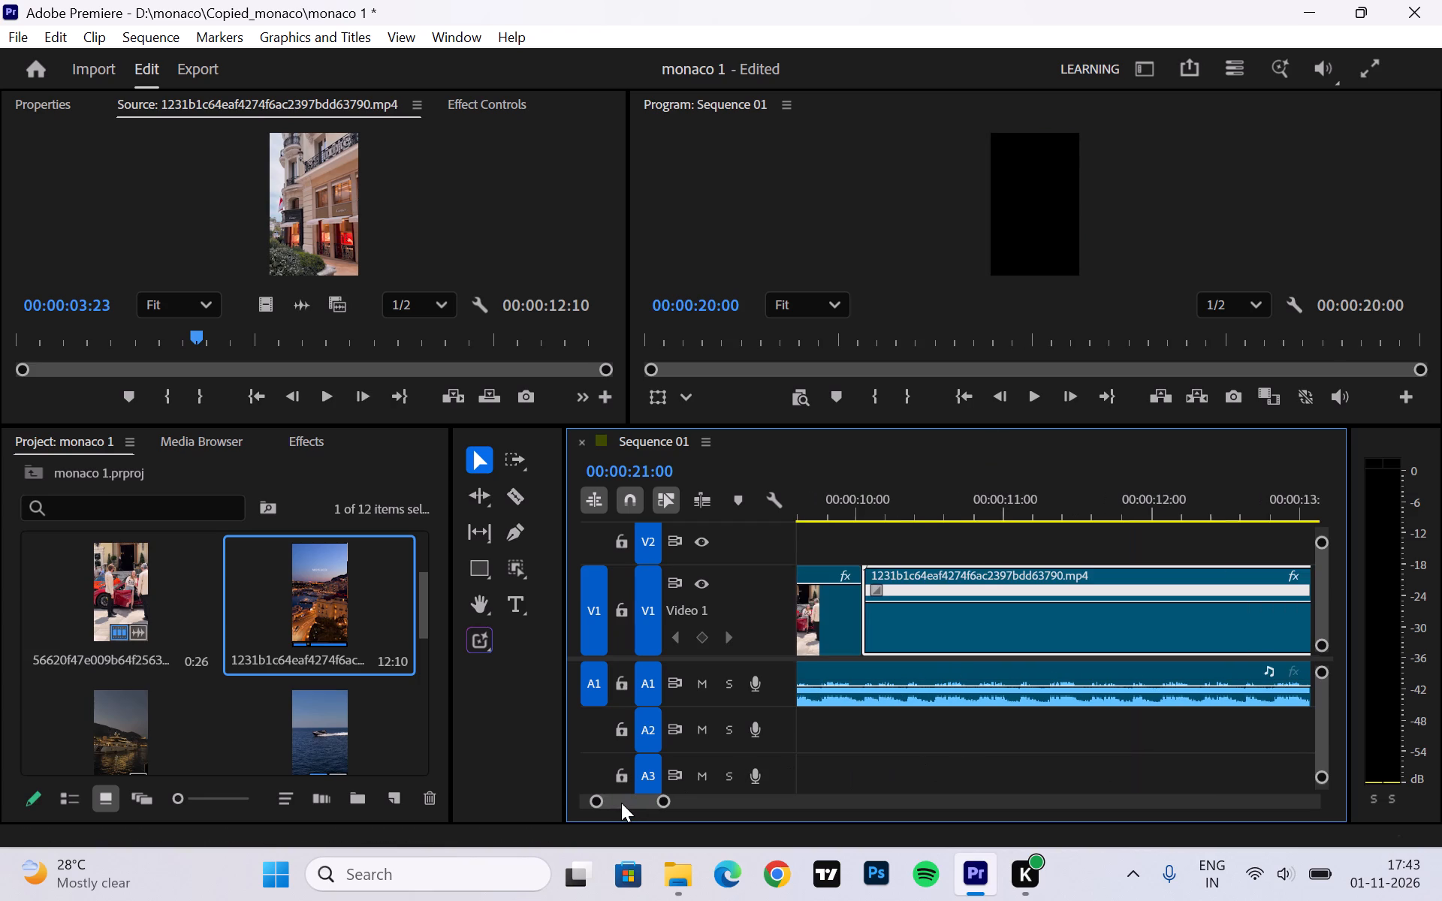
left_click_drag(621, 803, 611, 805)
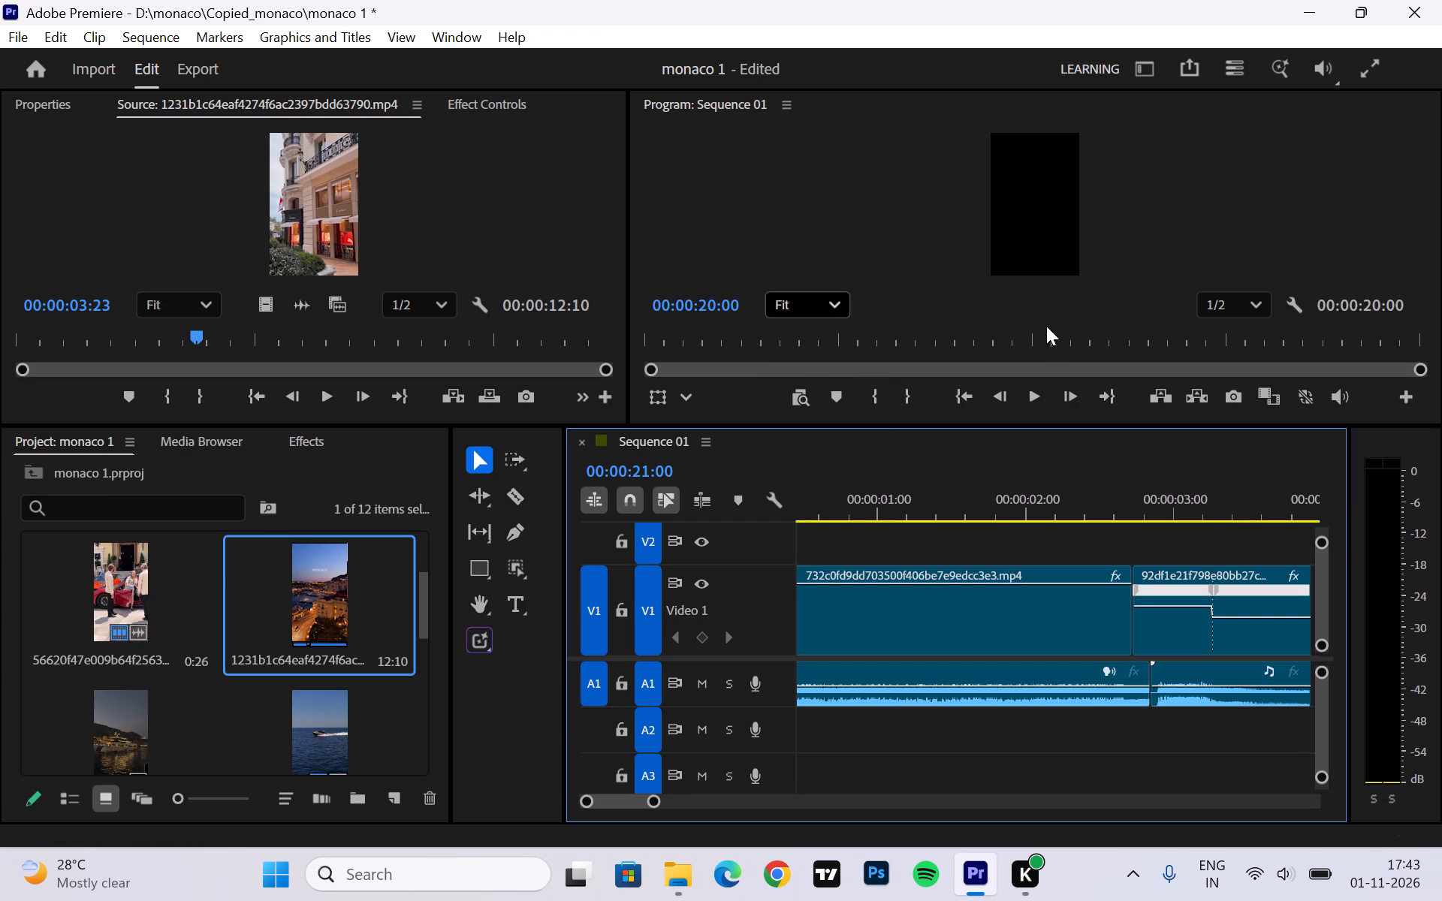
left_click_drag(1039, 336, 566, 375)
key("space")
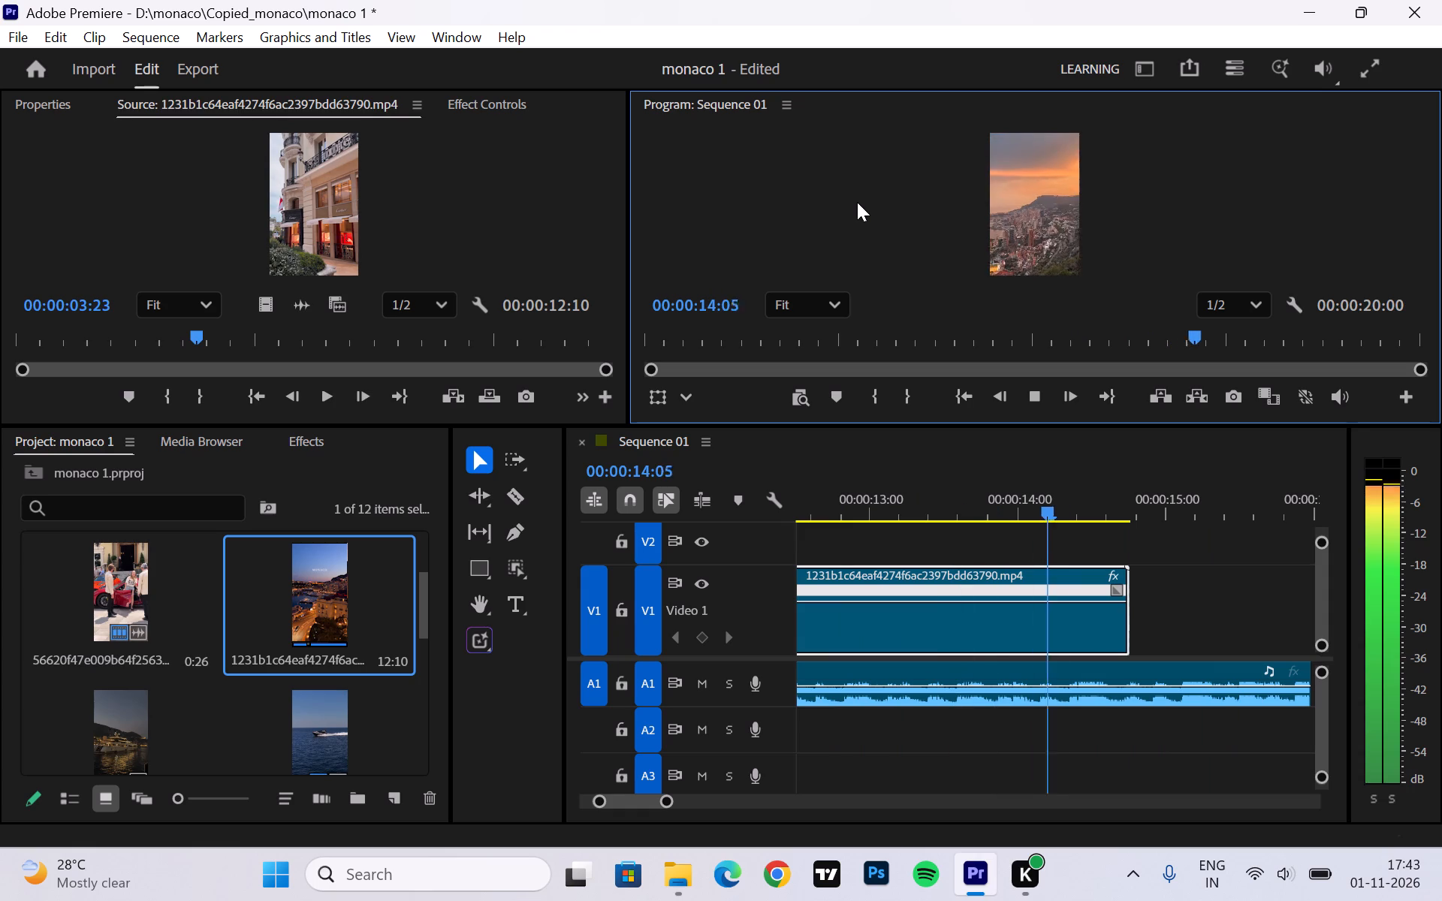
key("space")
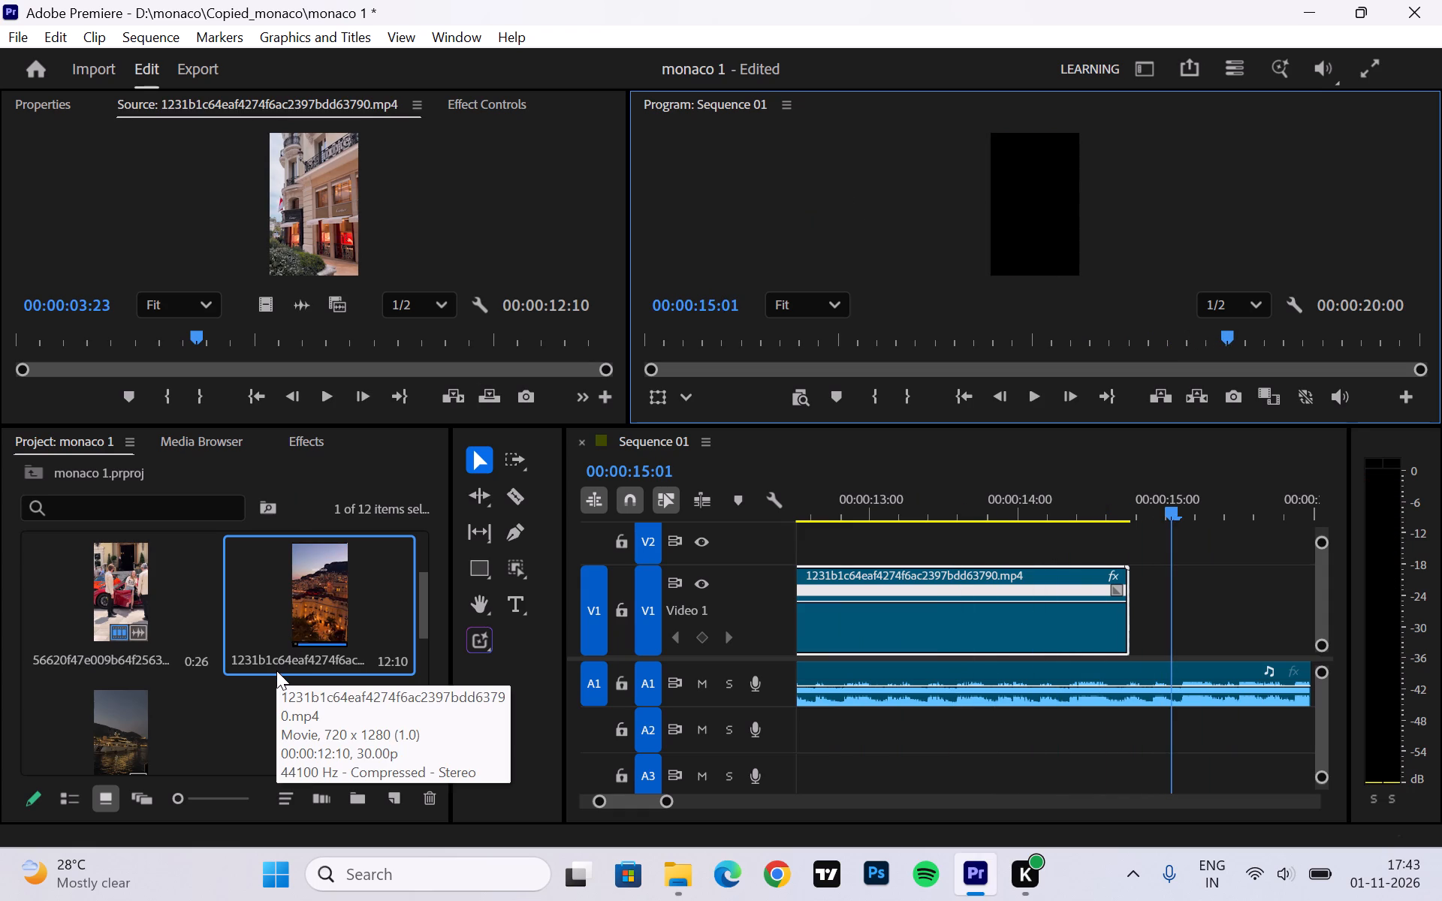
Place only the video of the 3782697c004f764783e6397bd02f0adc_720w.mp4 building clip on Video 1, directly after the city clip at about 00:00:14:19.
scroll(276, 670, "down", 1)
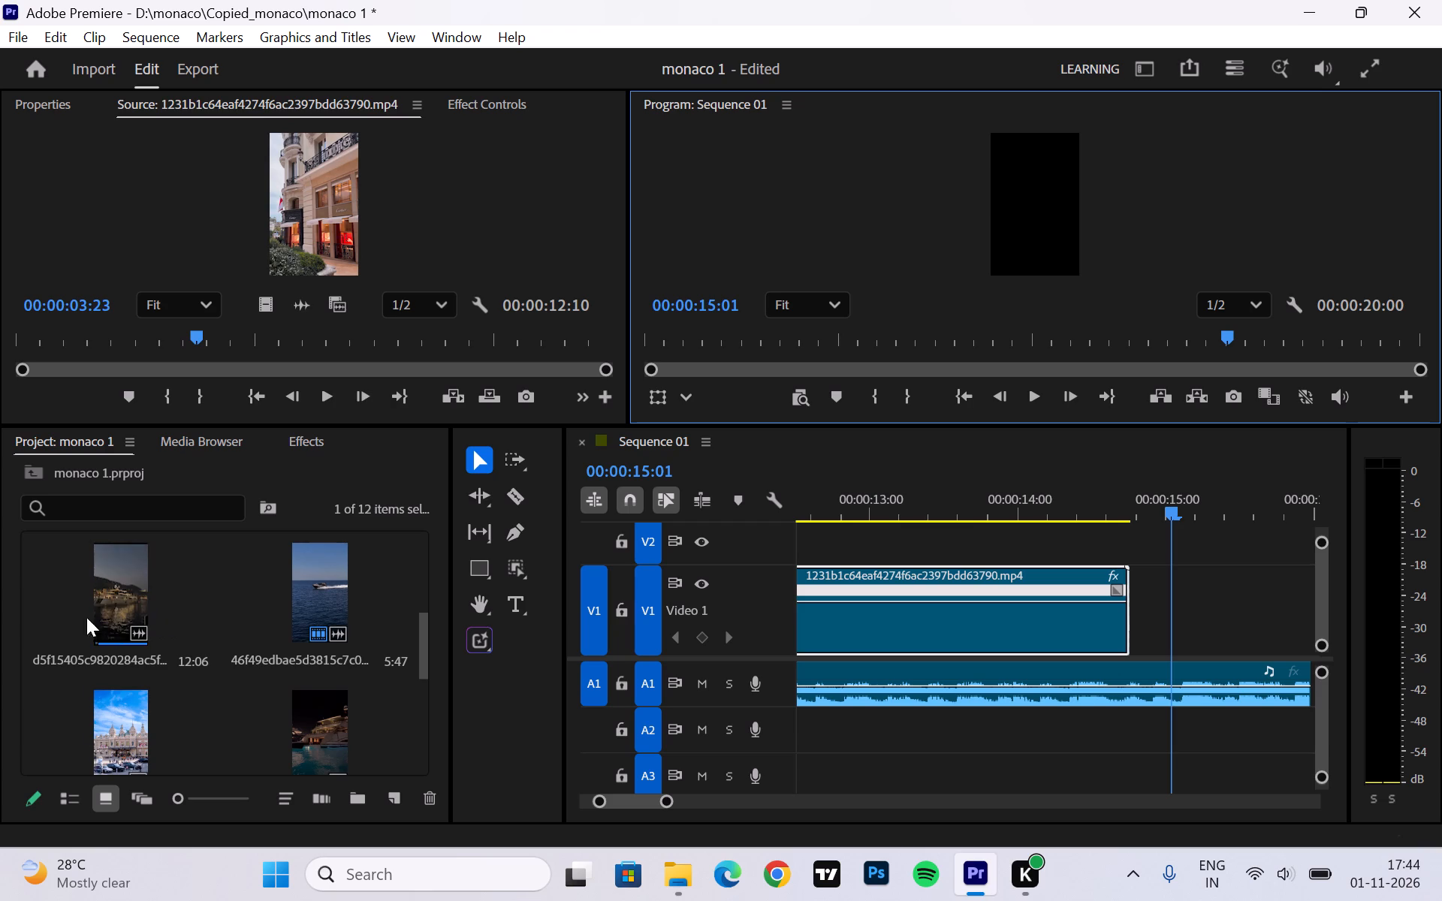
double_click(119, 734)
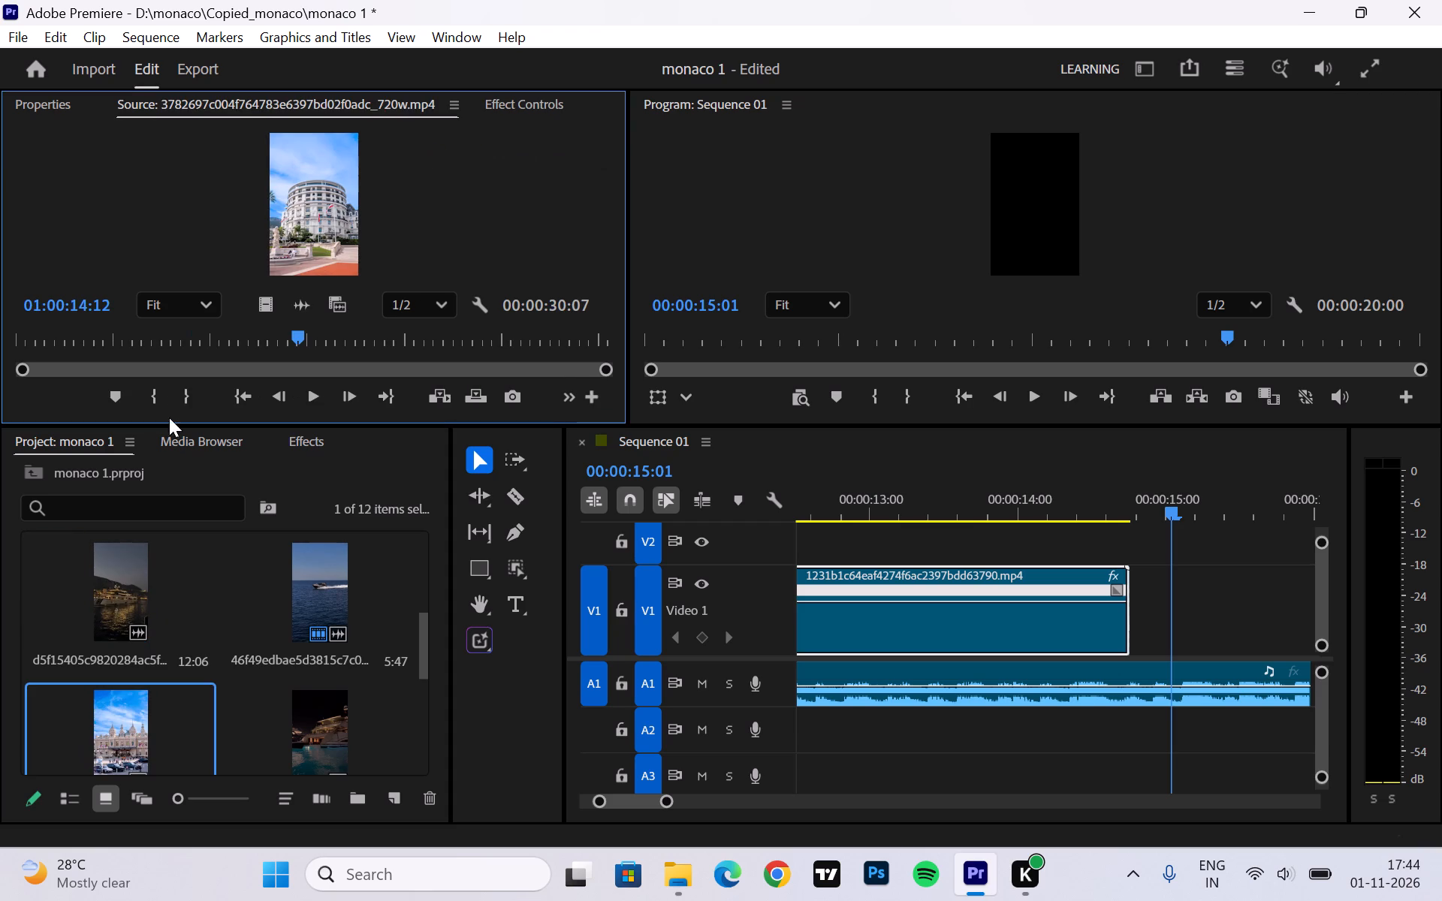
left_click_drag(261, 312, 1138, 567)
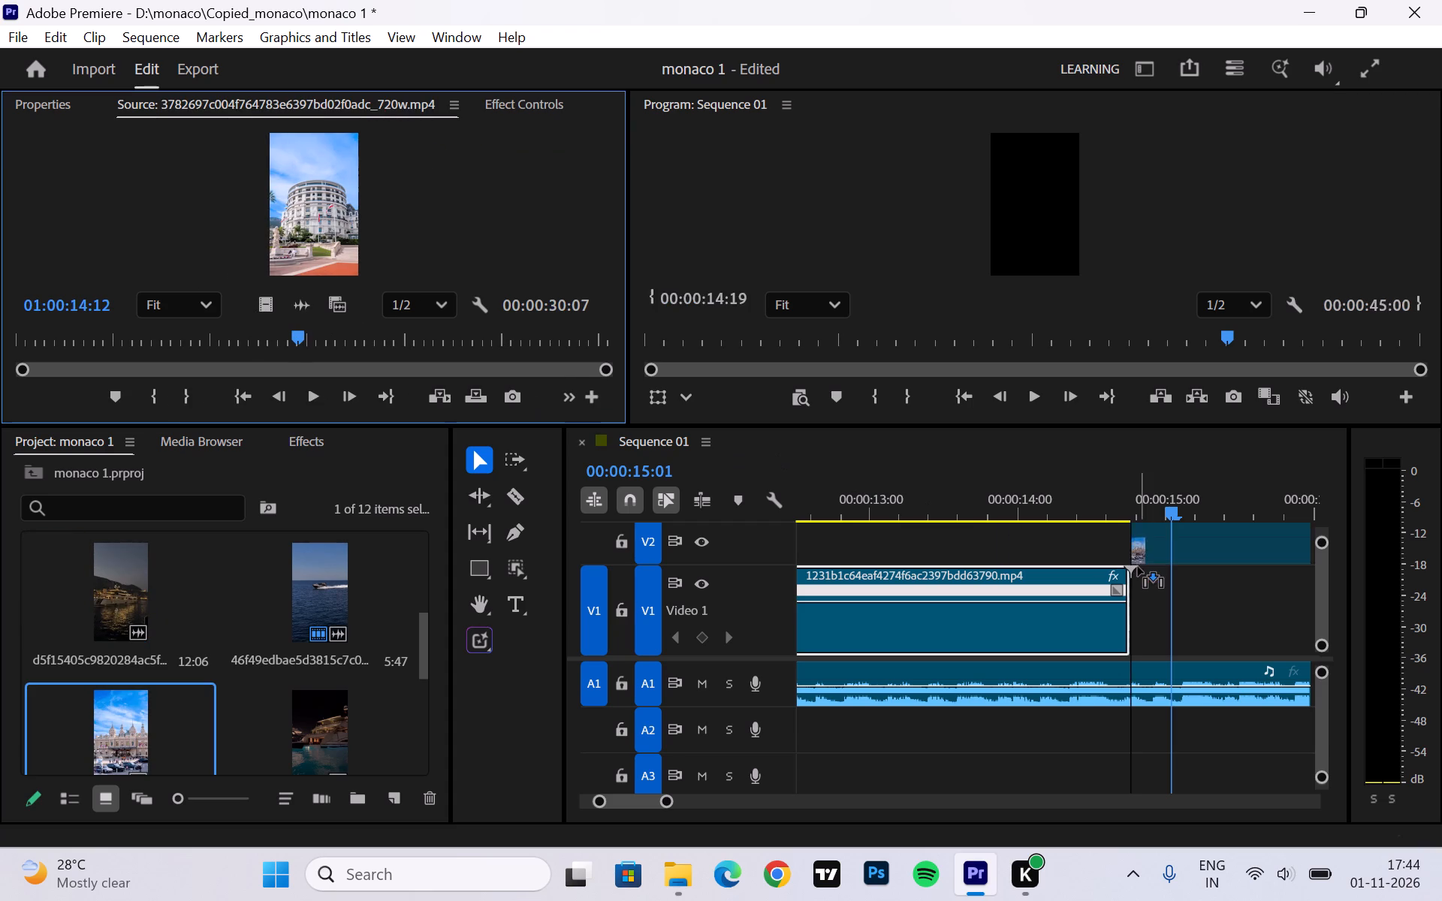
left_click_drag(1138, 567, 1136, 589)
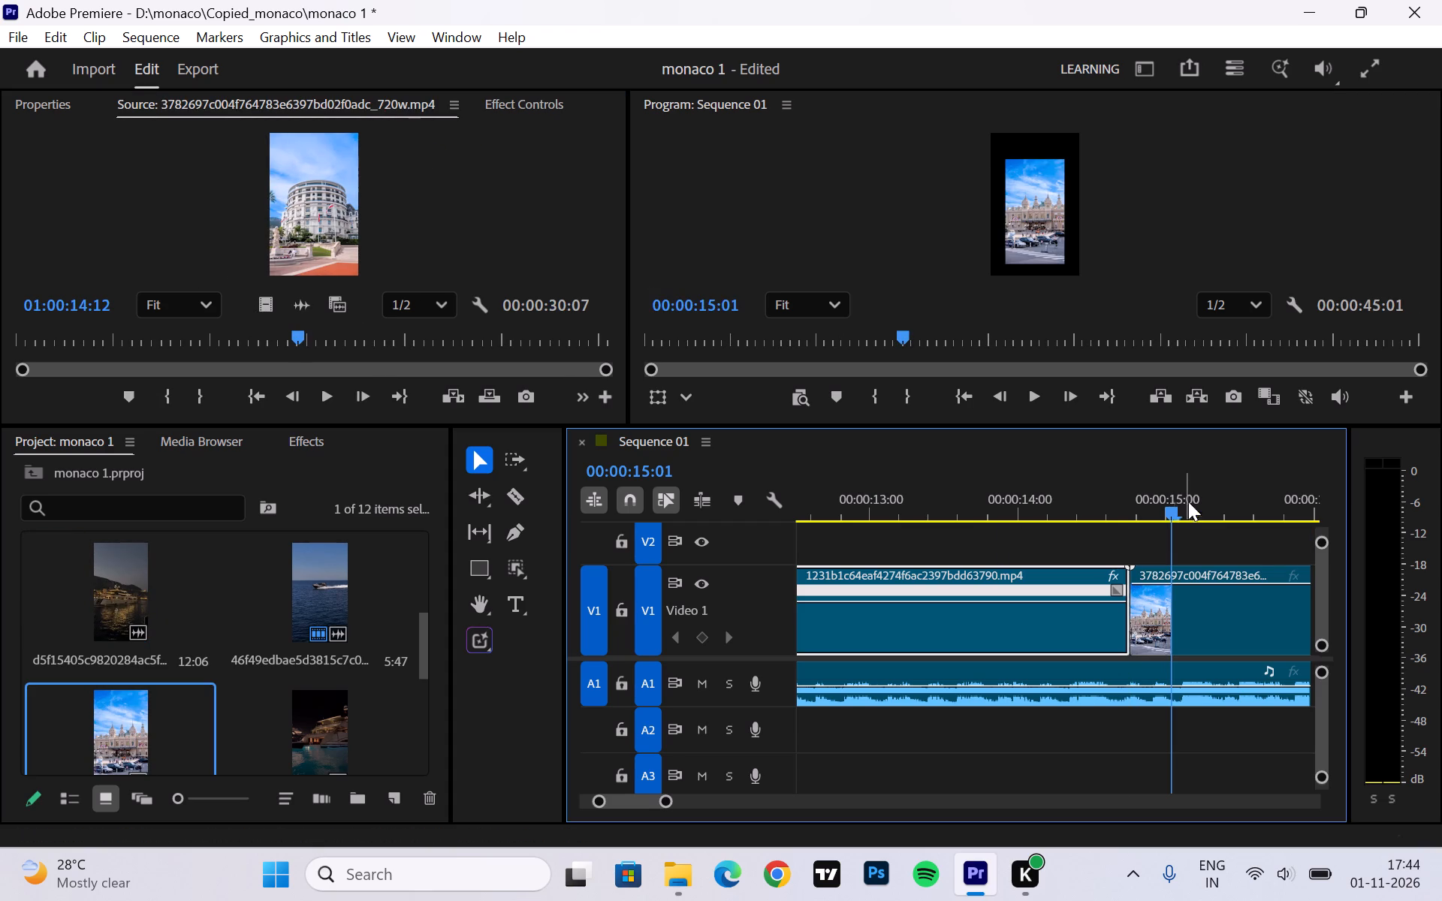
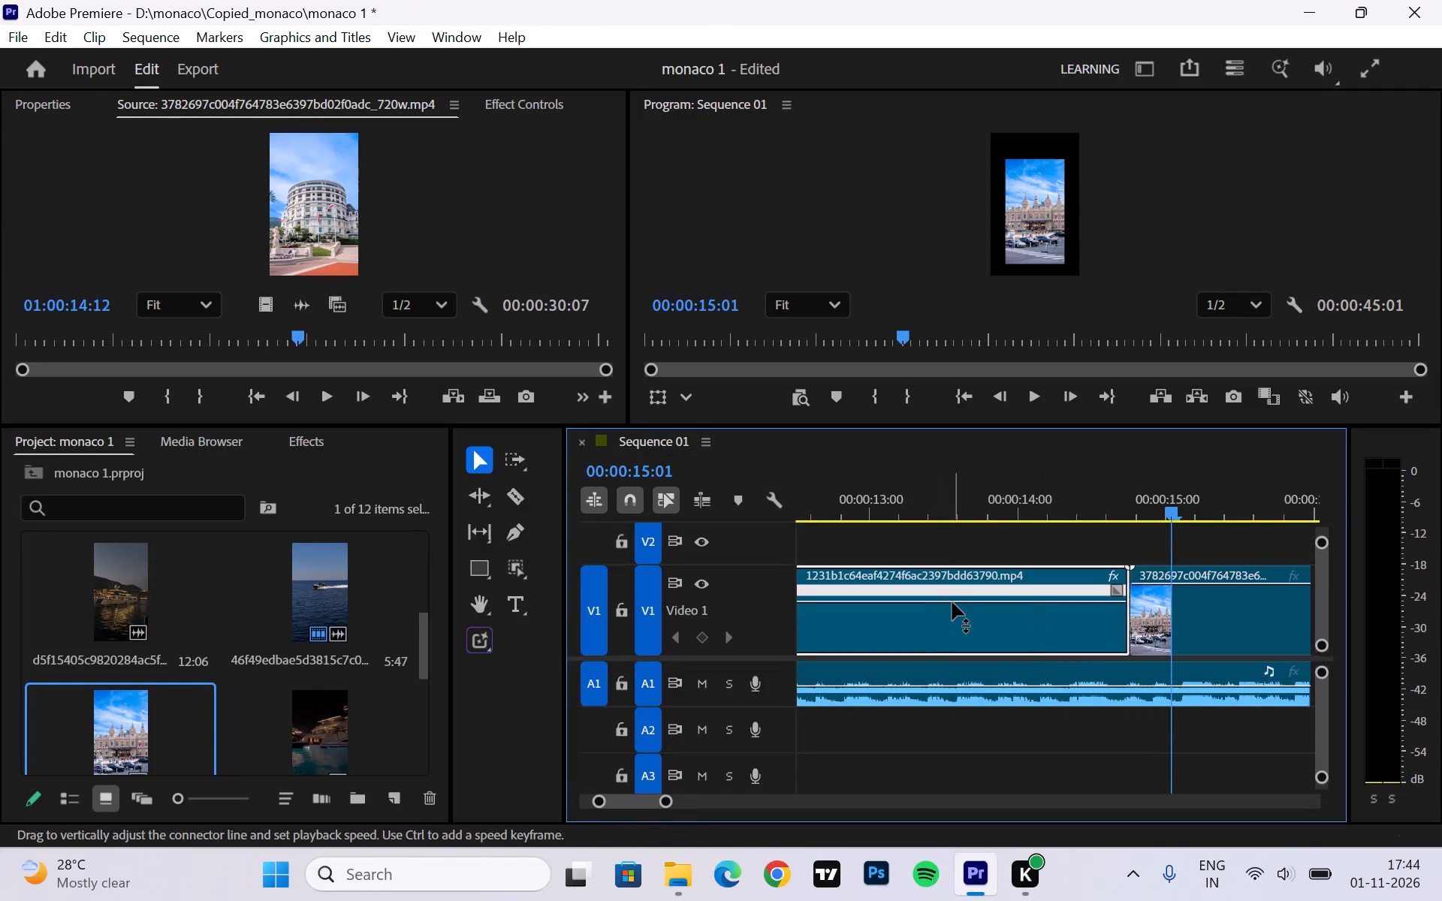
Adjust the Time Remapping speed of the 1231b1c64eaf4274f6ac2397bdd63790.mp4 city clip on Video 1 to about 244%.
left_click_drag(952, 602, 951, 622)
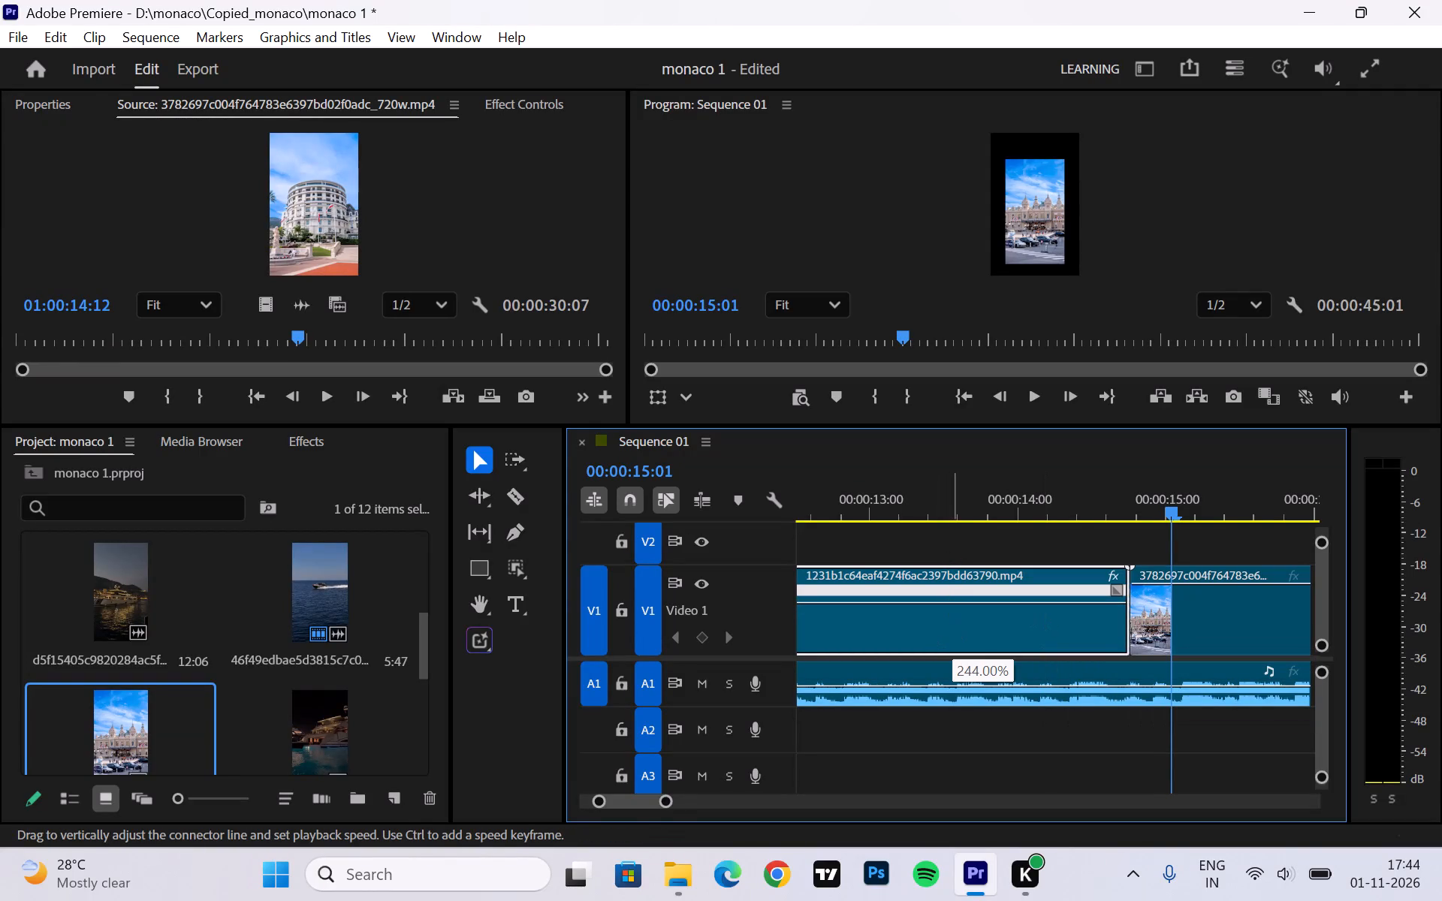
left_click_drag(951, 622, 951, 628)
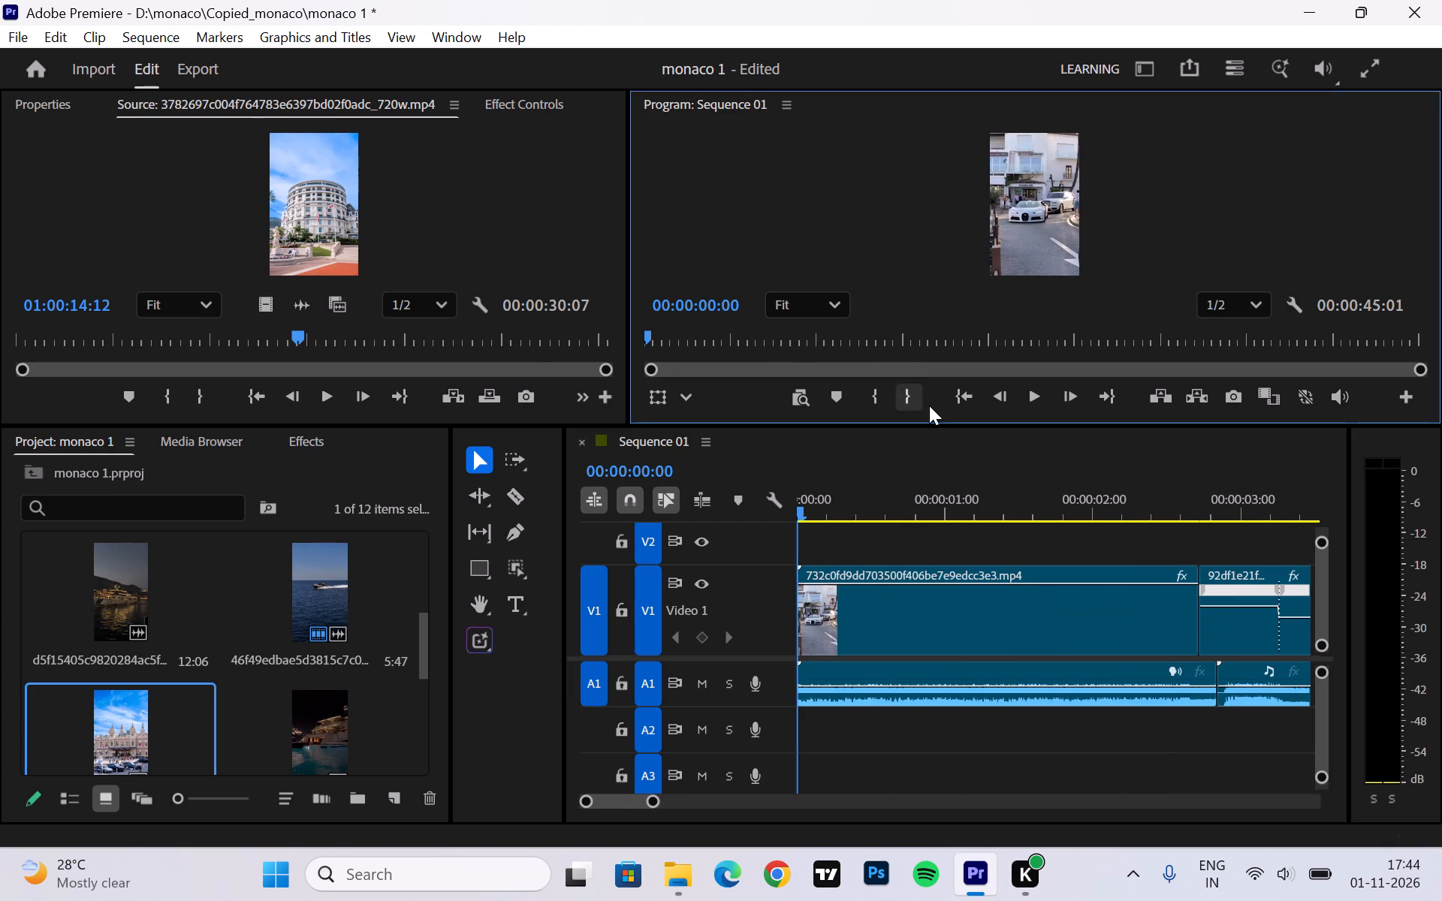
Play the sequence from 00:00:00:00 in the maximized program view, stopping at 00:00:19:19 in the building clip, to review the pacing.
left_click(1282, 166)
key("grave")
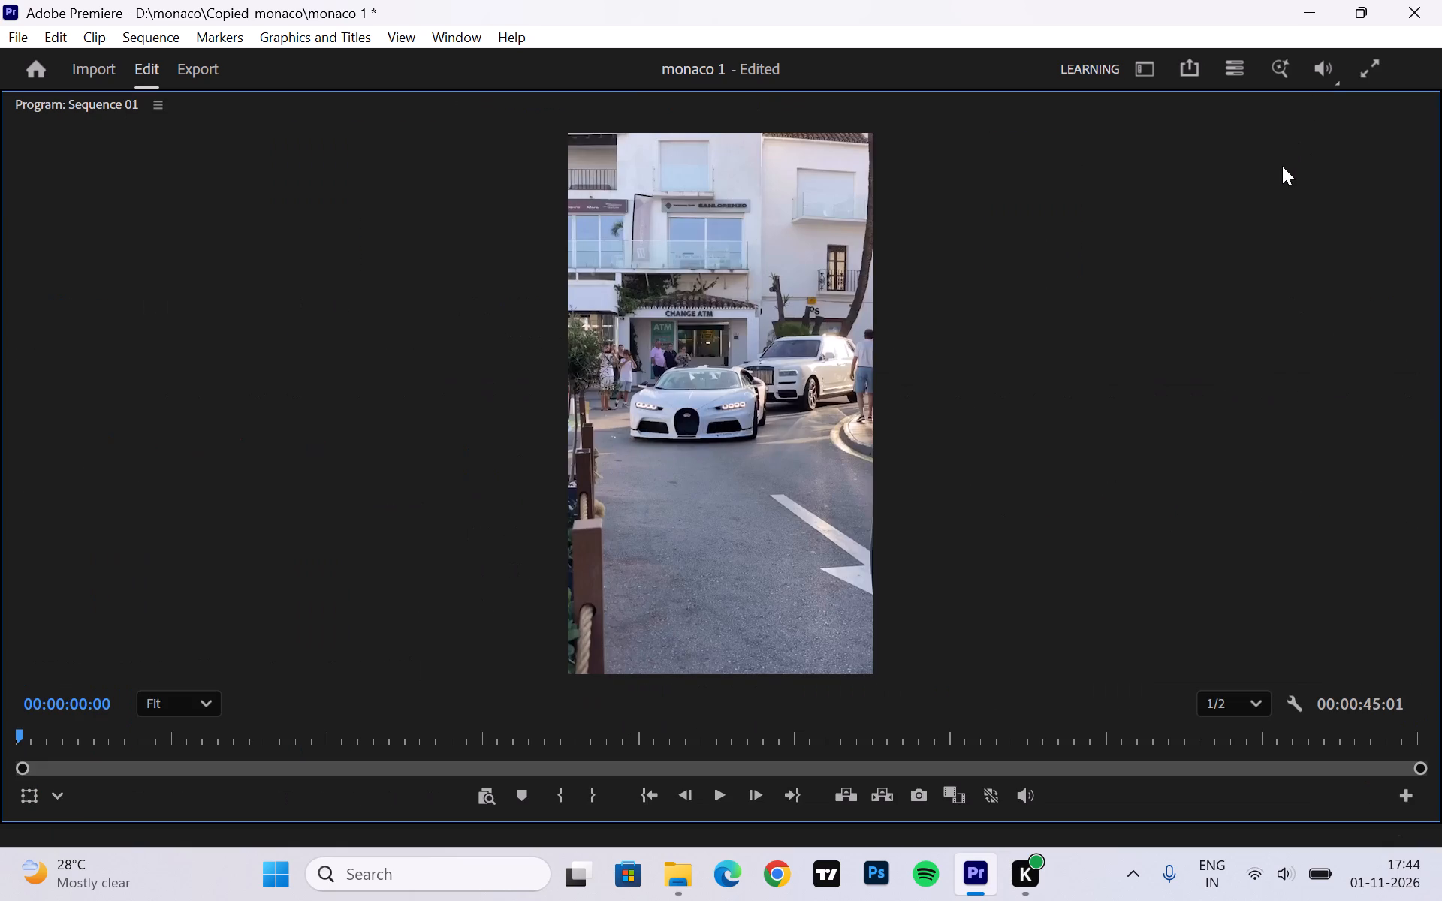
key("space")
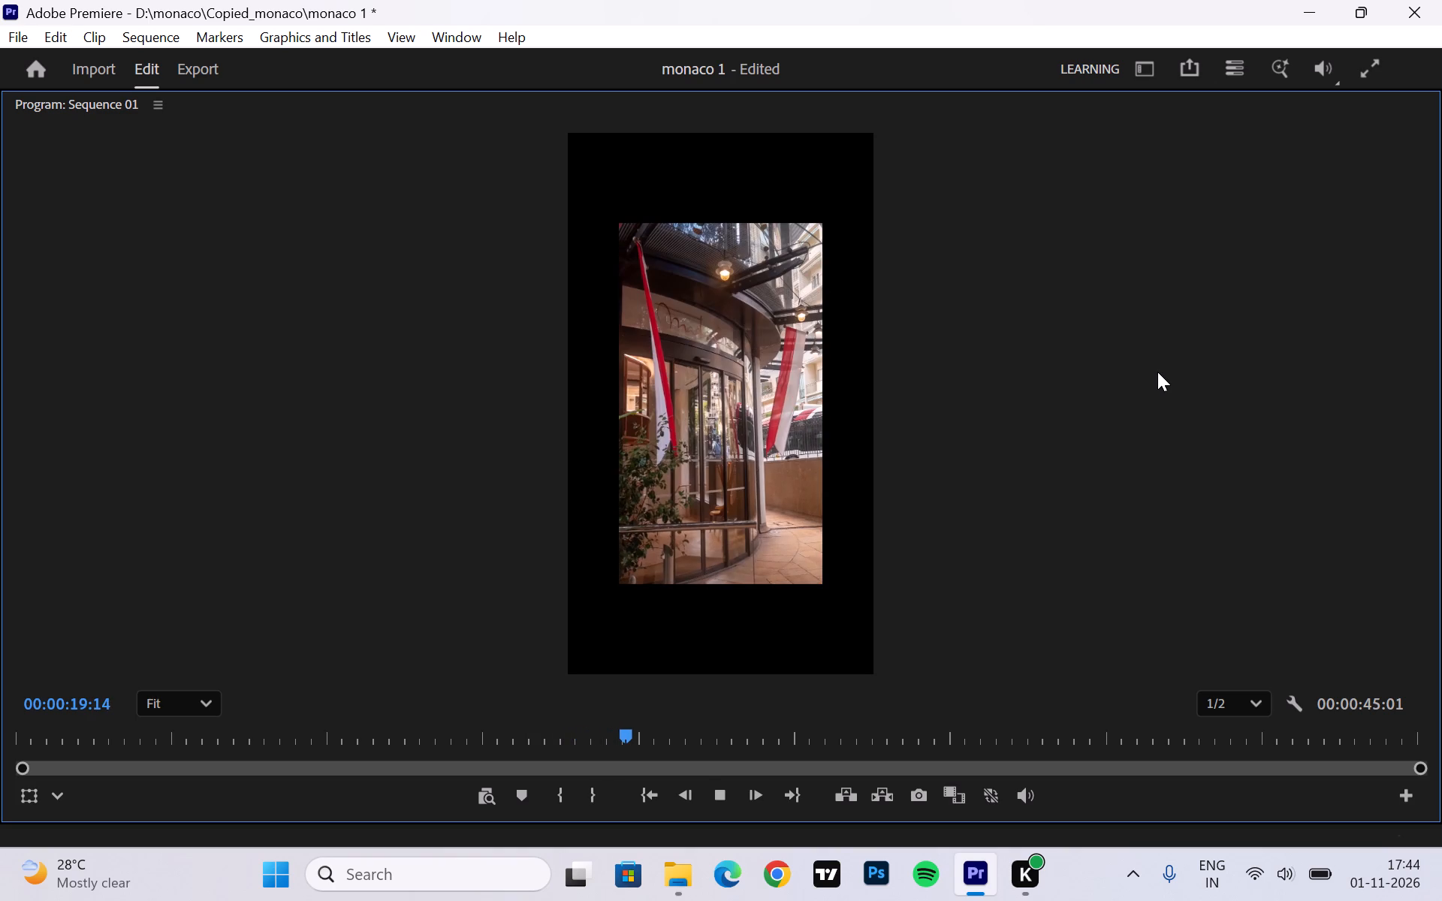
key("space")
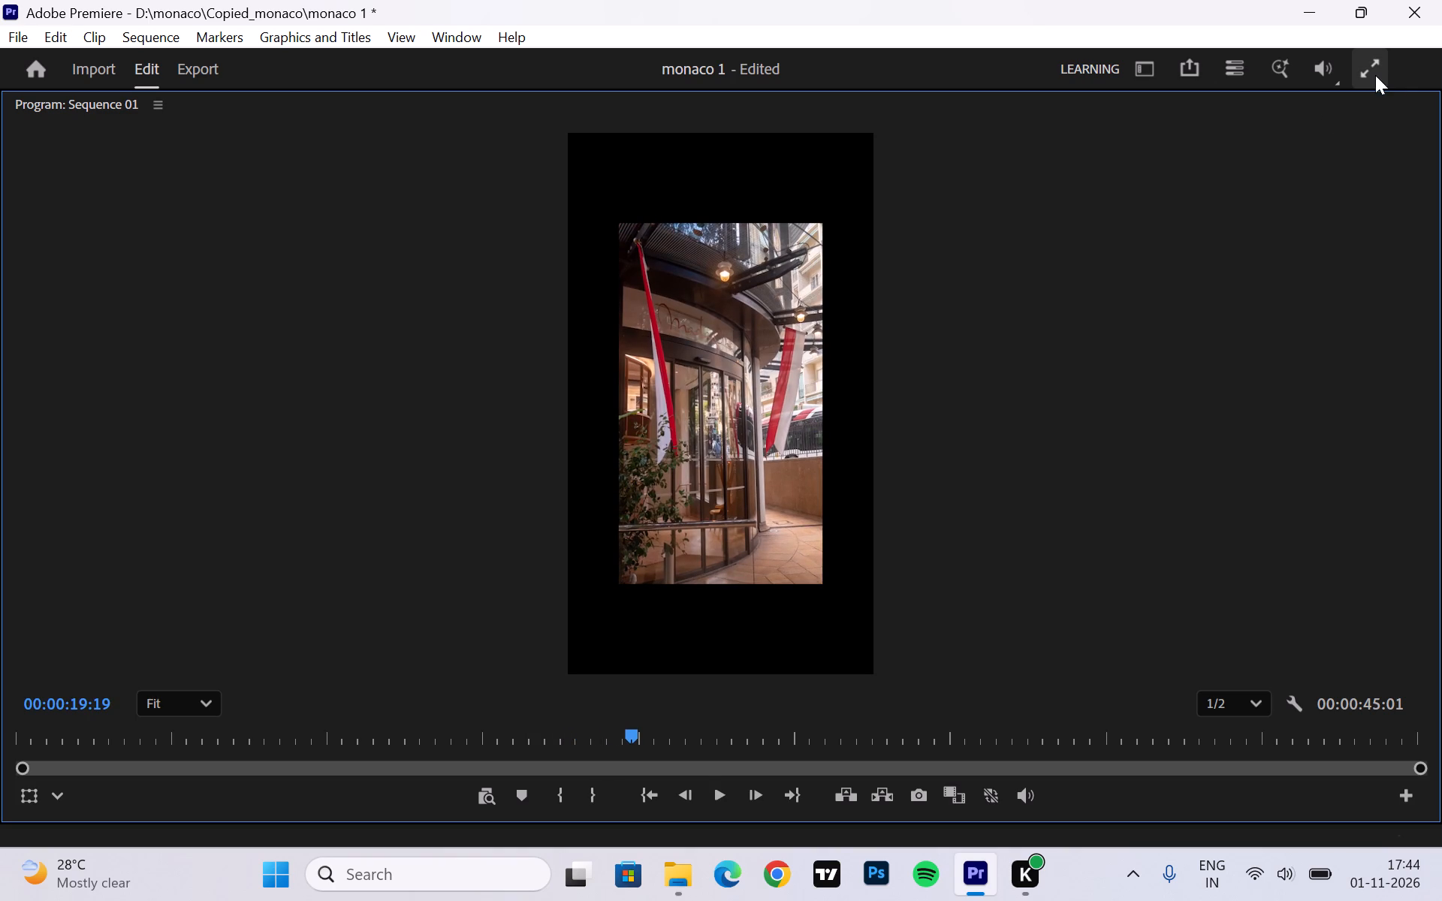
key("grave")
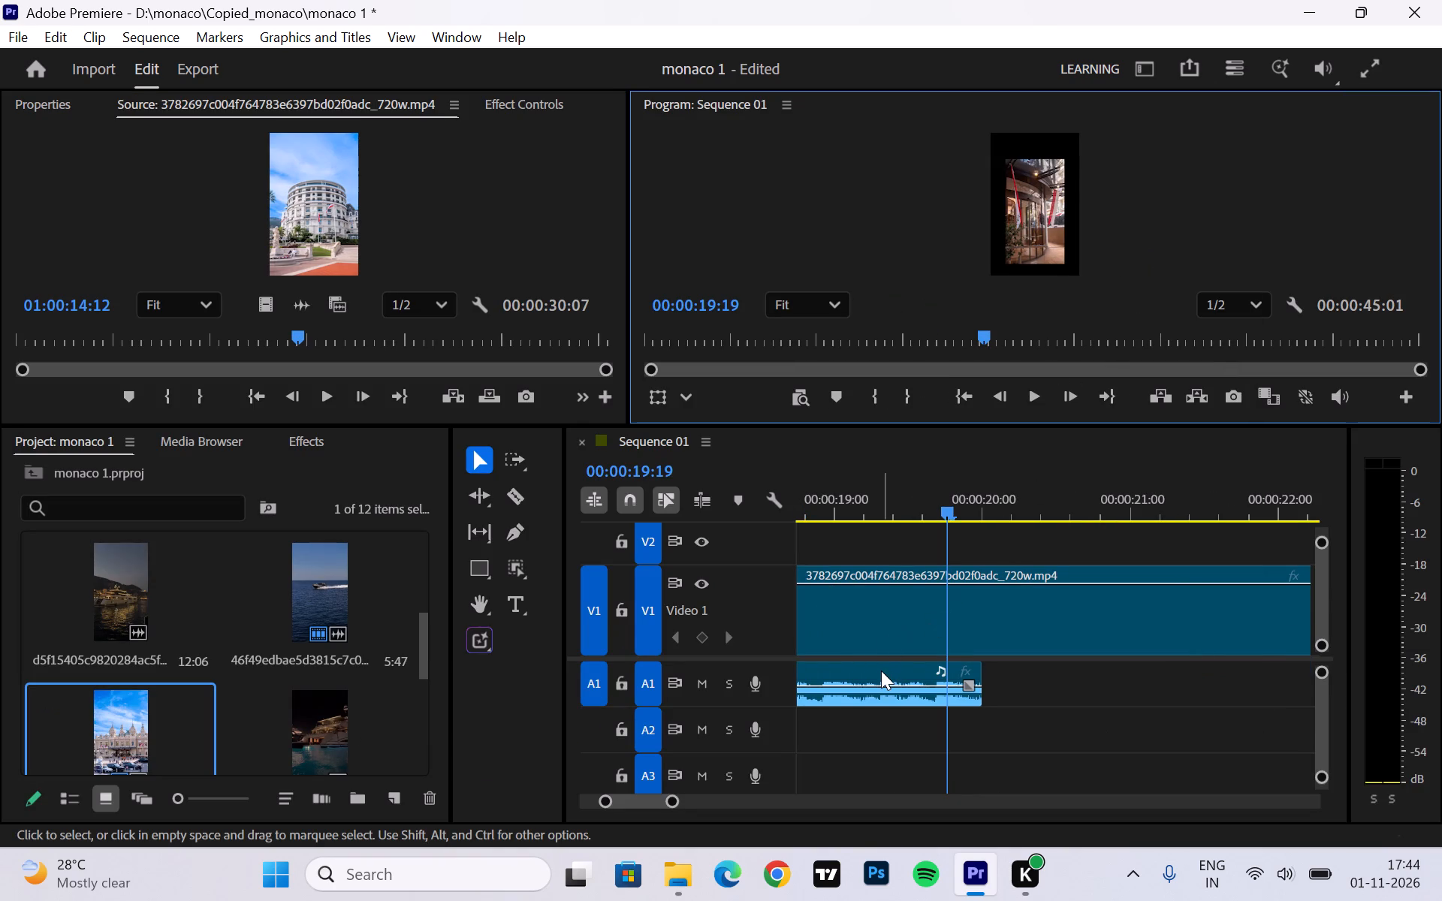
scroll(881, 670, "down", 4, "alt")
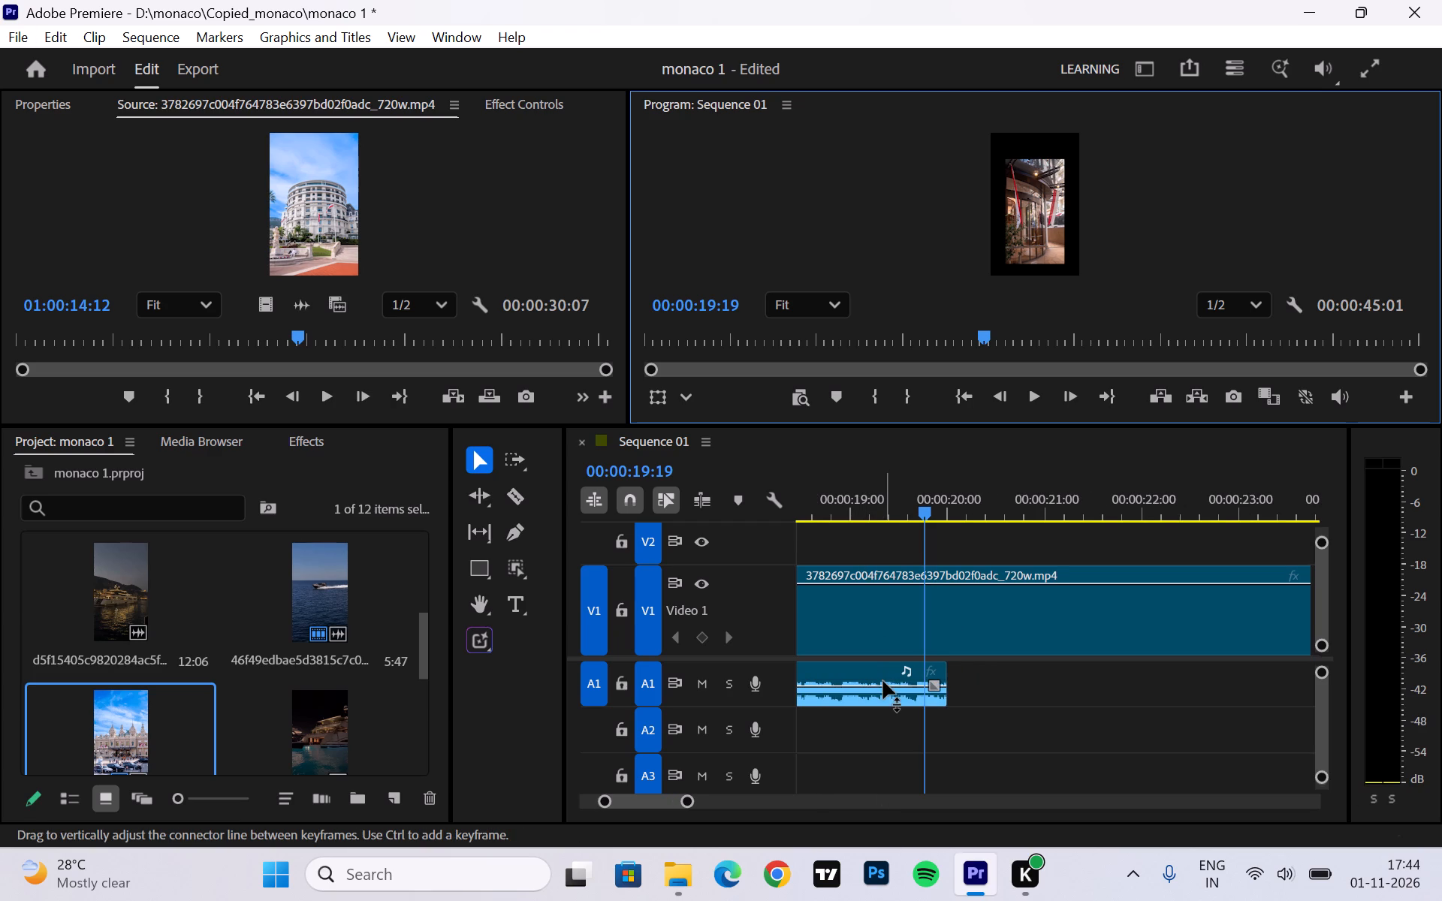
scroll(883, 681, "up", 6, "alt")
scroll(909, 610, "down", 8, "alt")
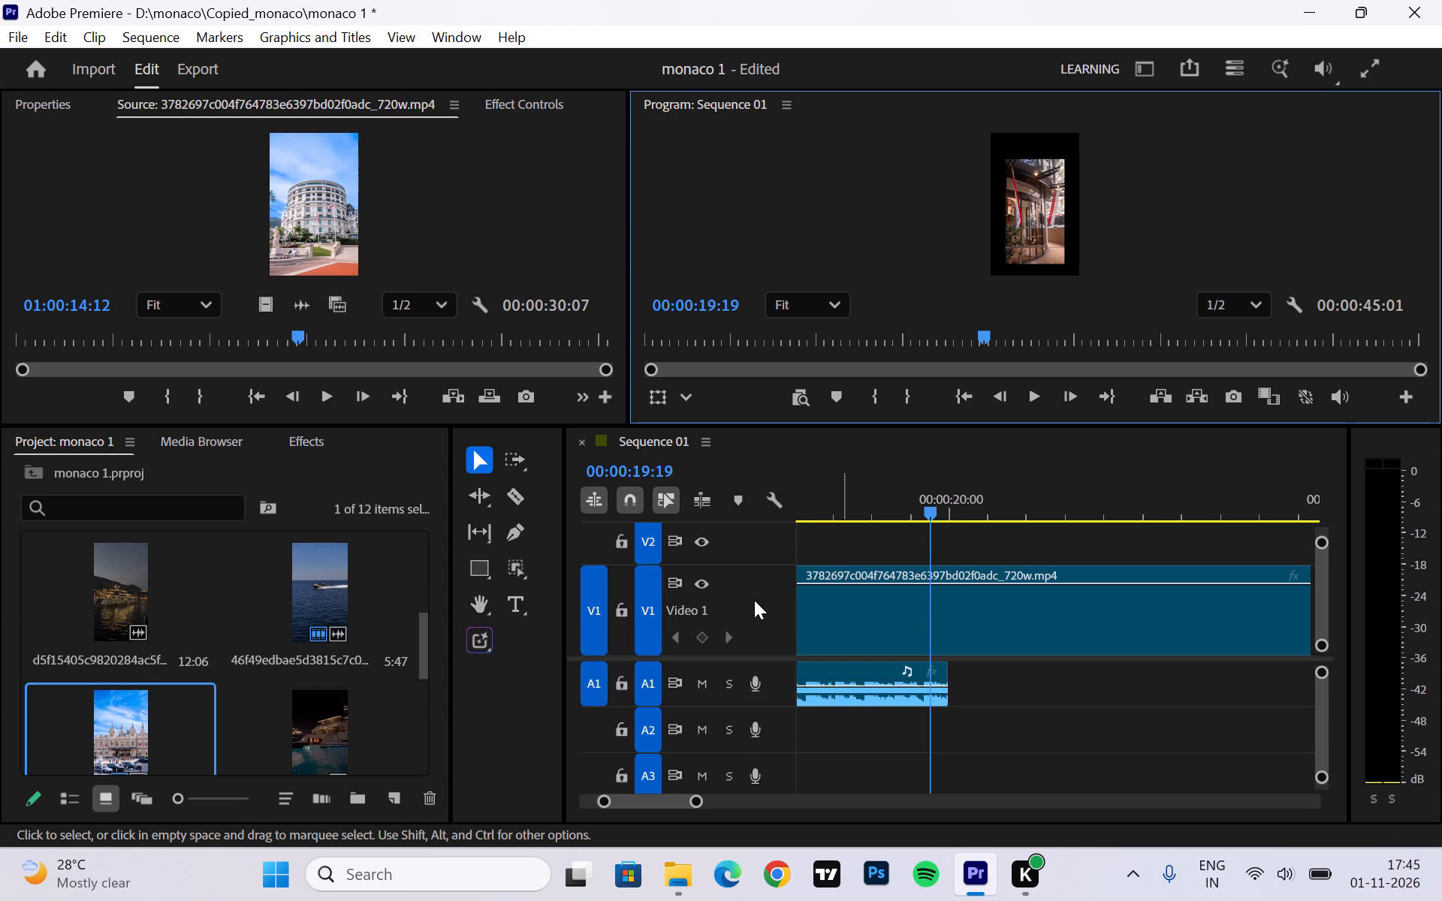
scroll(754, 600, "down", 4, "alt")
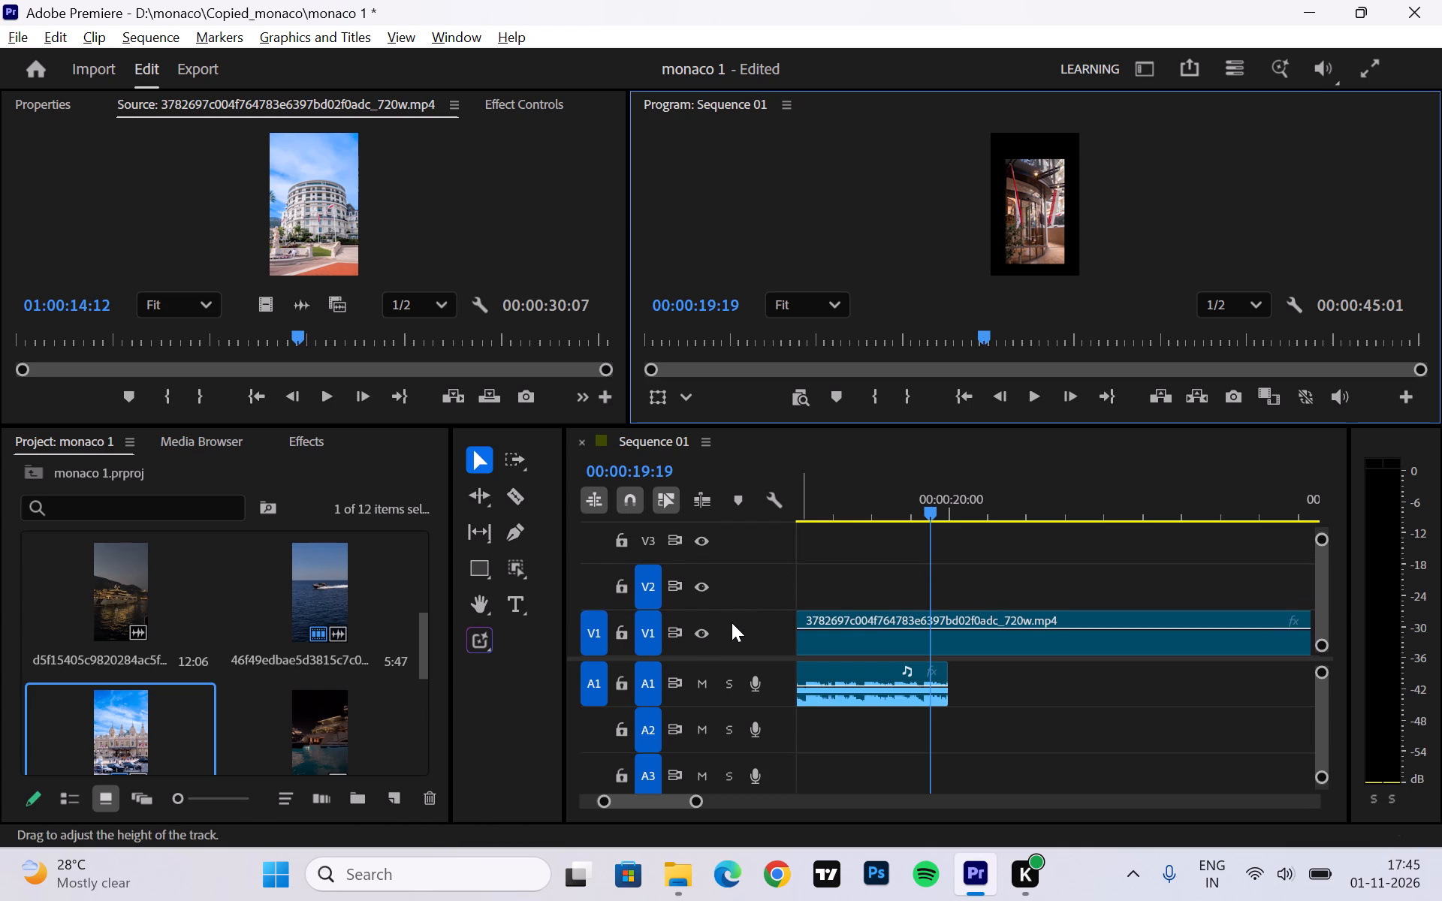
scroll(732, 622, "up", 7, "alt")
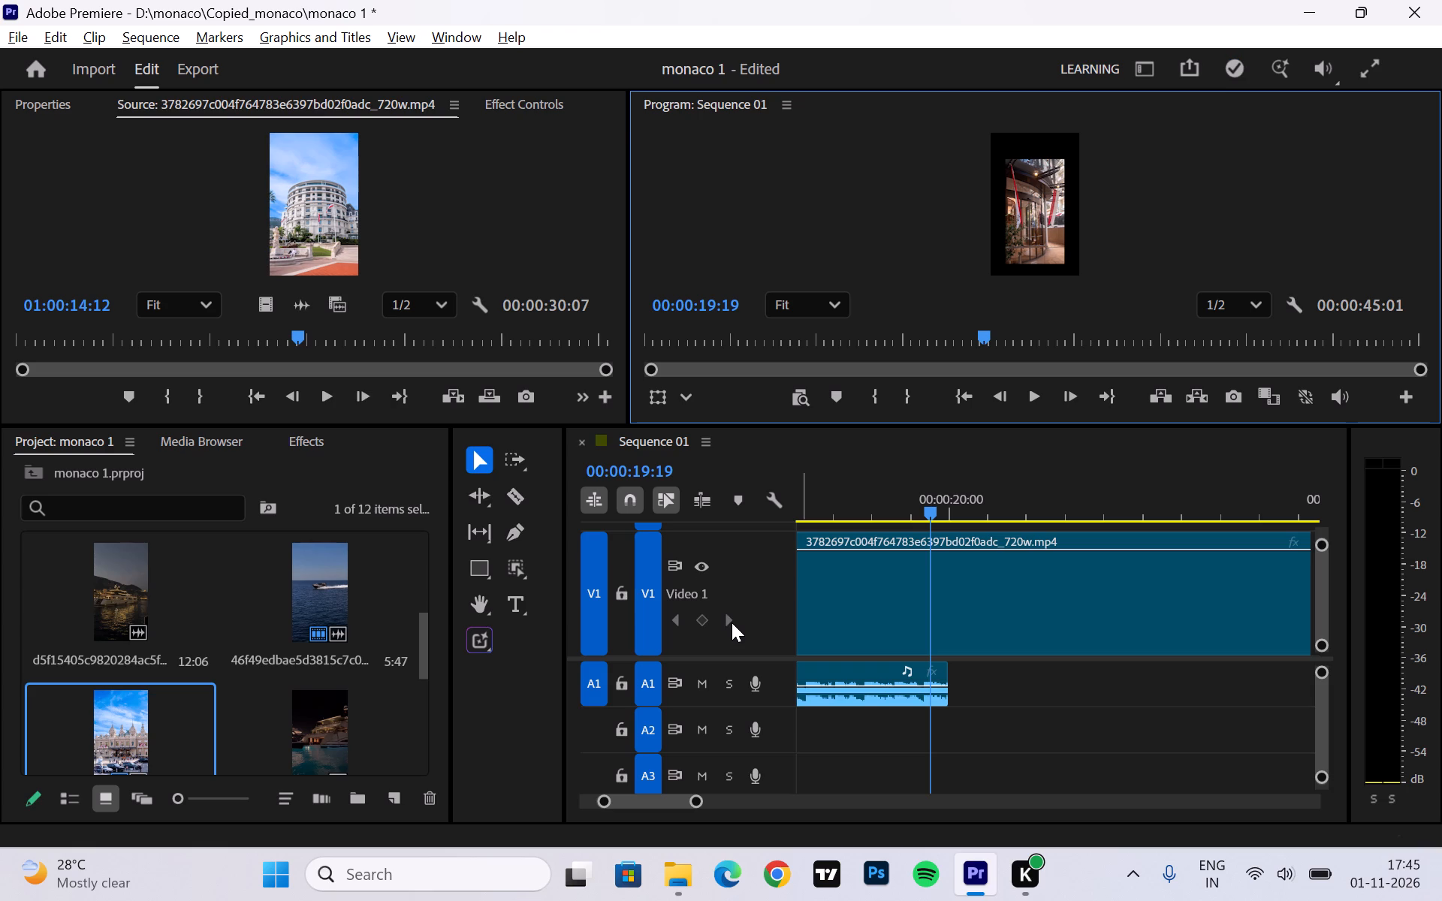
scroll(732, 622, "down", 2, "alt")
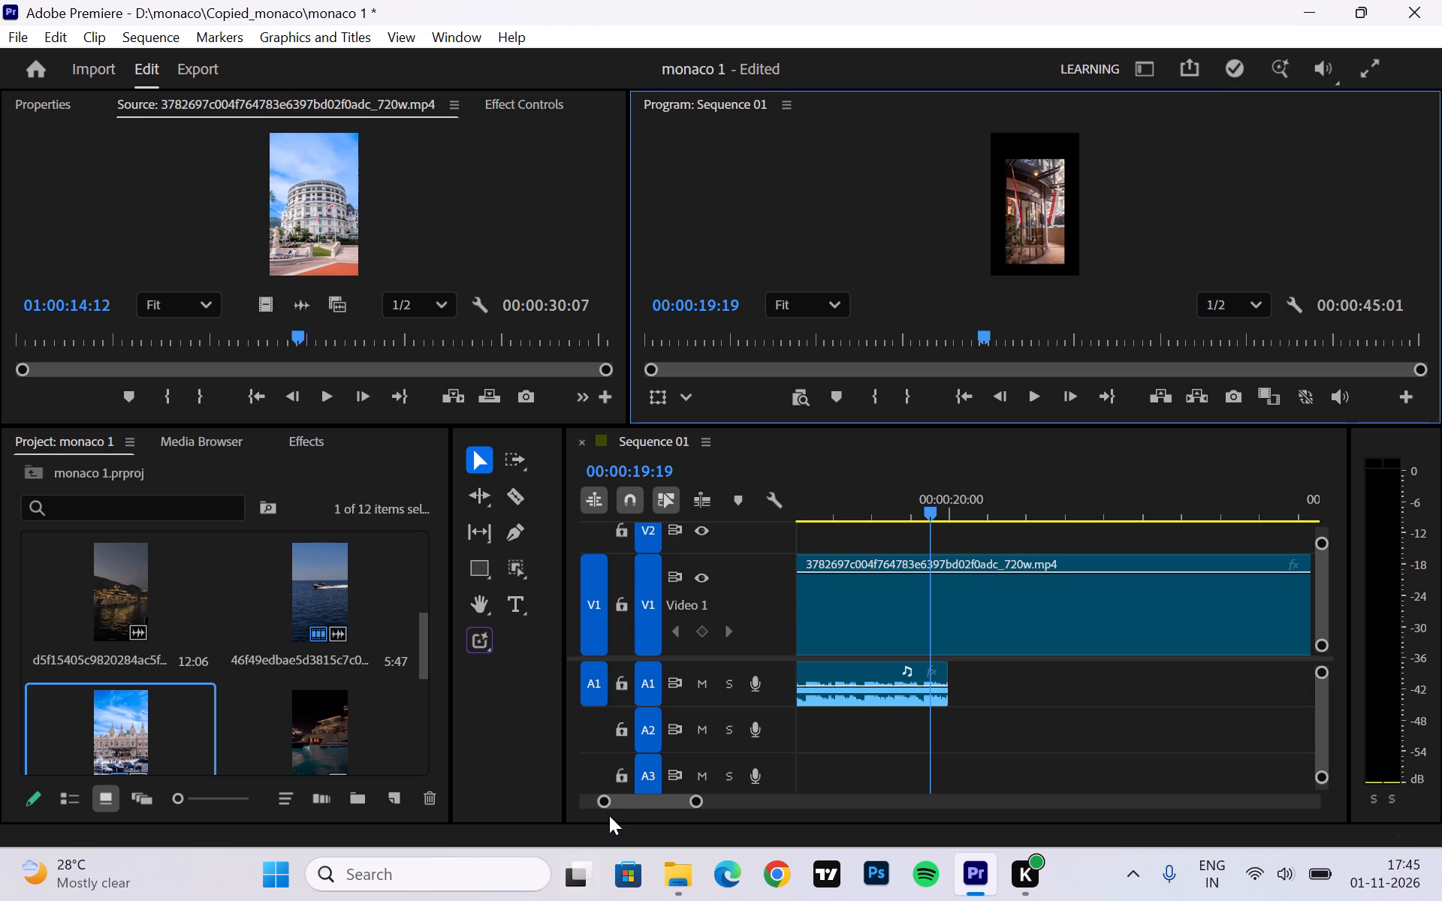
Select the 3782697c004f764783e6397bd02f0adc_720w.mp4 building clip on Video 1 and play on from 00:00:19:19 to 00:00:20:18.
left_click(590, 803)
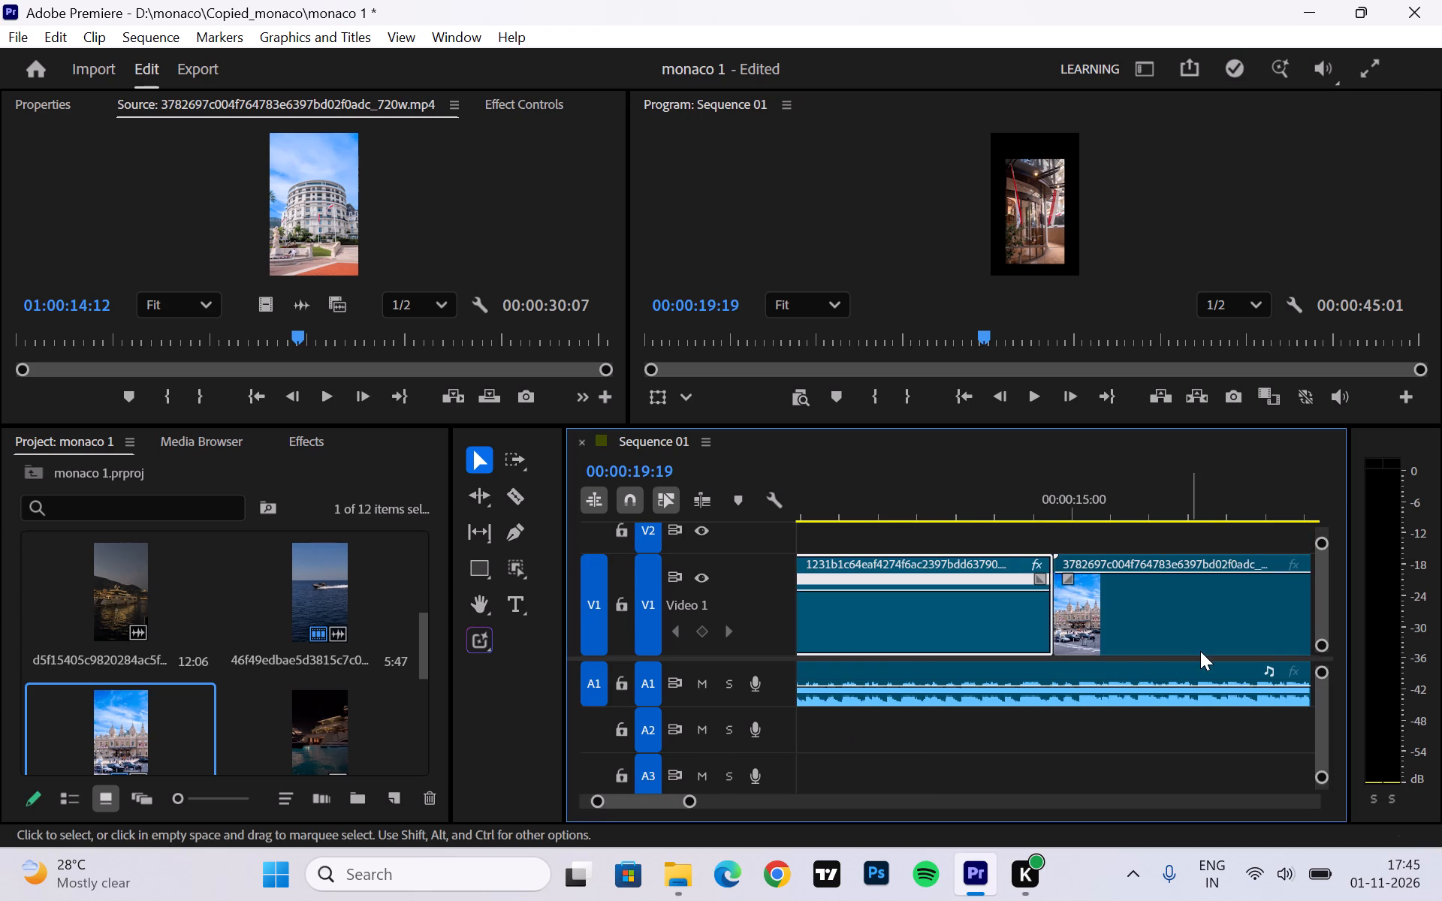
left_click(1205, 605)
scroll(1185, 612, "down", 7, "alt")
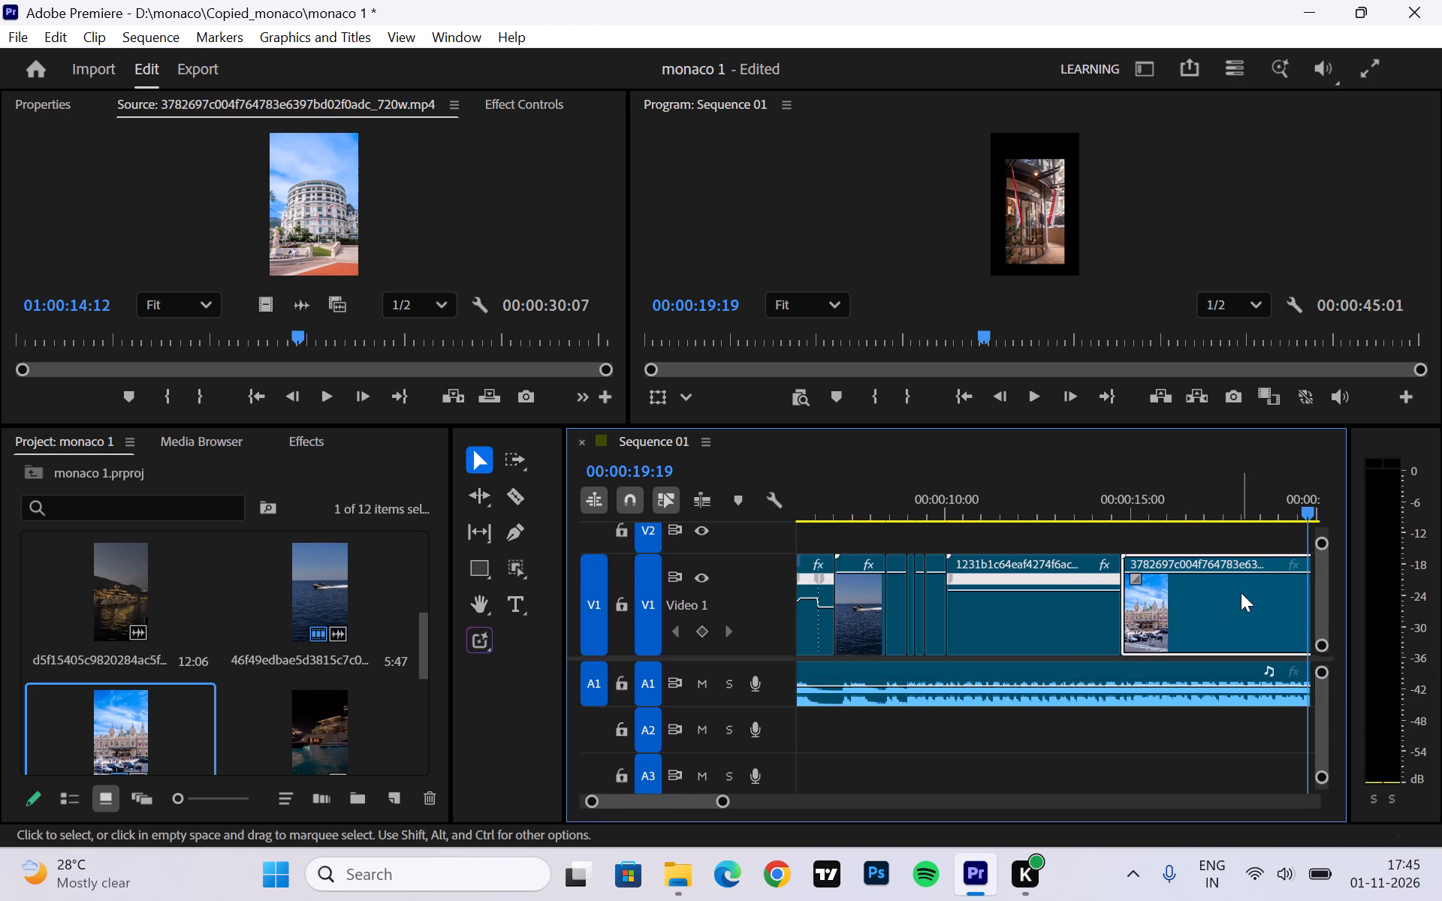
scroll(1294, 610, "up", 2)
key("space")
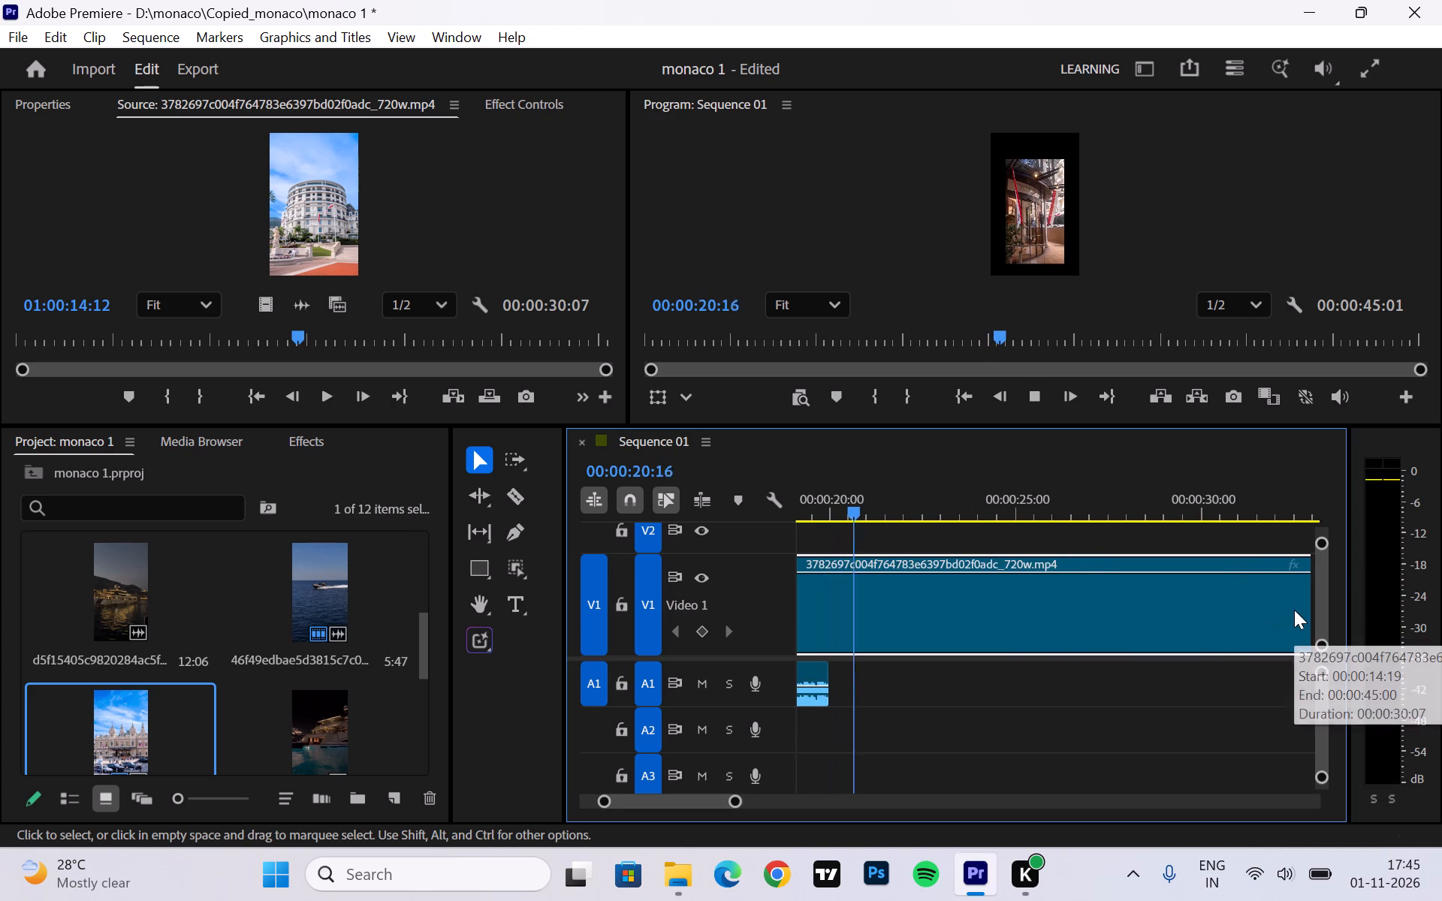
key("space")
Apply Fit to frame to the 3782697c004f764783e6397bd02f0adc_720w.mp4 building clip on Video 1.
scroll(896, 600, "down", 2, "alt")
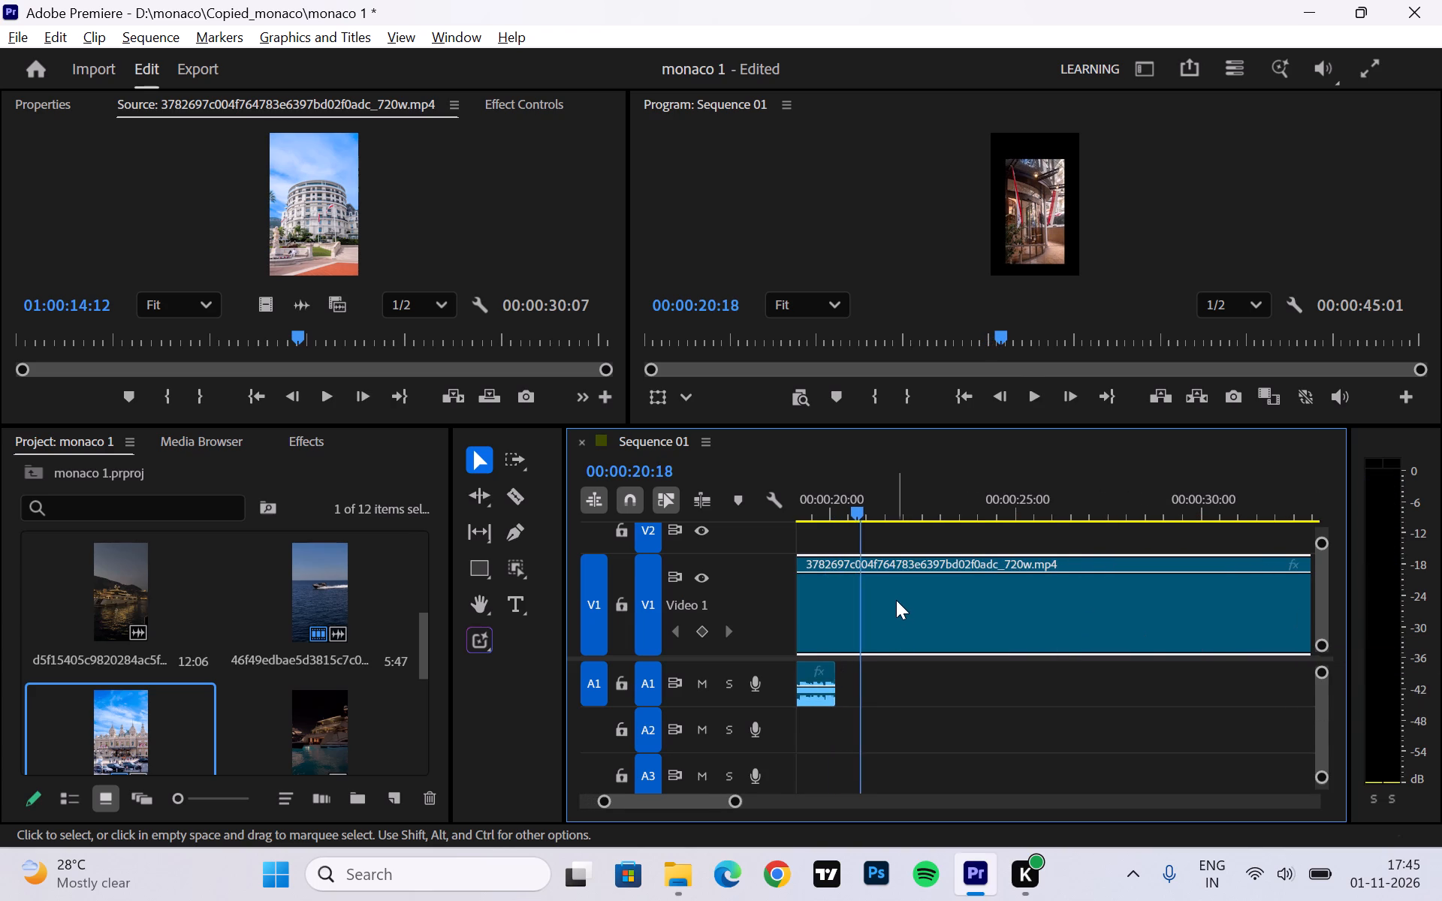
scroll(896, 600, "down", 12, "alt")
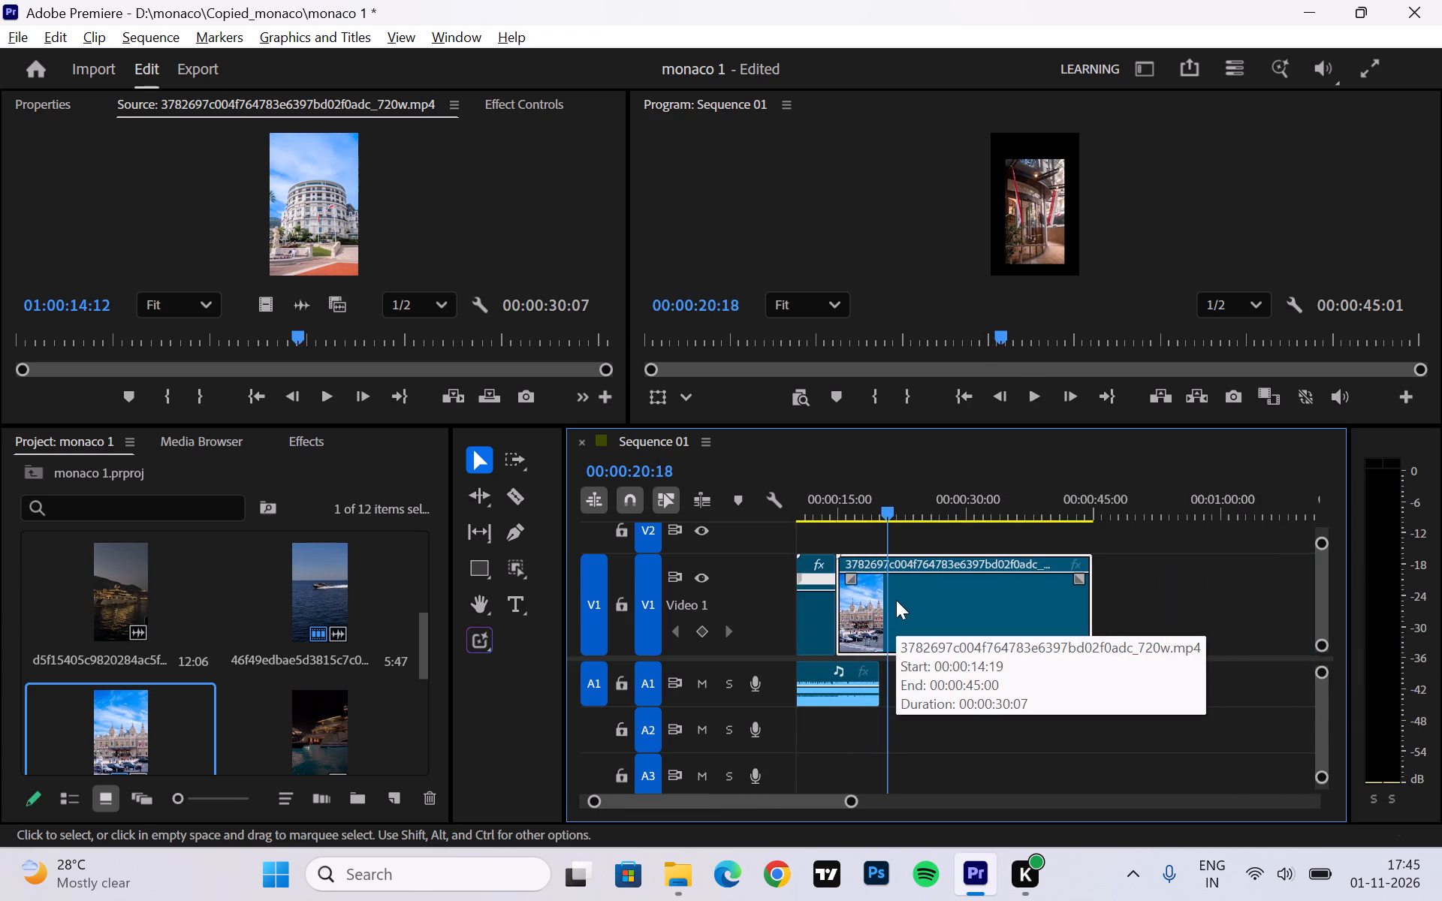
scroll(896, 600, "down", 2, "alt")
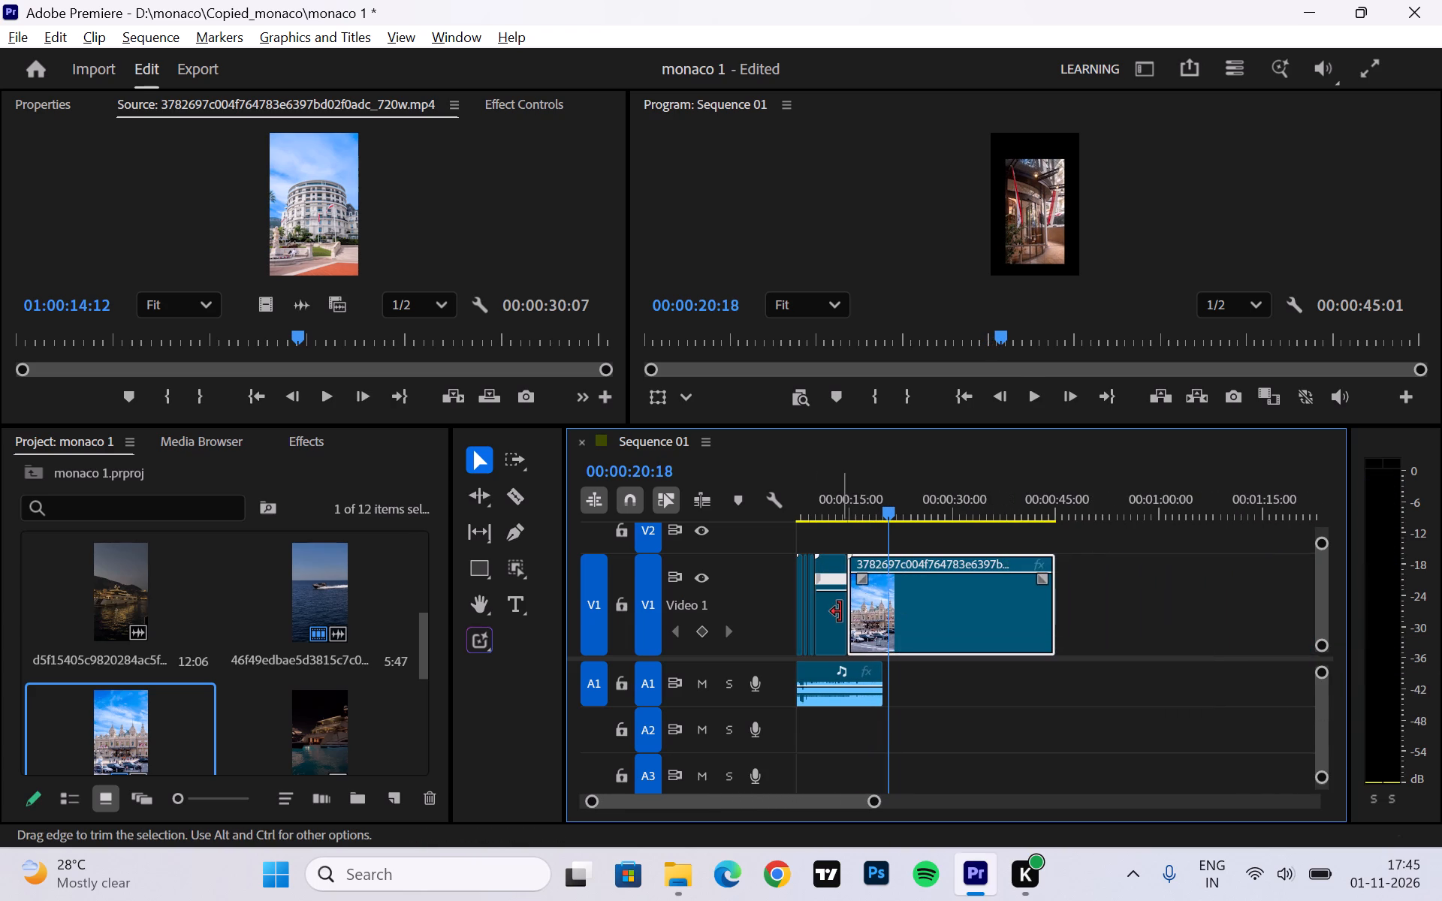
scroll(840, 612, "up", 9, "alt")
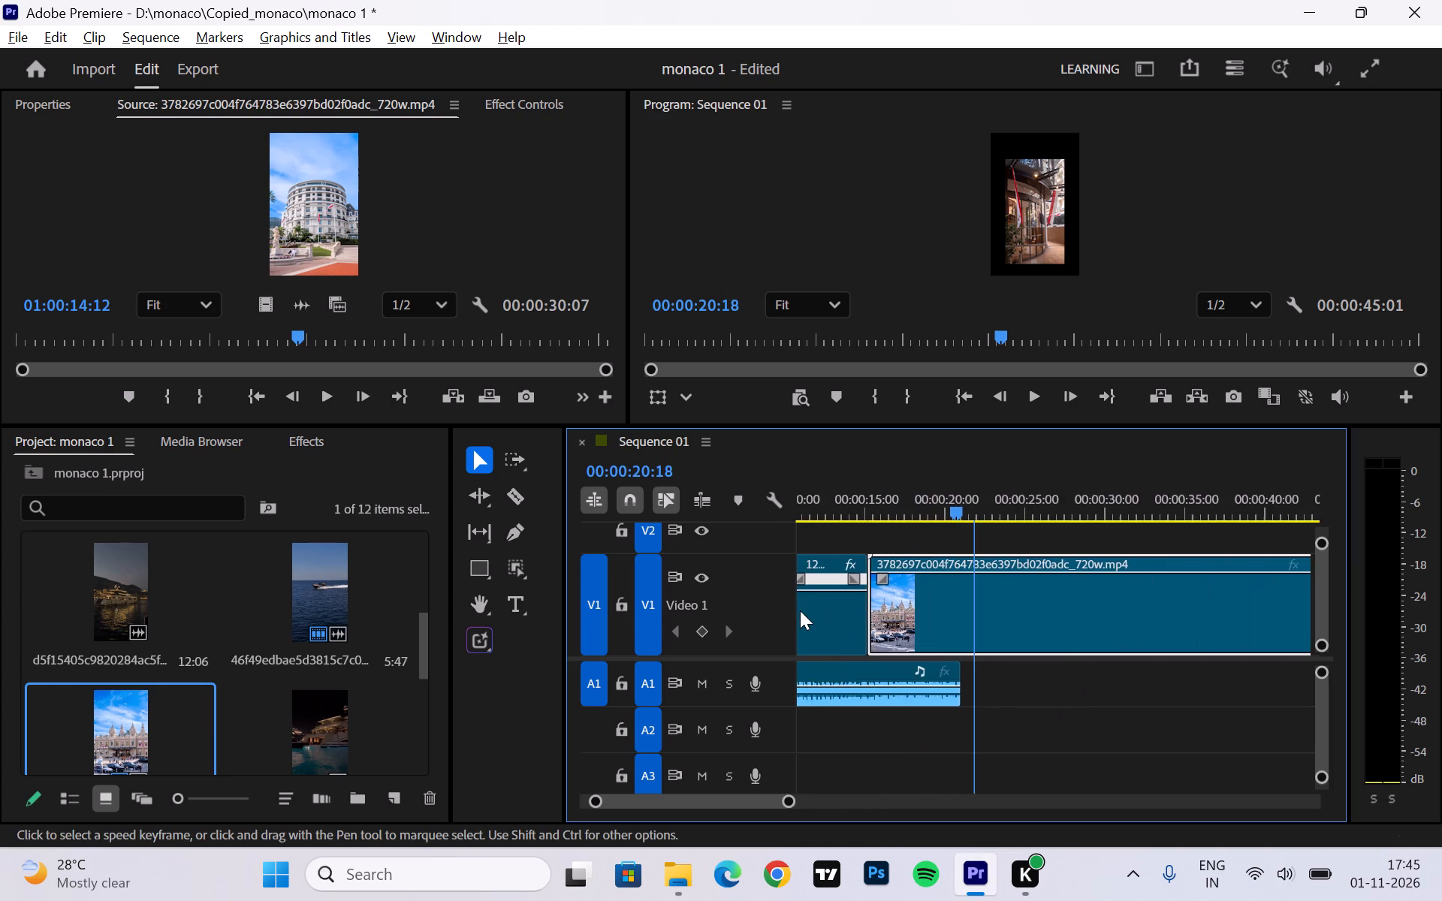
scroll(800, 610, "up", 3, "alt")
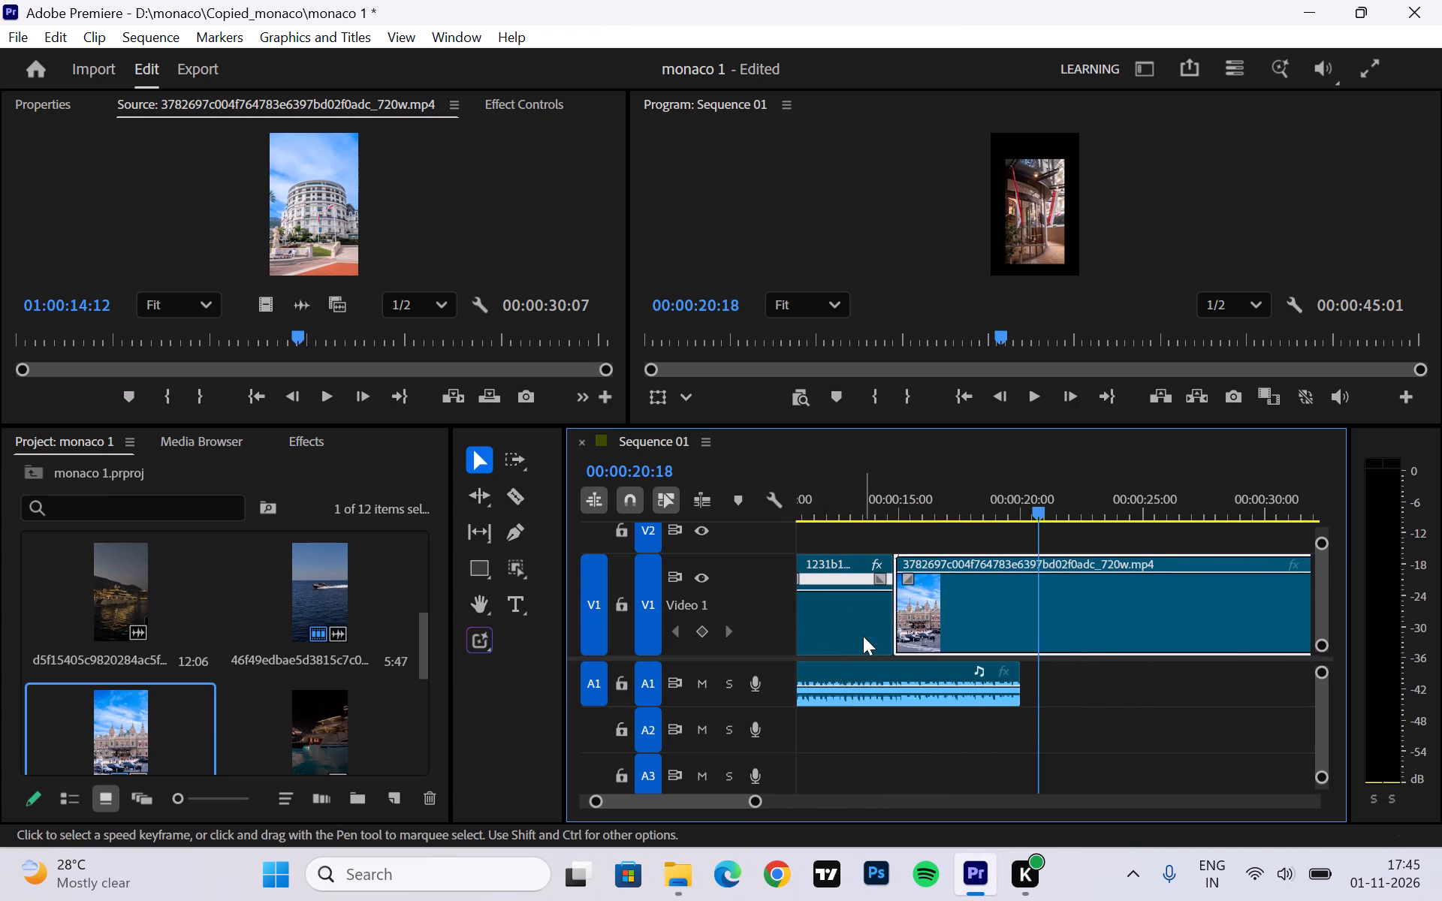
right_click(1000, 602)
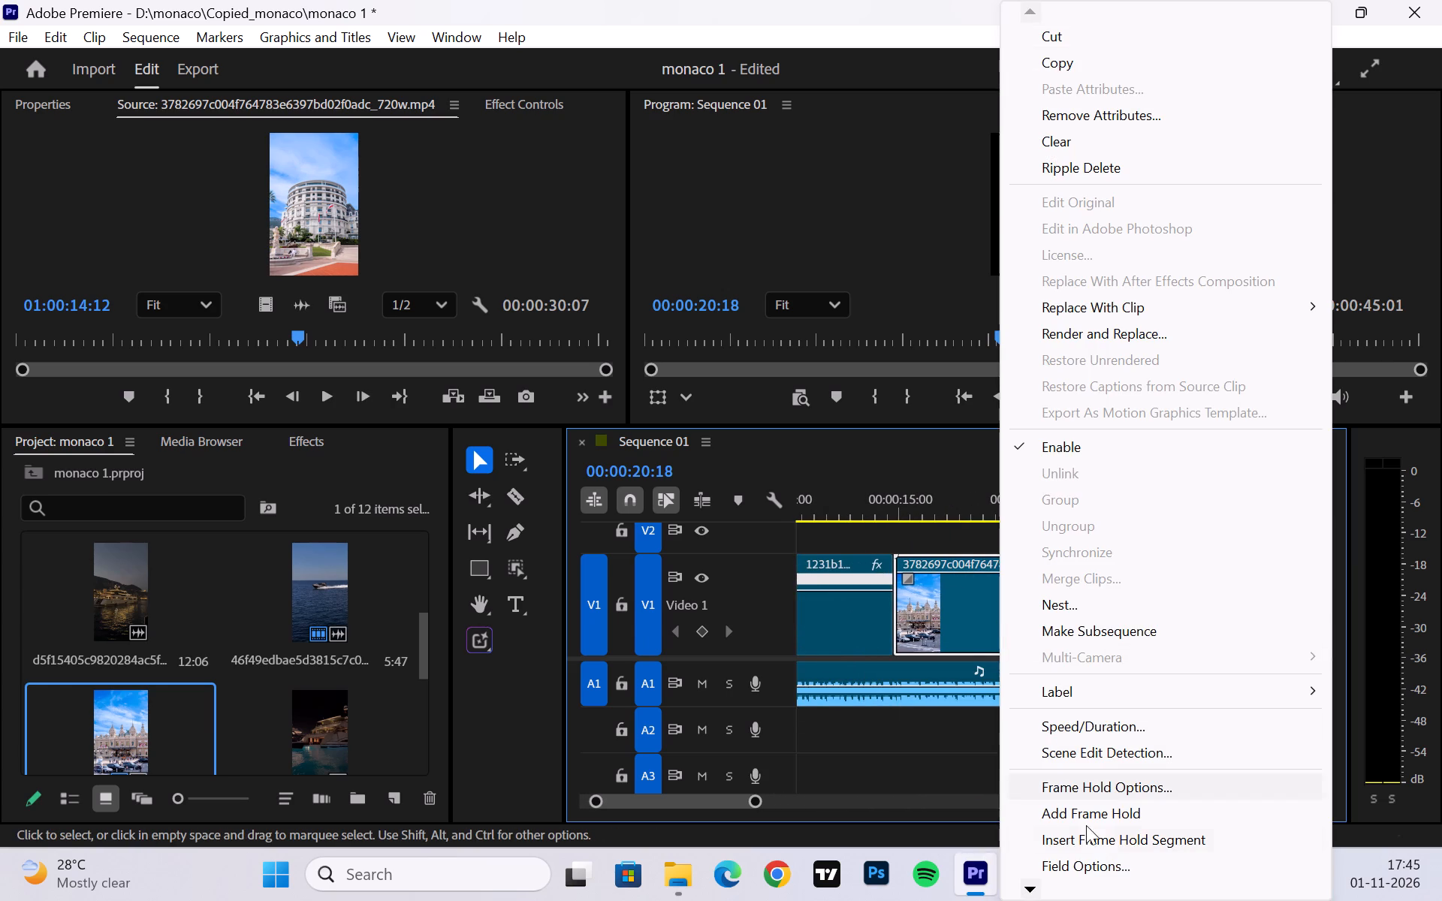
left_click(1030, 893)
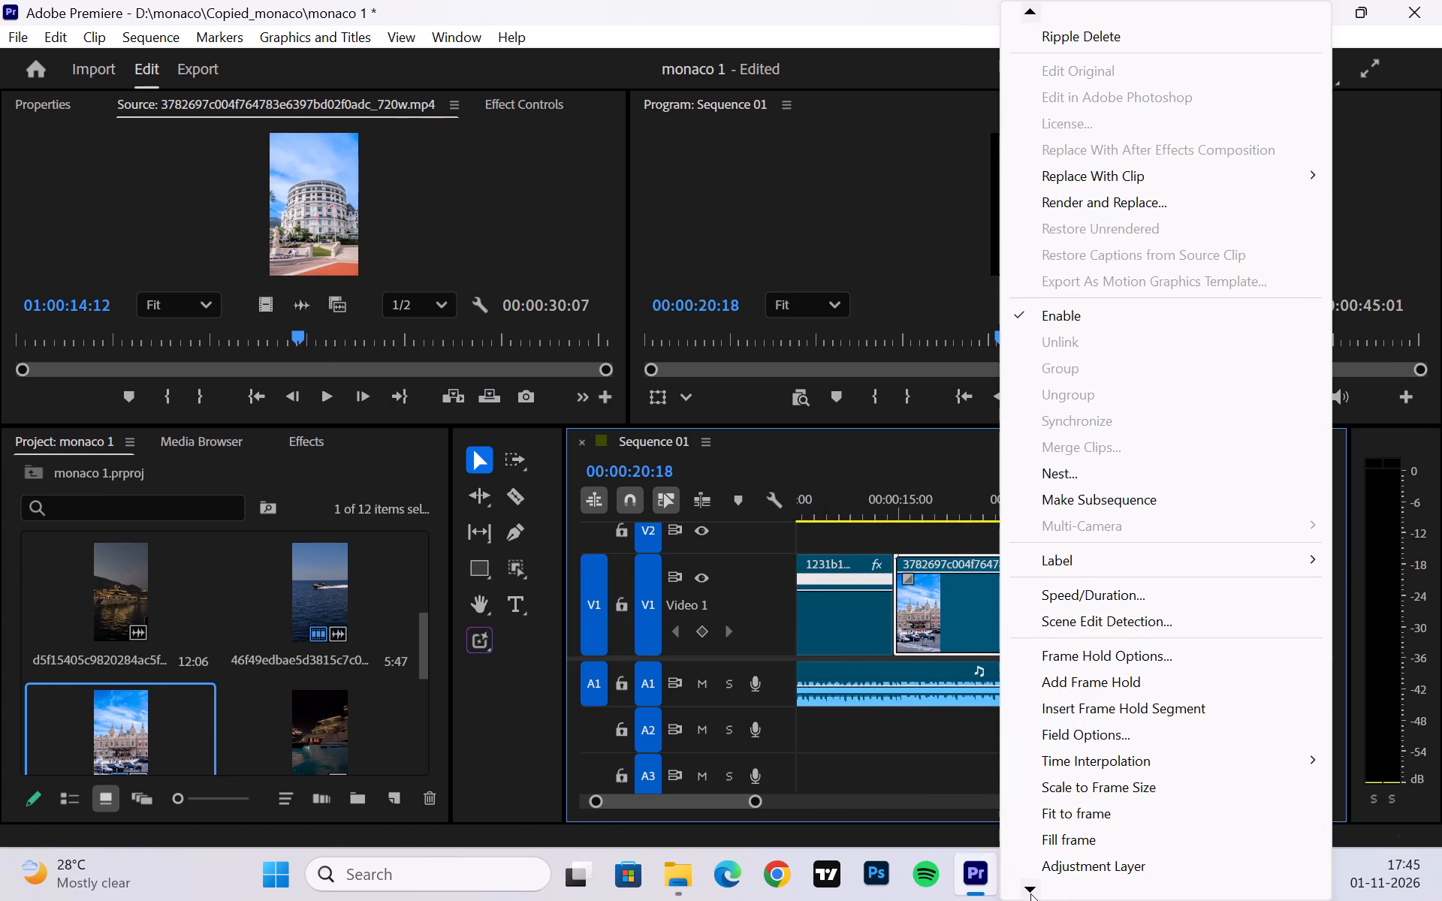
left_click(1101, 823)
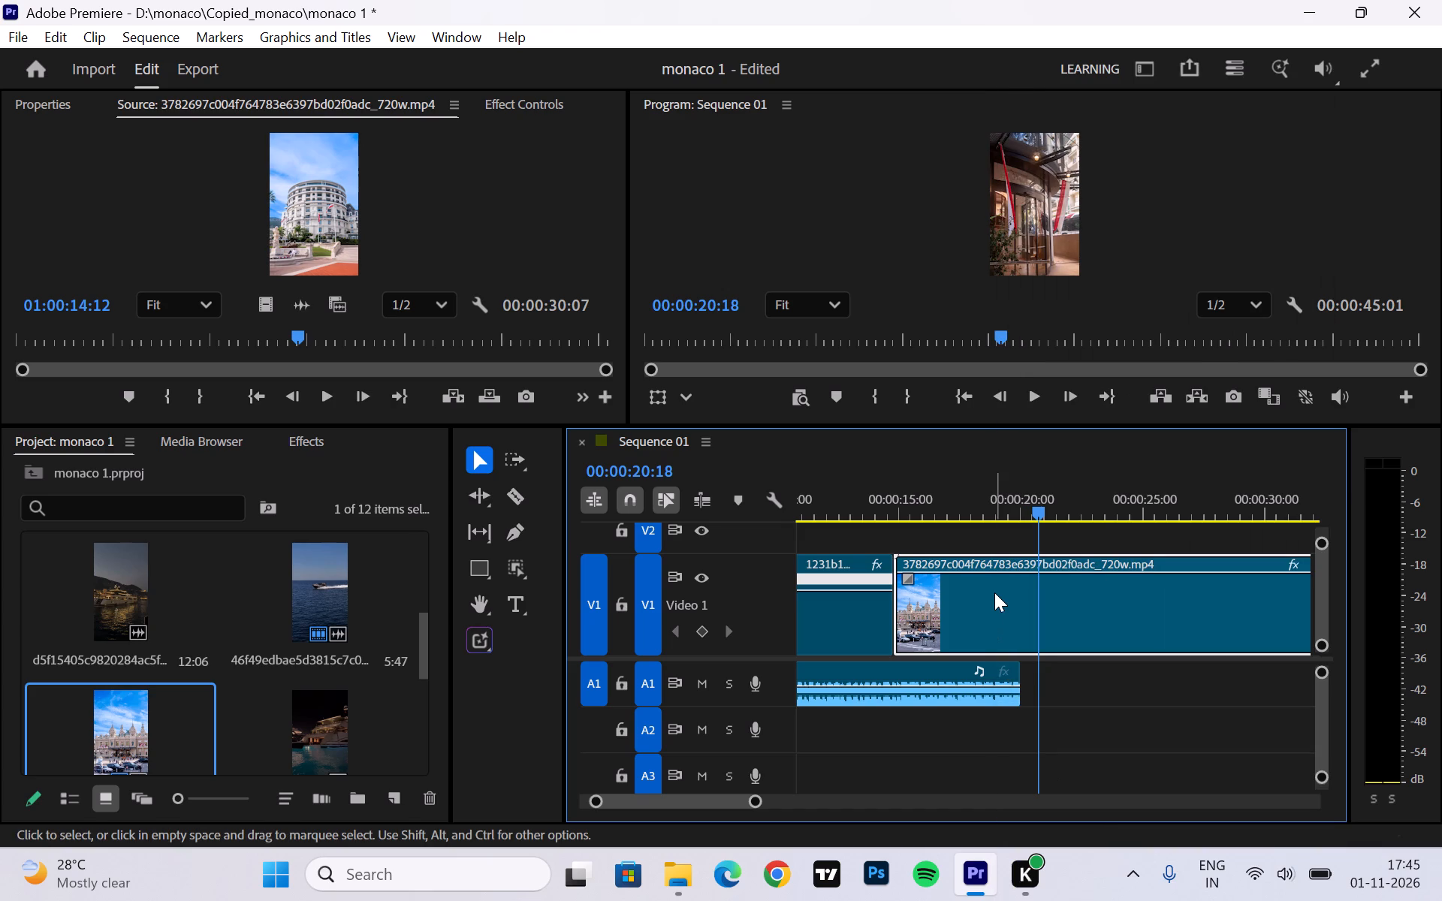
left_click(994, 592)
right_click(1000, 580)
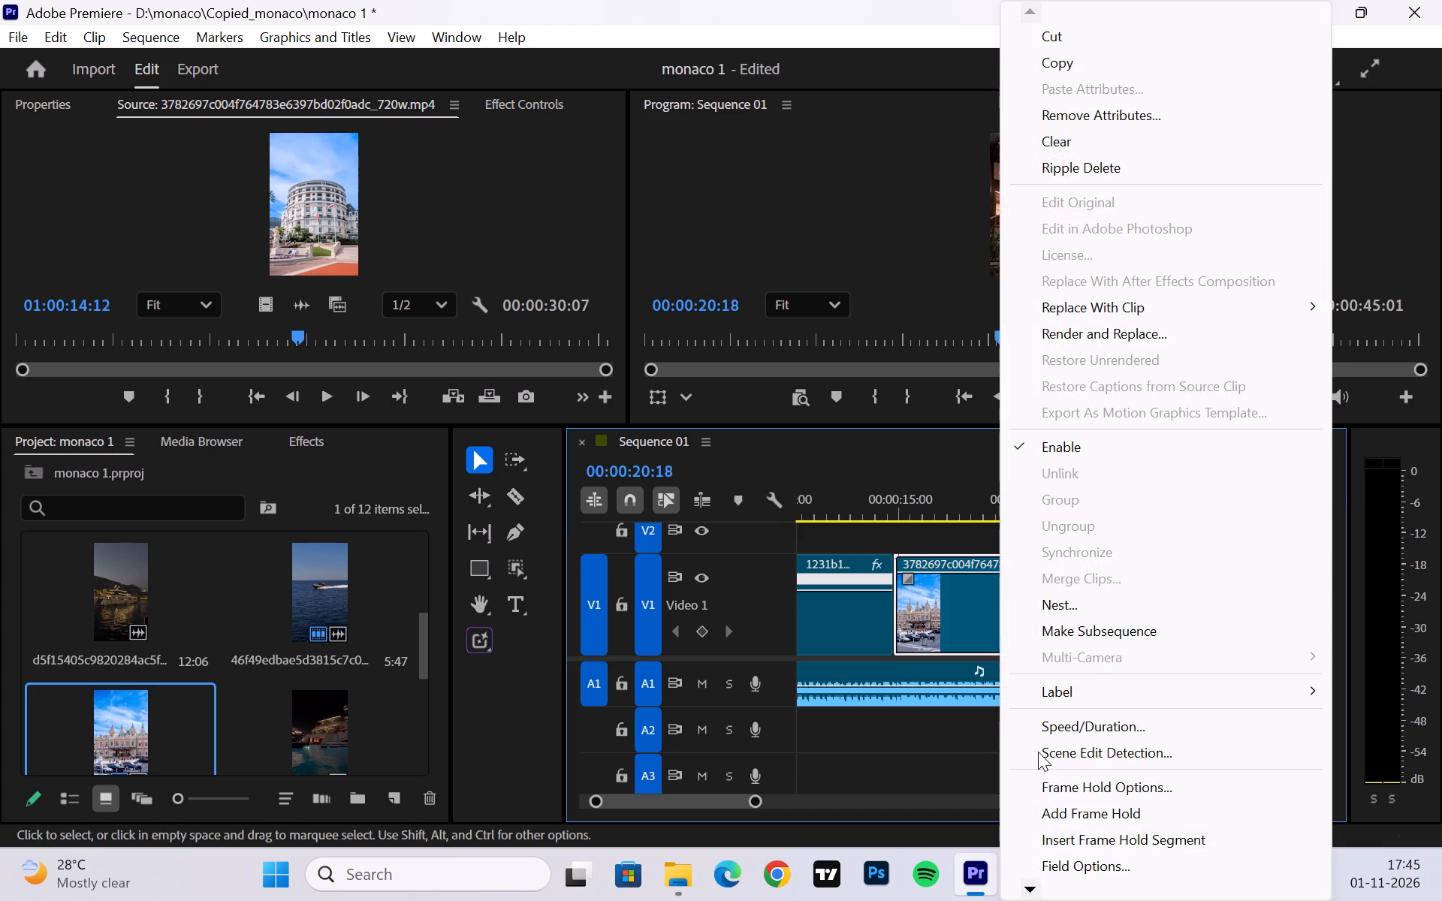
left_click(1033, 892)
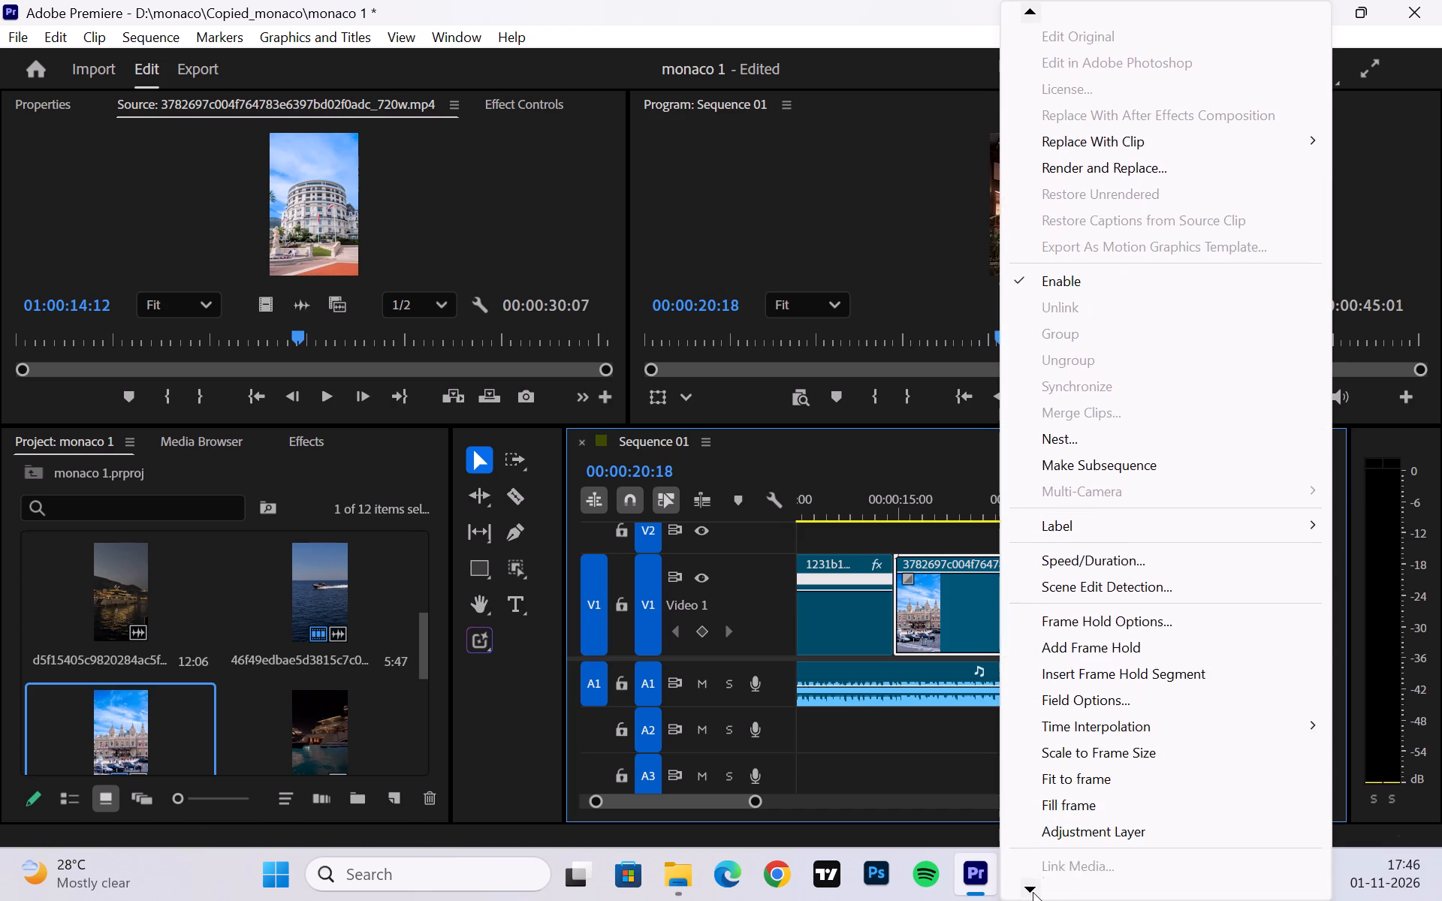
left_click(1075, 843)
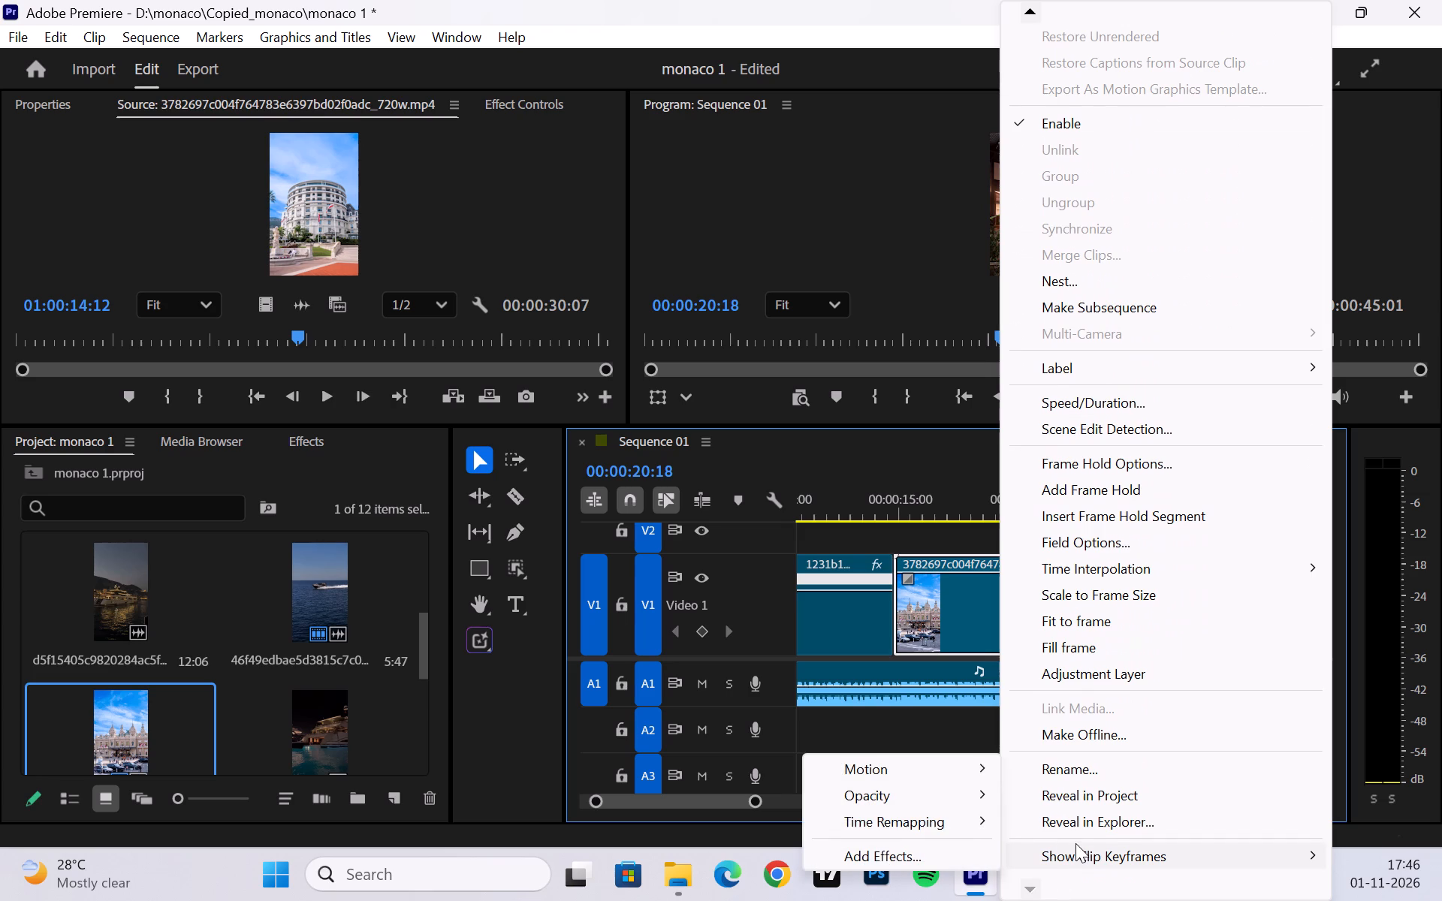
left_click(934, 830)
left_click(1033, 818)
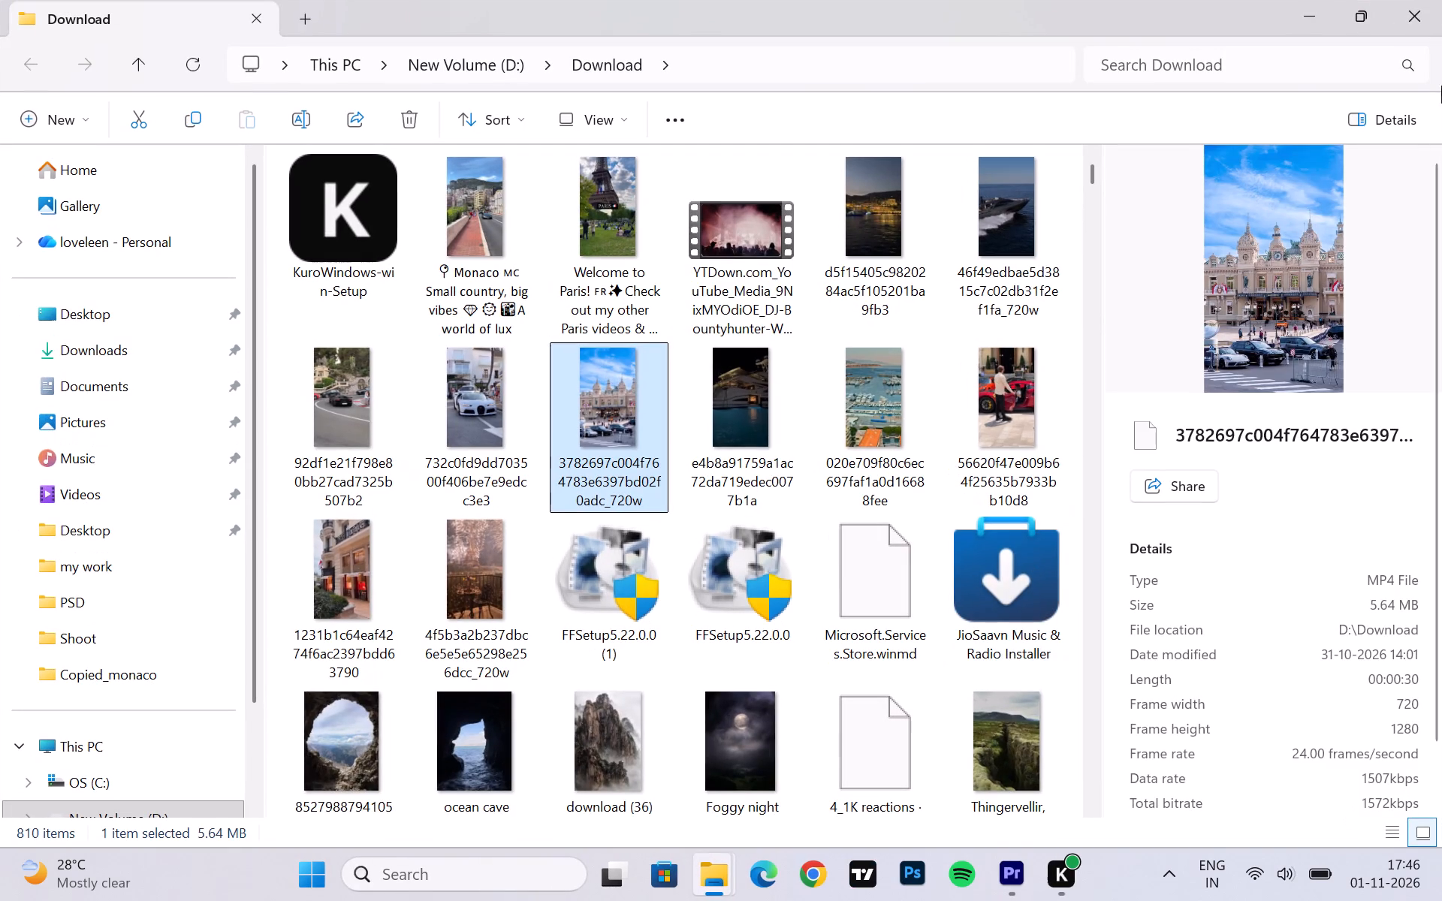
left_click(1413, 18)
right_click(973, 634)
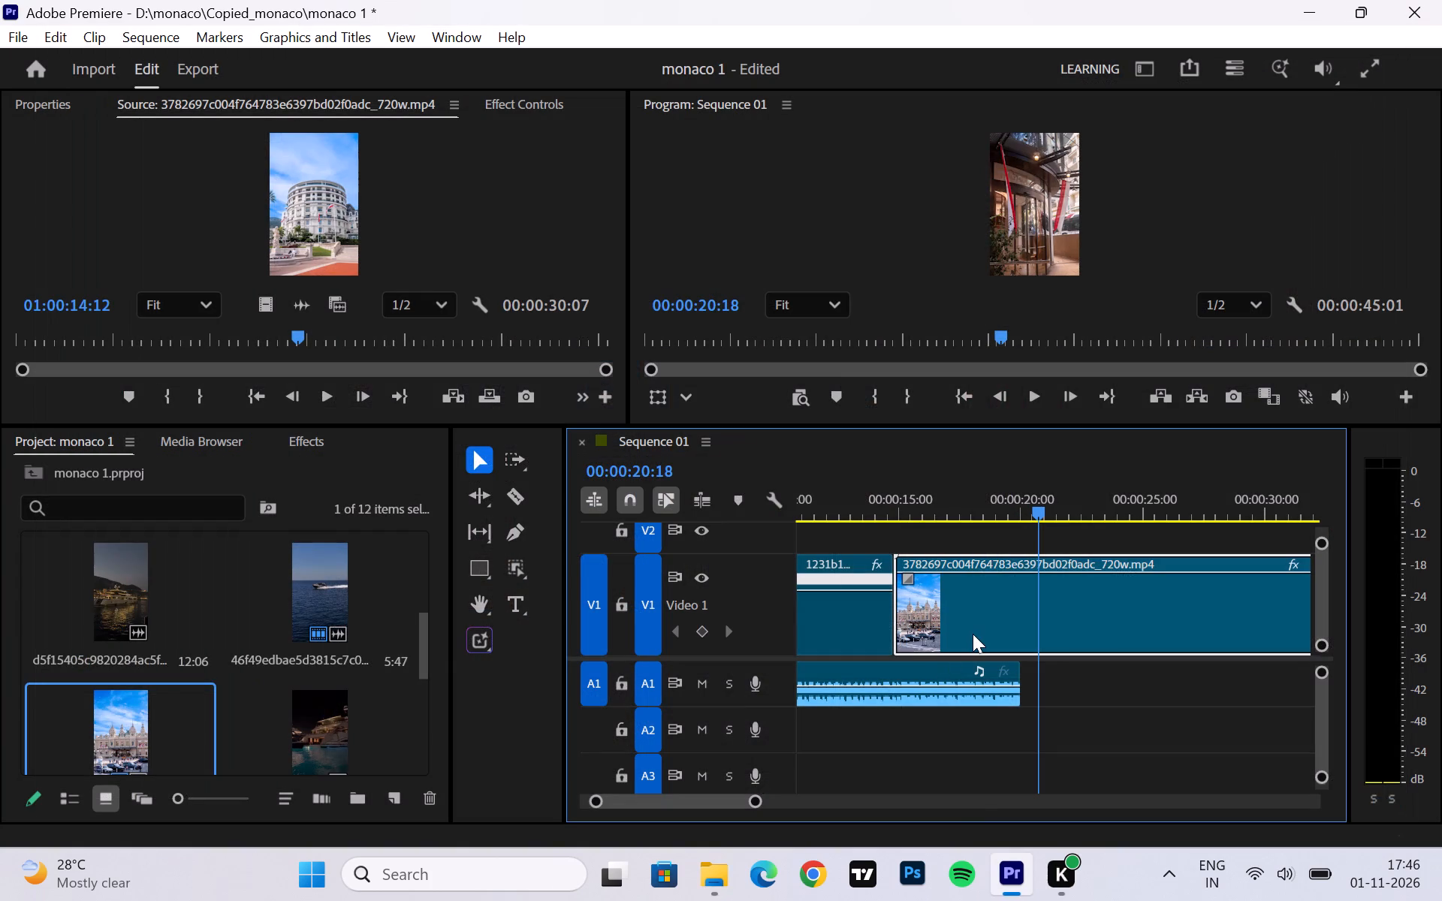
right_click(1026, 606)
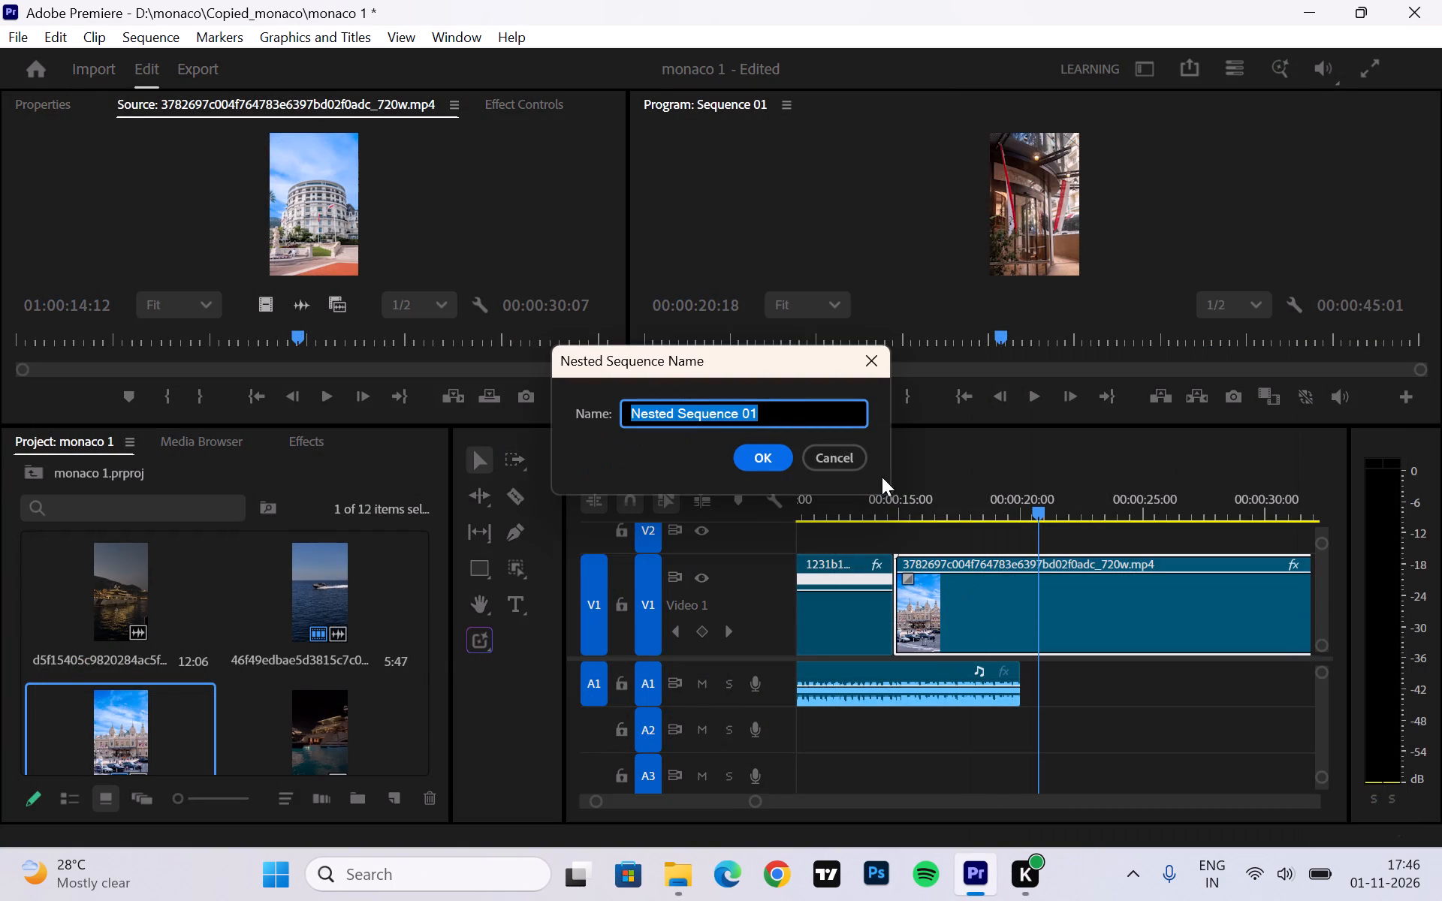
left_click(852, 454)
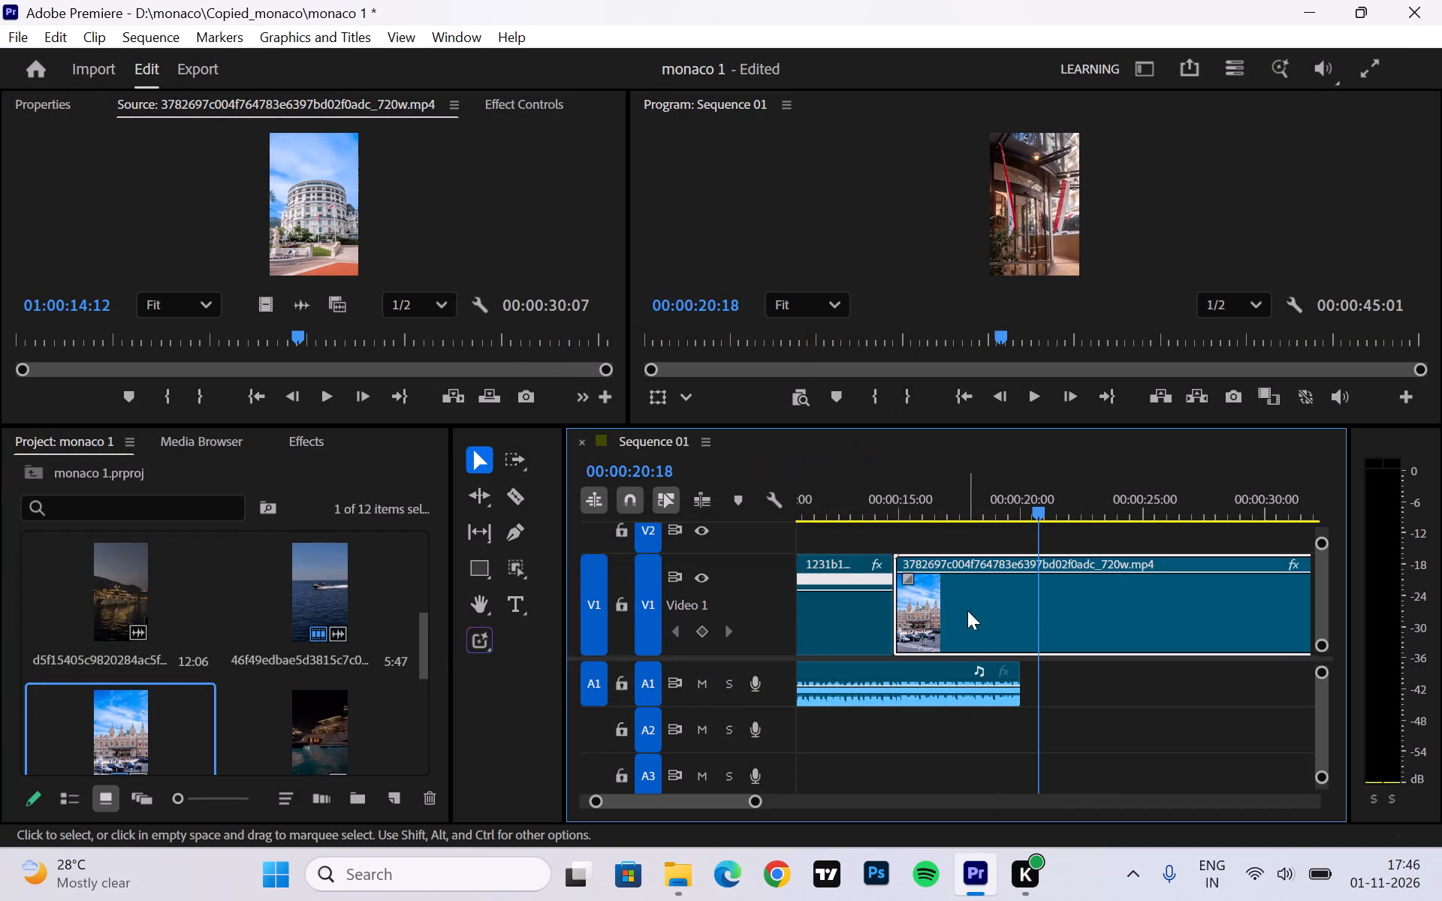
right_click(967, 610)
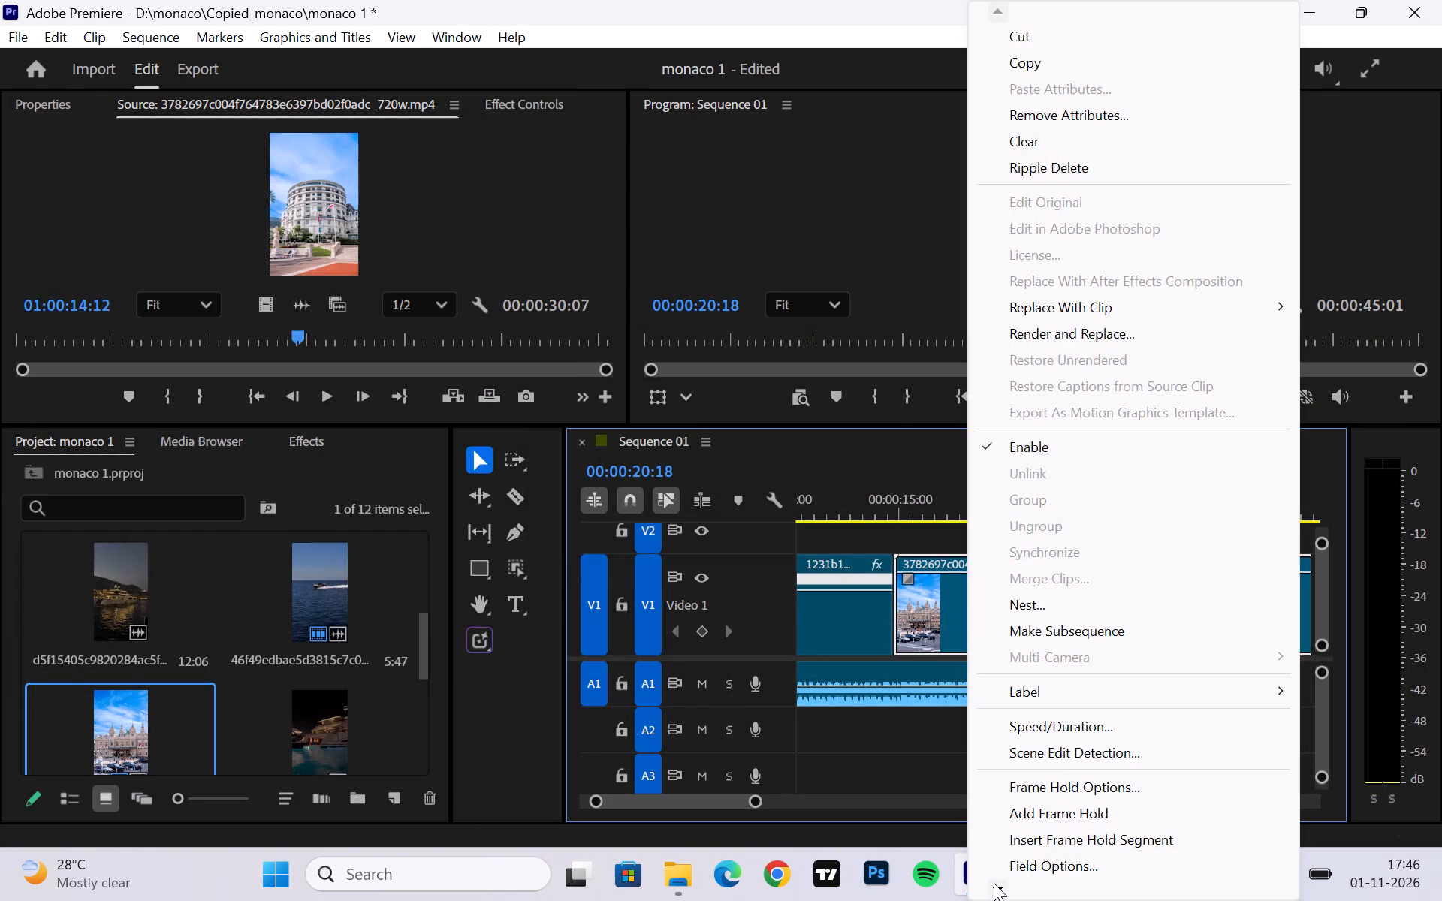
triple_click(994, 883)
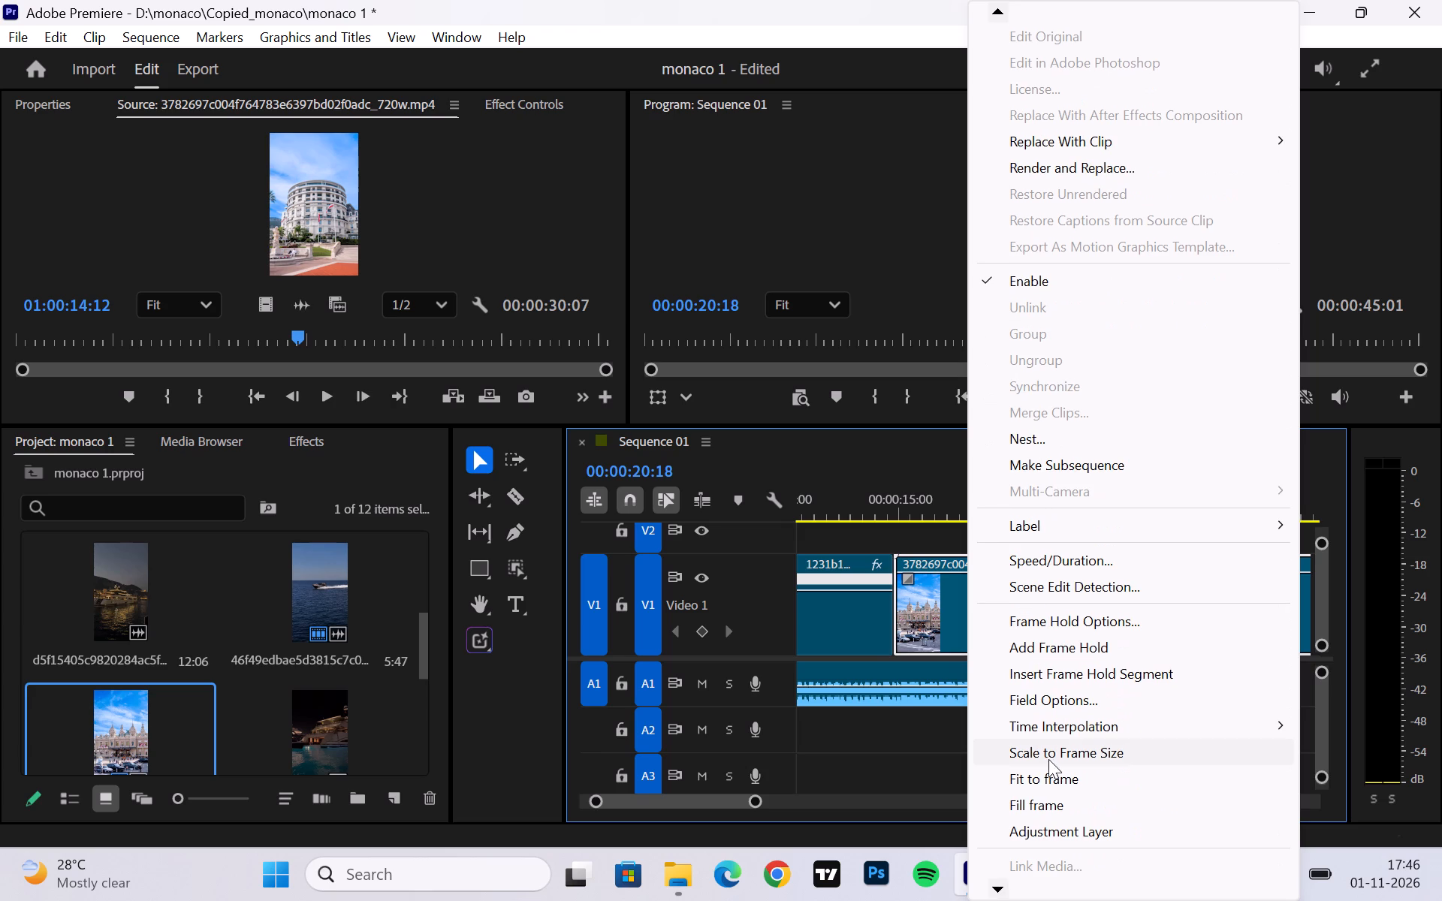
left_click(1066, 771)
Show the Time Remapping speed line on the 3782697c004f764783e6397bd02f0adc_720w.mp4 building clip on Video 1 and raise its speed above 156%.
right_click(976, 632)
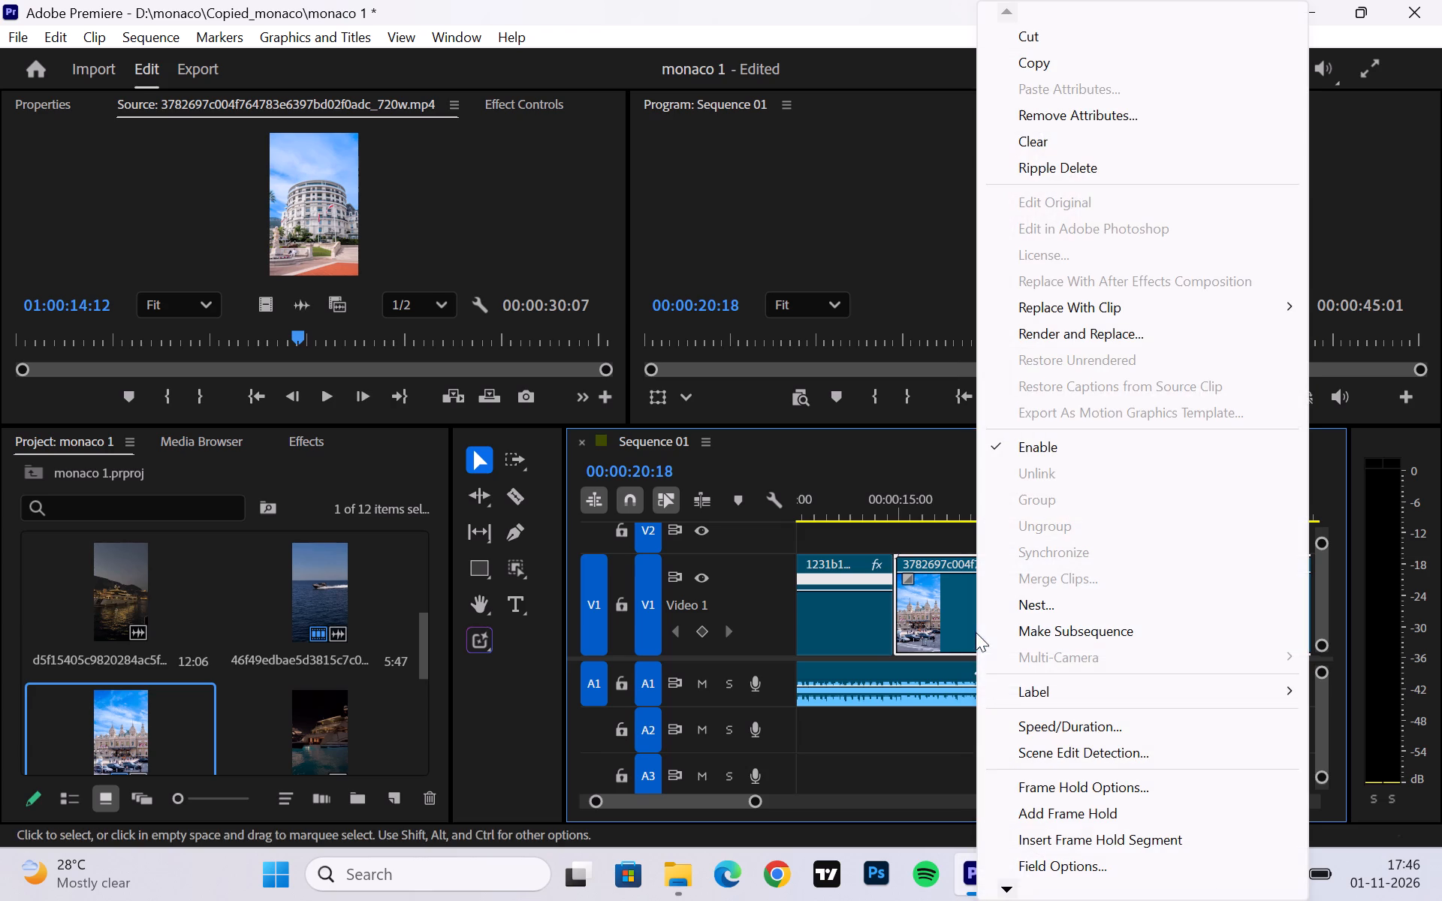
left_click_drag(1006, 888, 1015, 885)
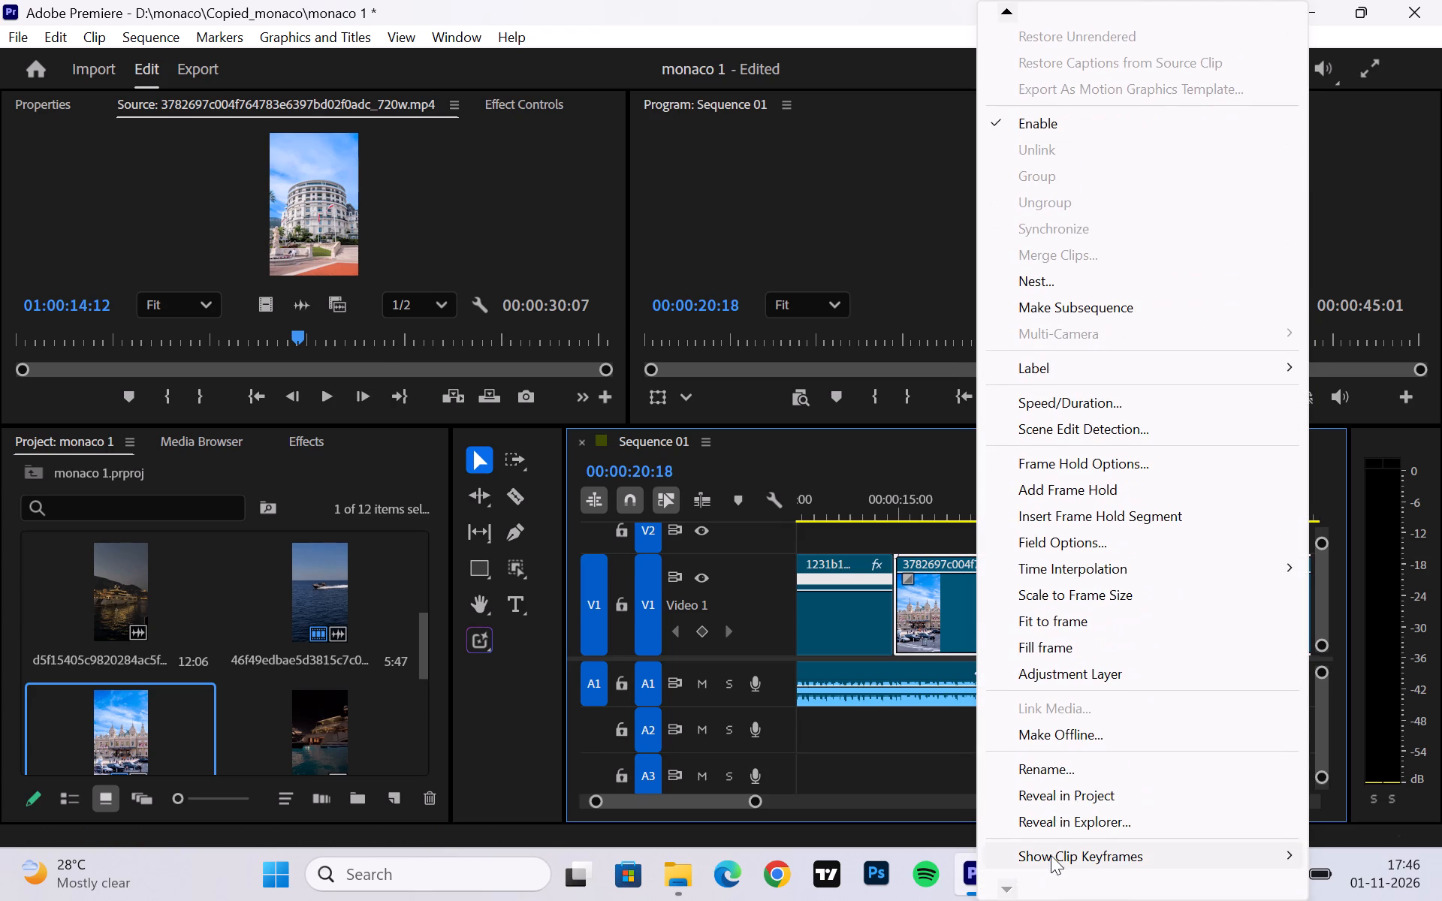
left_click(1051, 855)
left_click(904, 824)
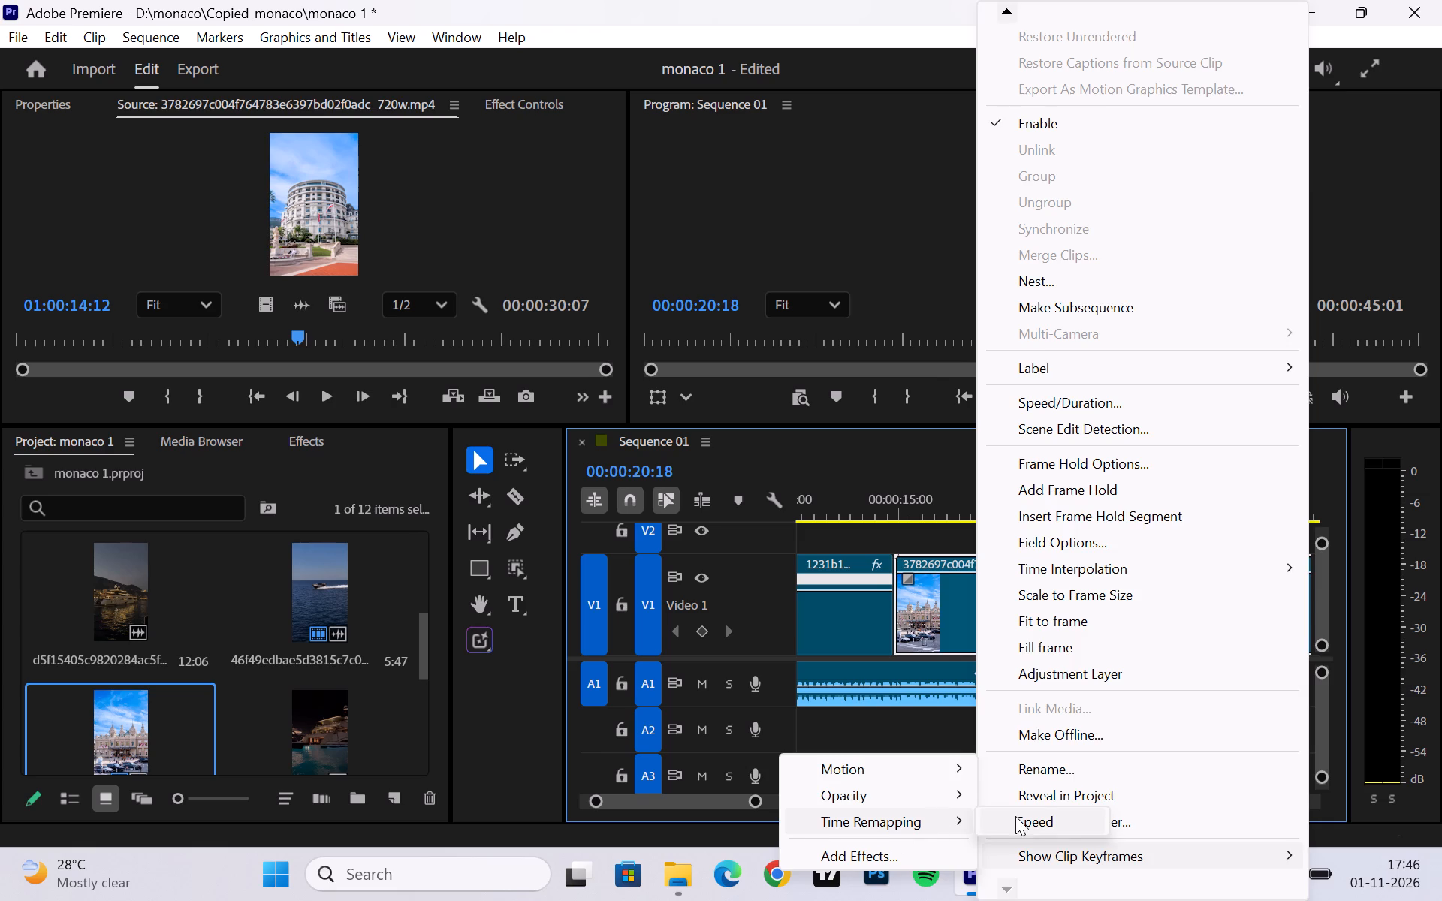
left_click(1015, 816)
left_click_drag(978, 609, 985, 546)
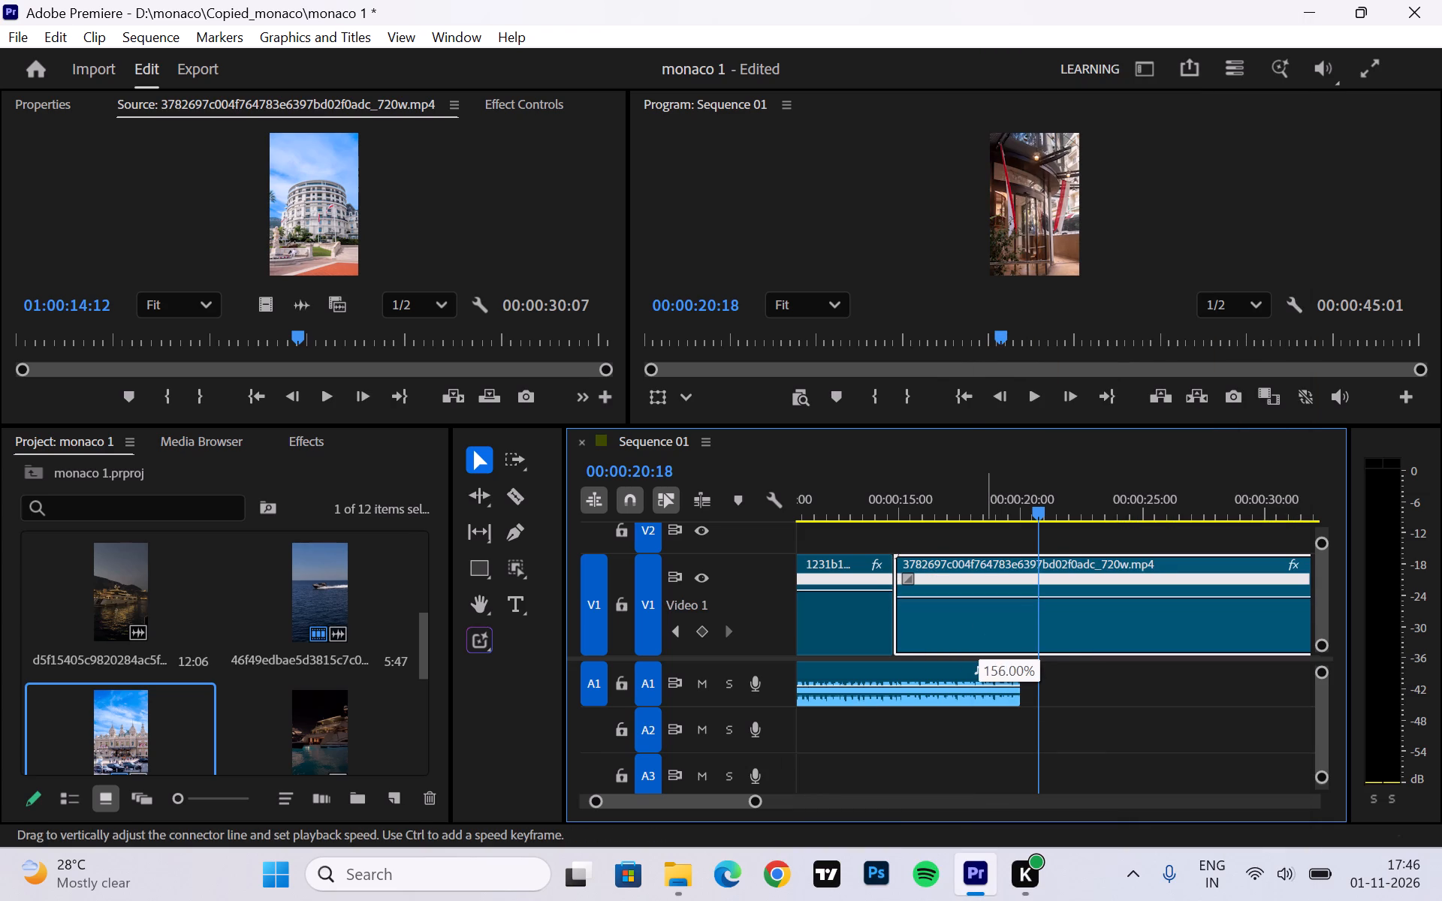
left_click_drag(985, 546, 993, 503)
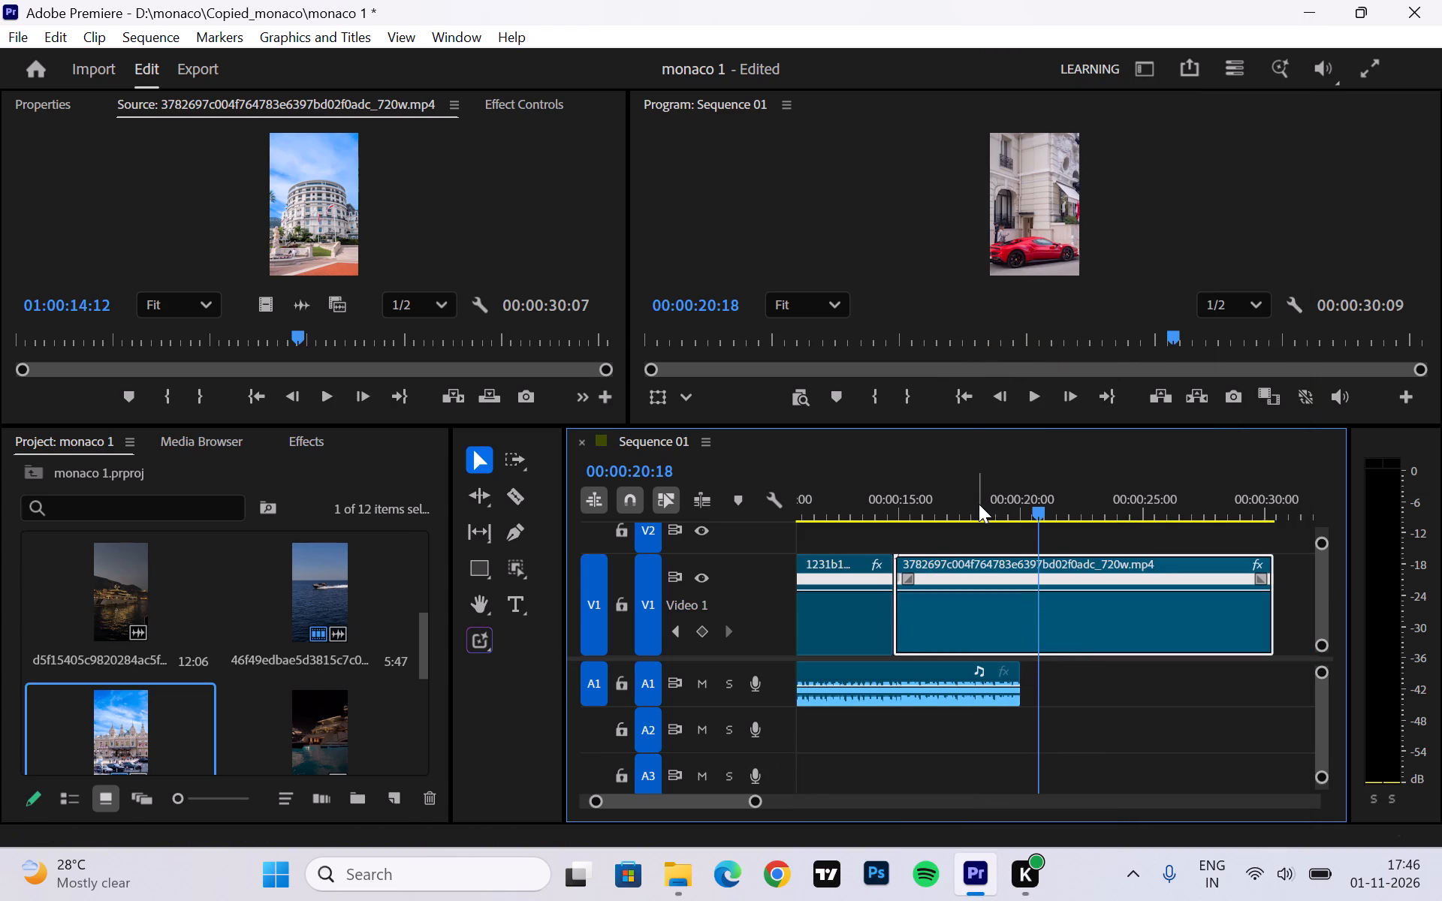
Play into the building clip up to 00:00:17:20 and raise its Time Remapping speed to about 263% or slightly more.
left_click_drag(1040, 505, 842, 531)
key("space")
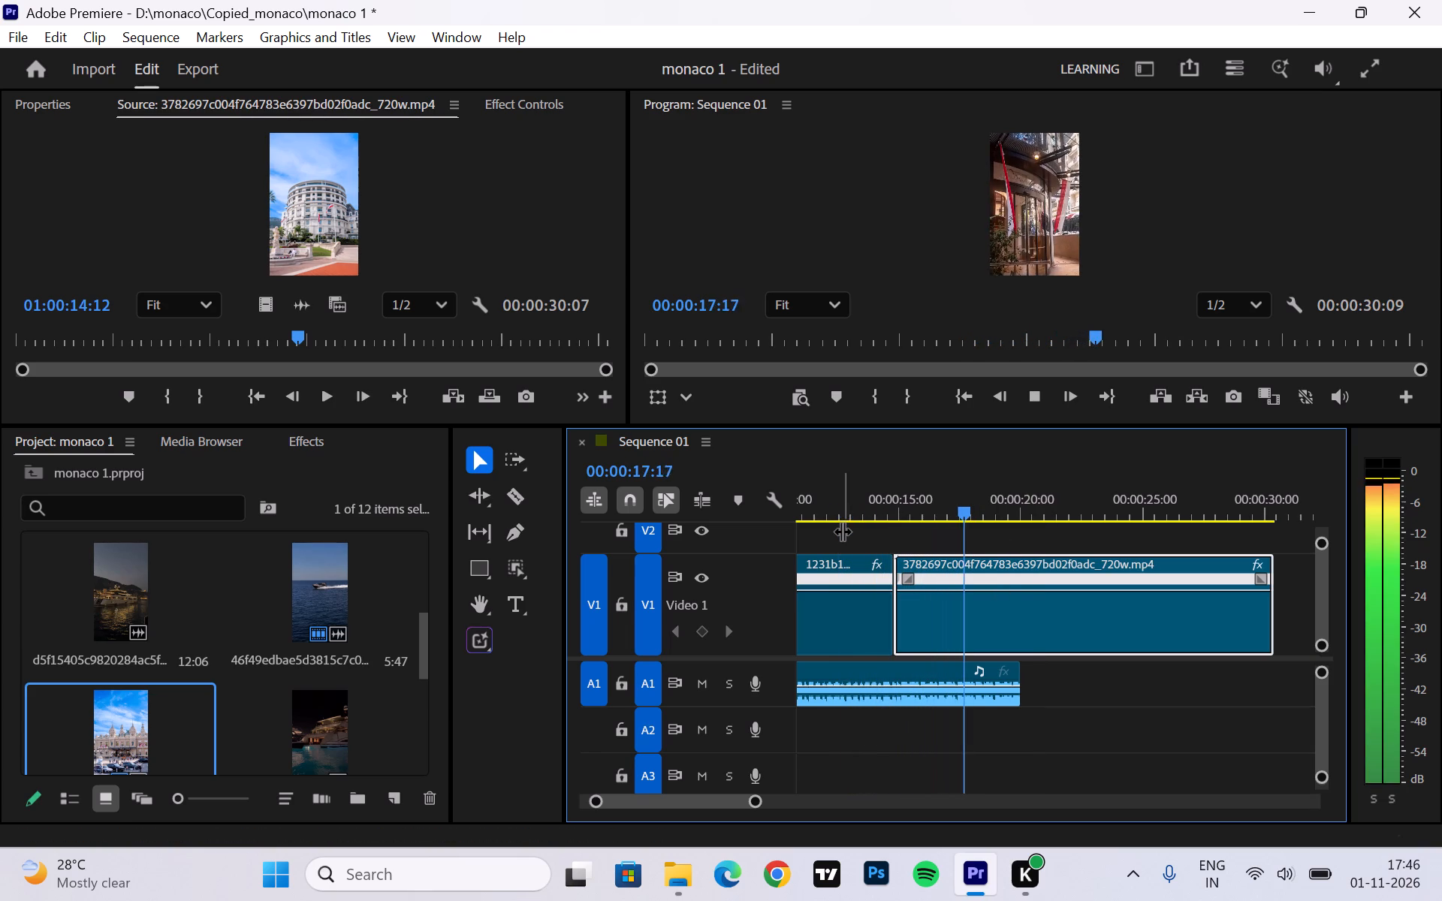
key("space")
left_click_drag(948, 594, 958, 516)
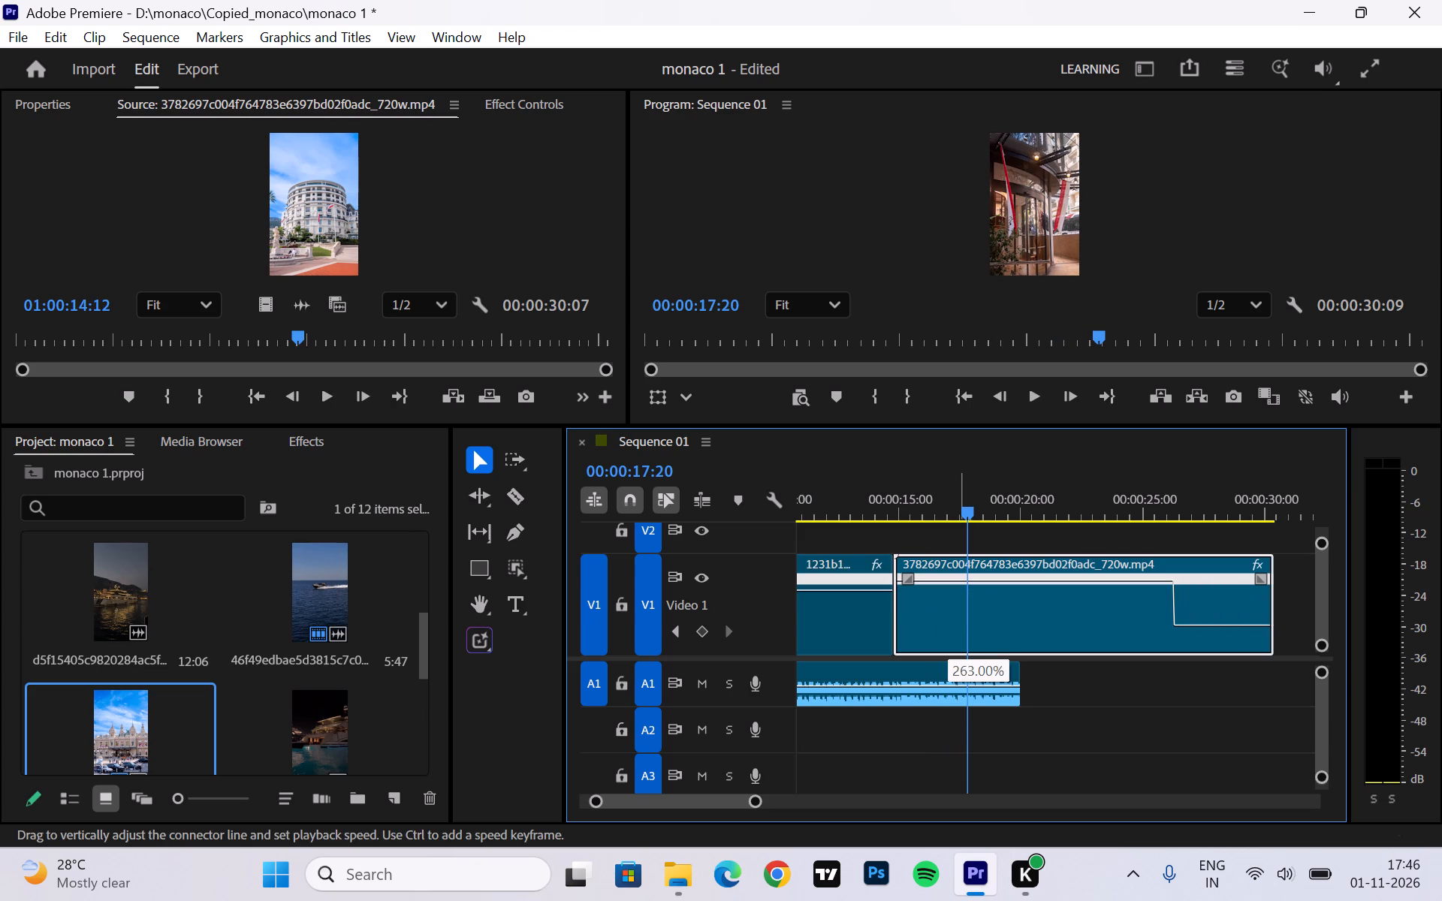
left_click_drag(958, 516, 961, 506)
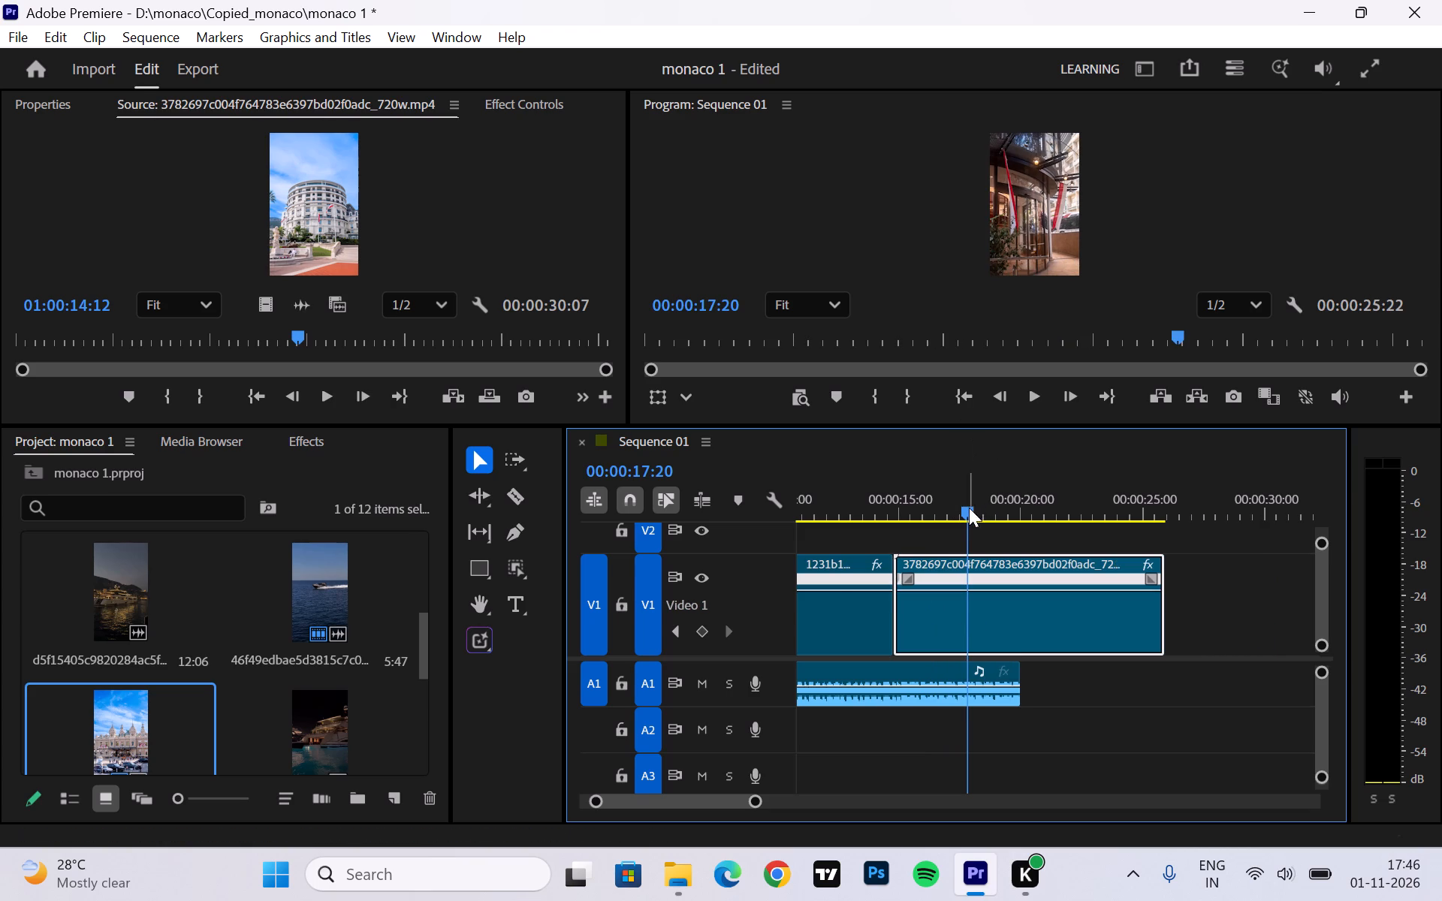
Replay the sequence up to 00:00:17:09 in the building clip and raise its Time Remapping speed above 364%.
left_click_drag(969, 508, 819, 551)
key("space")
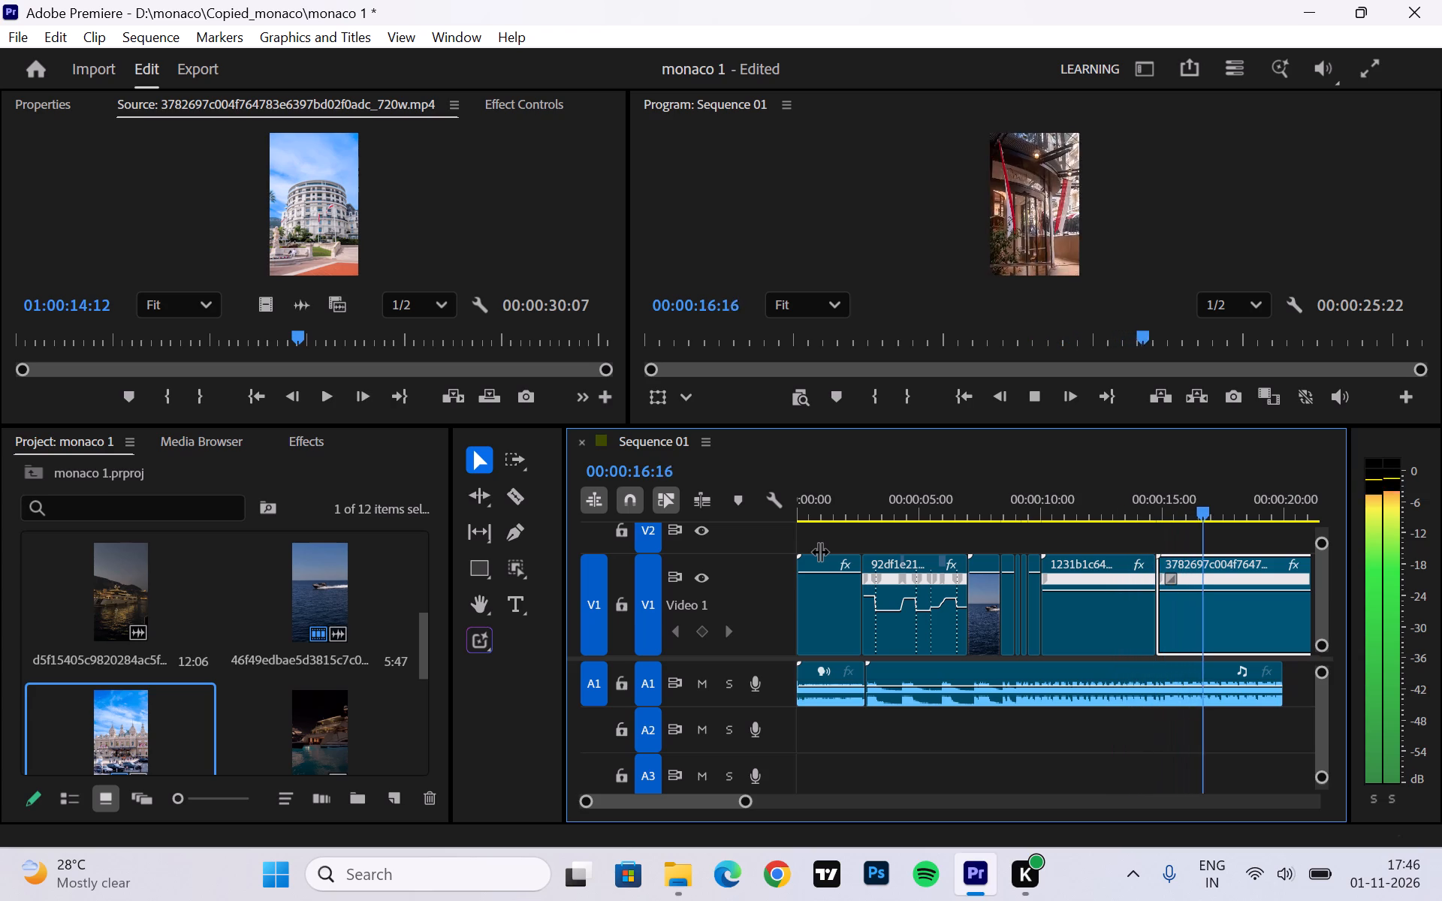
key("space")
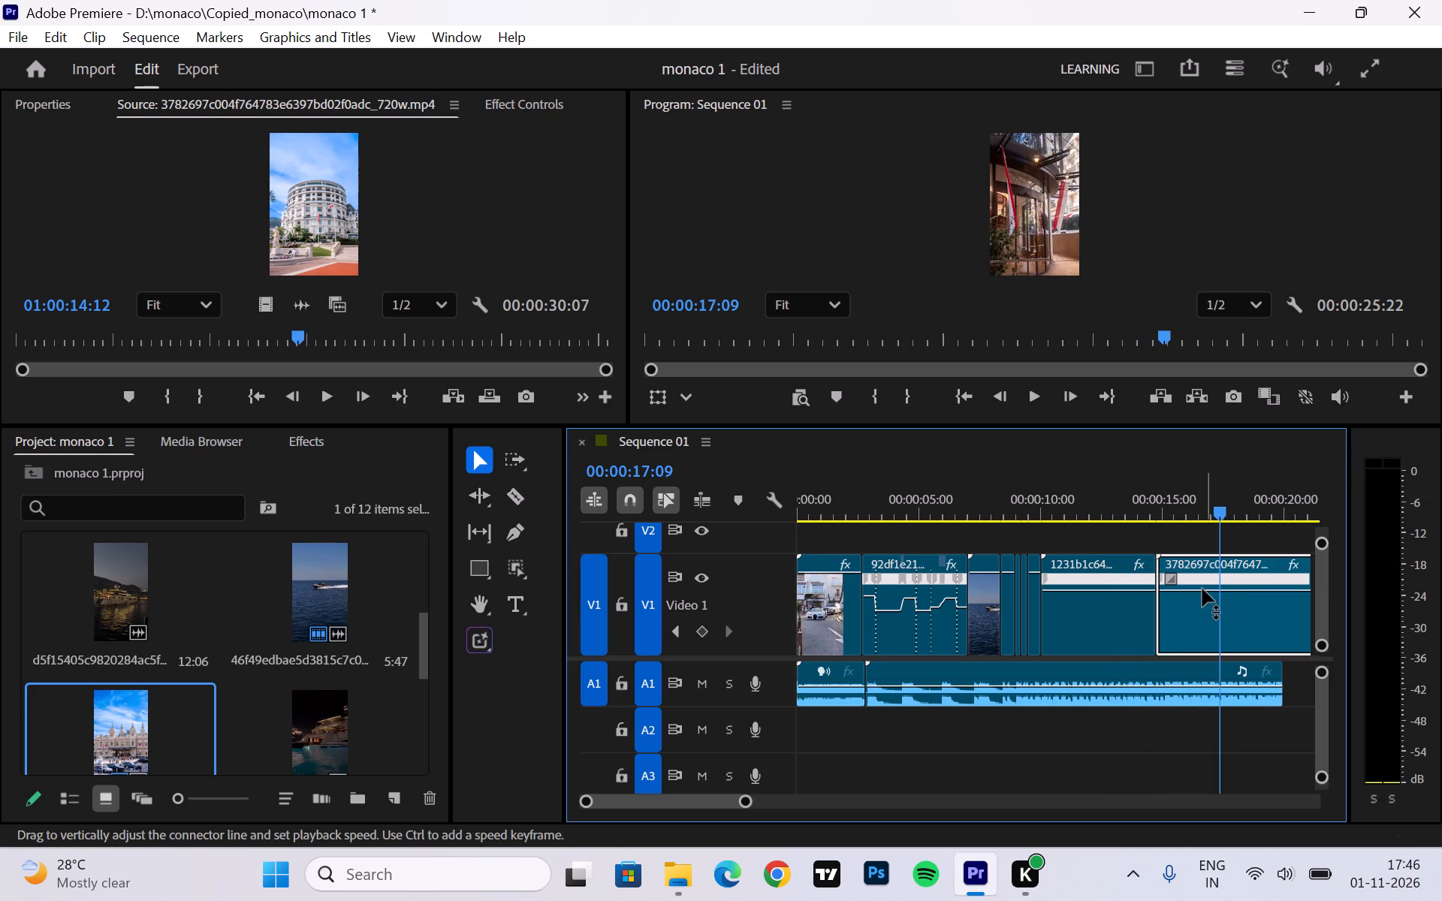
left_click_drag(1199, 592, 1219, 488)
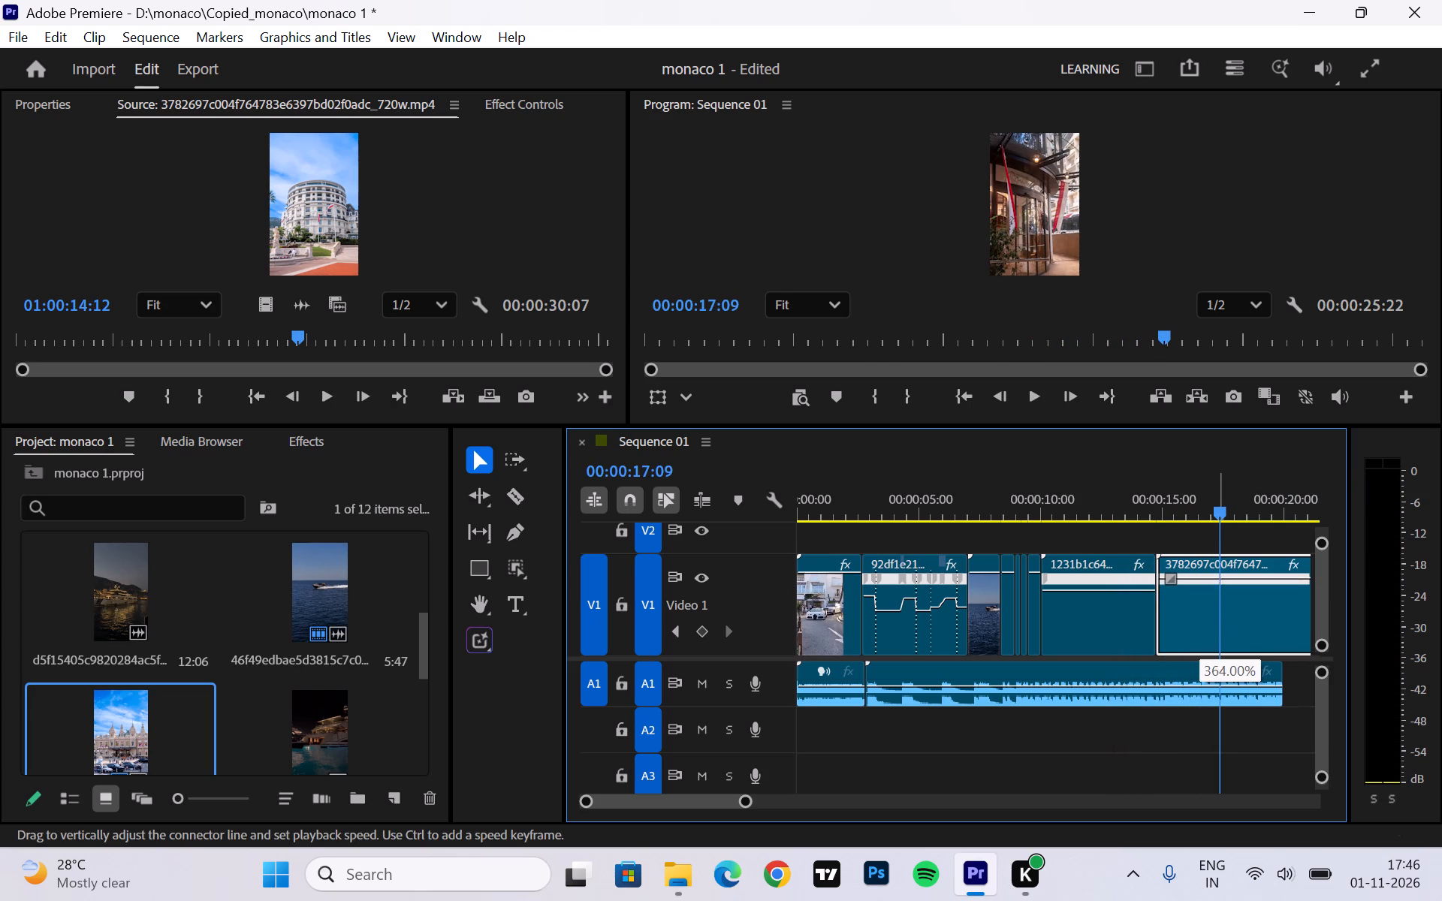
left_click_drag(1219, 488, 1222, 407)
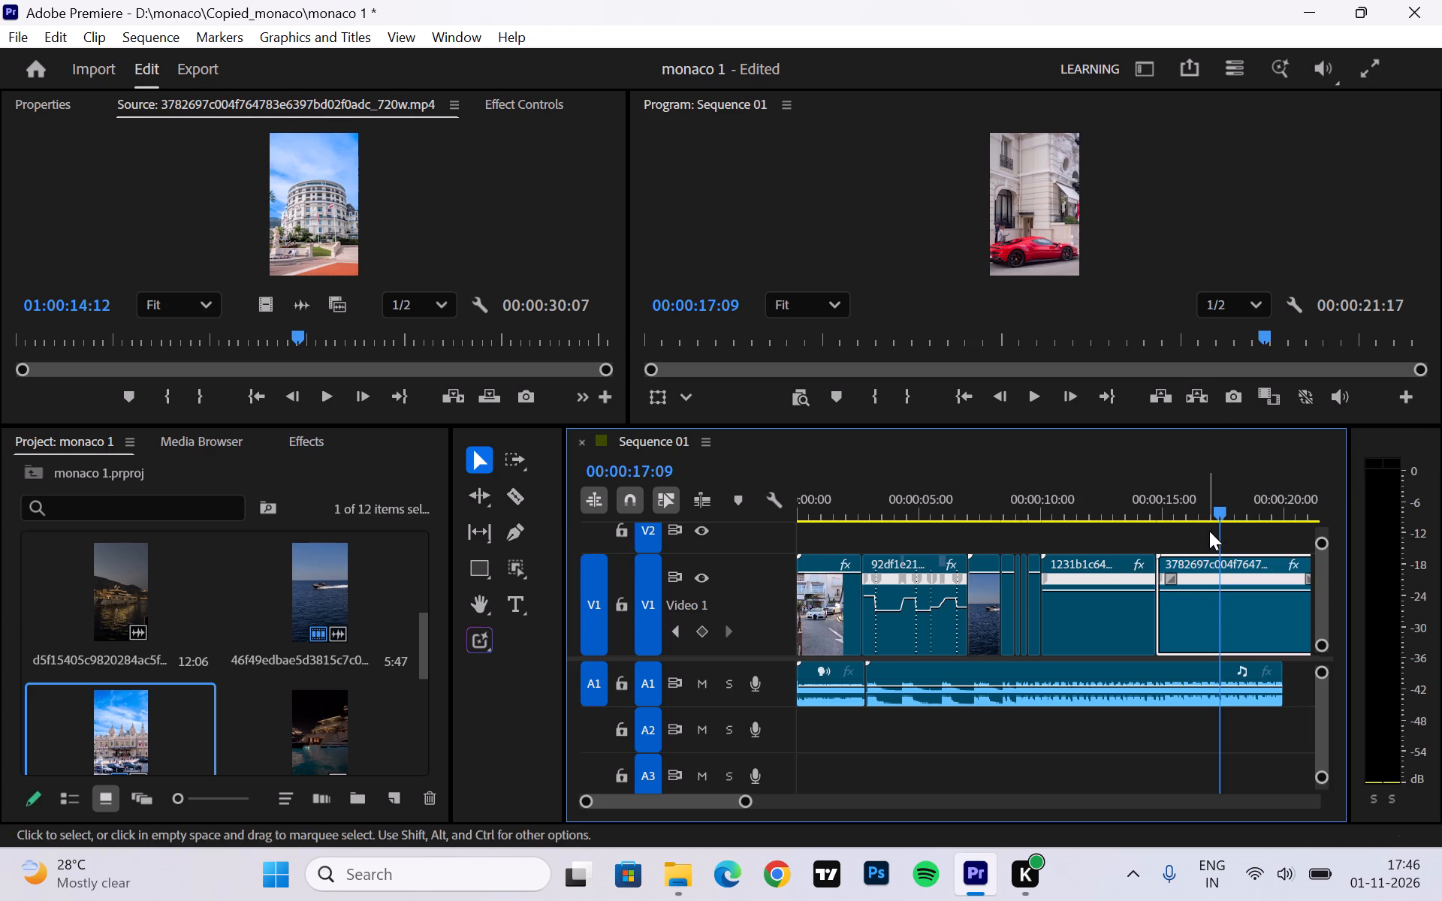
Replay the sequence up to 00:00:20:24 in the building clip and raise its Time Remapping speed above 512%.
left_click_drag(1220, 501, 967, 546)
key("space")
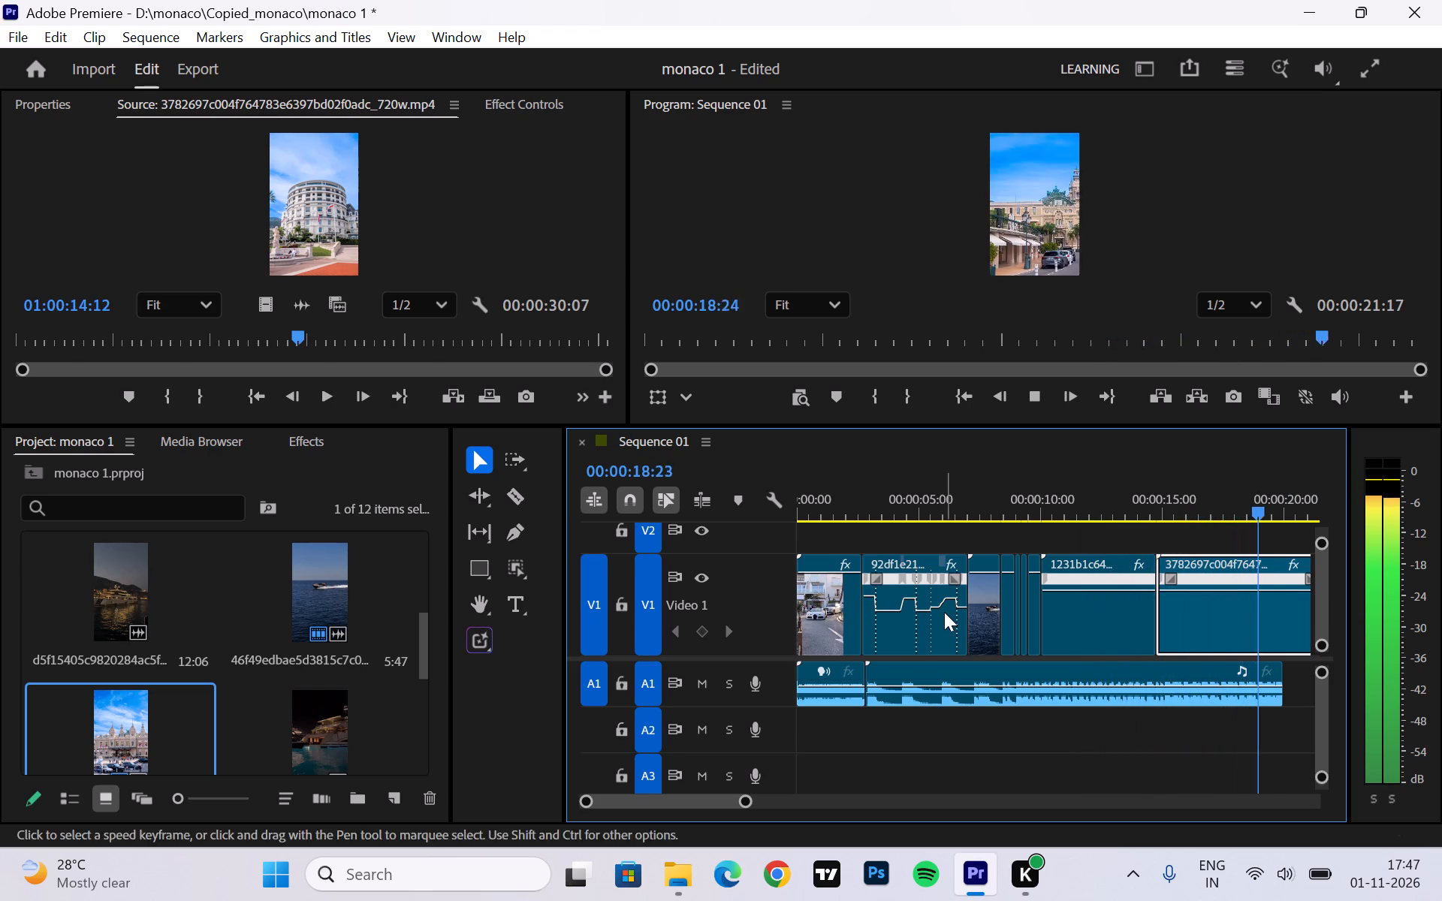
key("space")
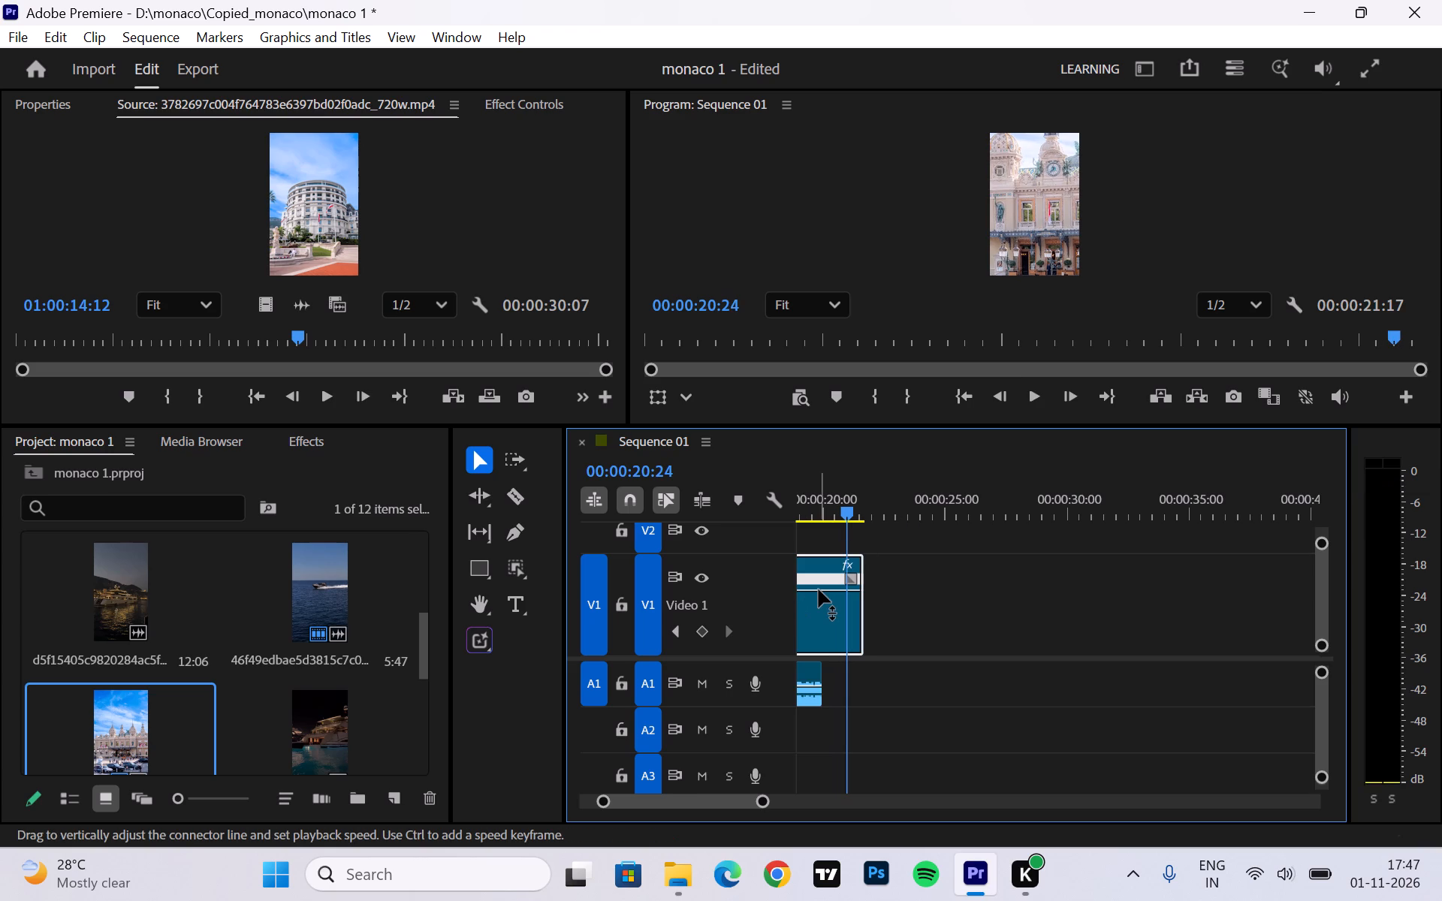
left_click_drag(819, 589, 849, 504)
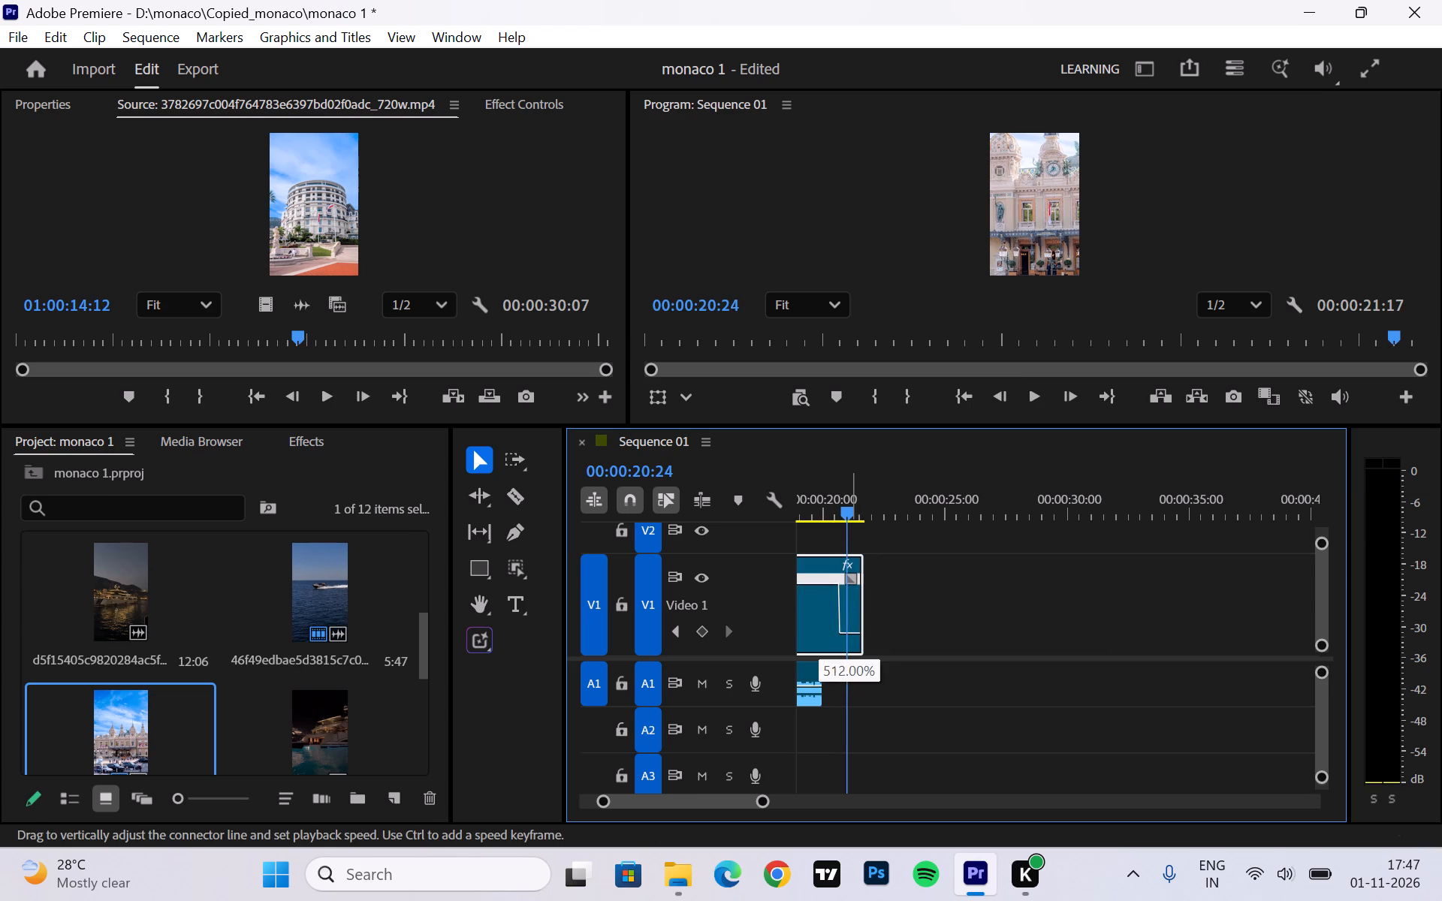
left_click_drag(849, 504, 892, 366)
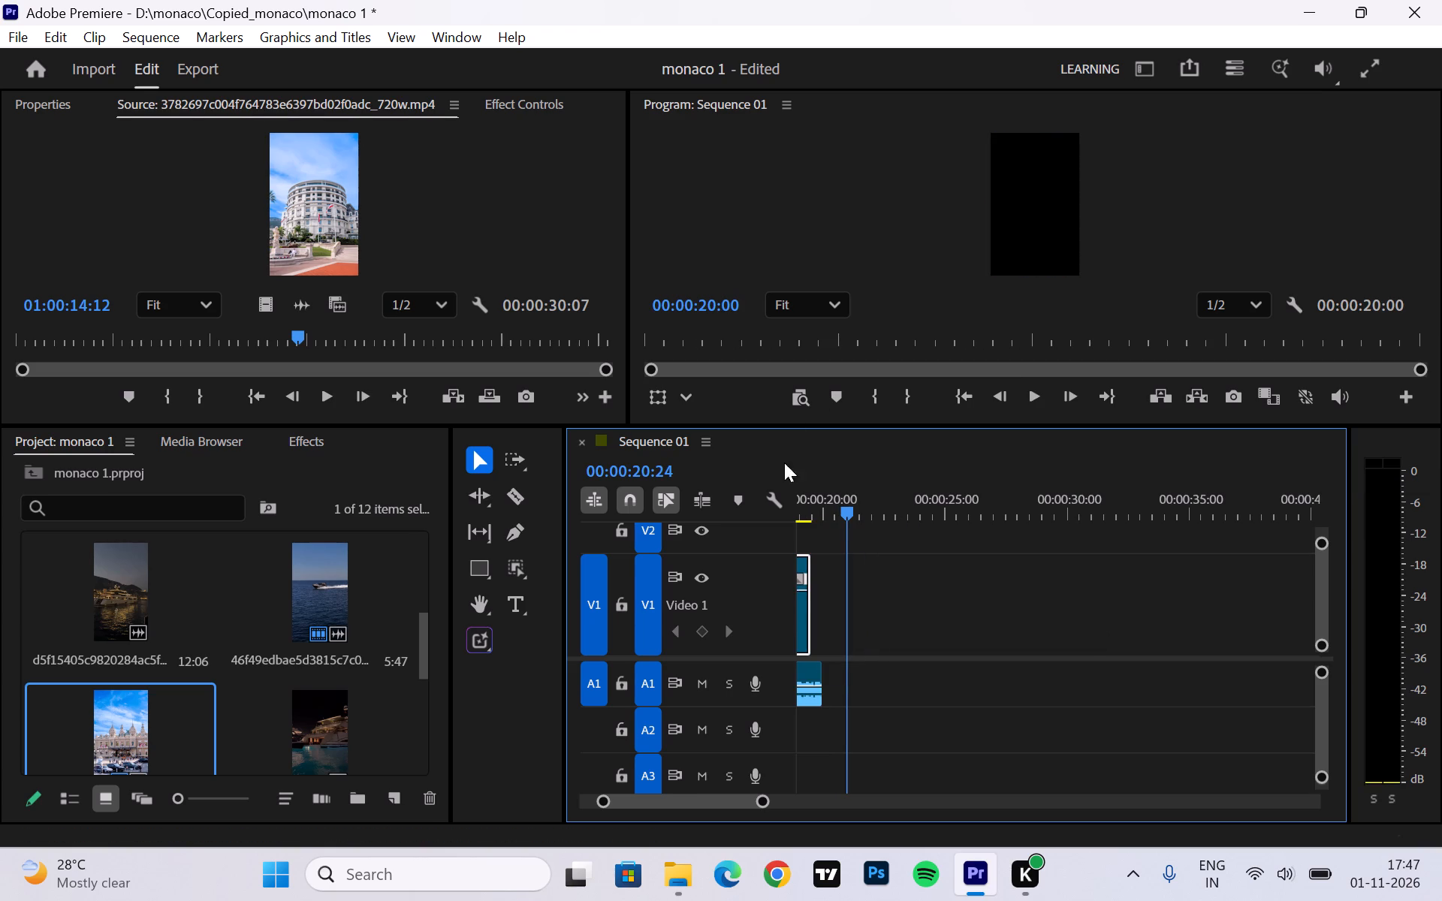
Split the 1231b1c64eaf4274f6ac2397bdd63790.mp4 city clip at 00:00:11:04, delete the portion before the cut and close the gap on Video 1.
left_click_drag(847, 504, 981, 523)
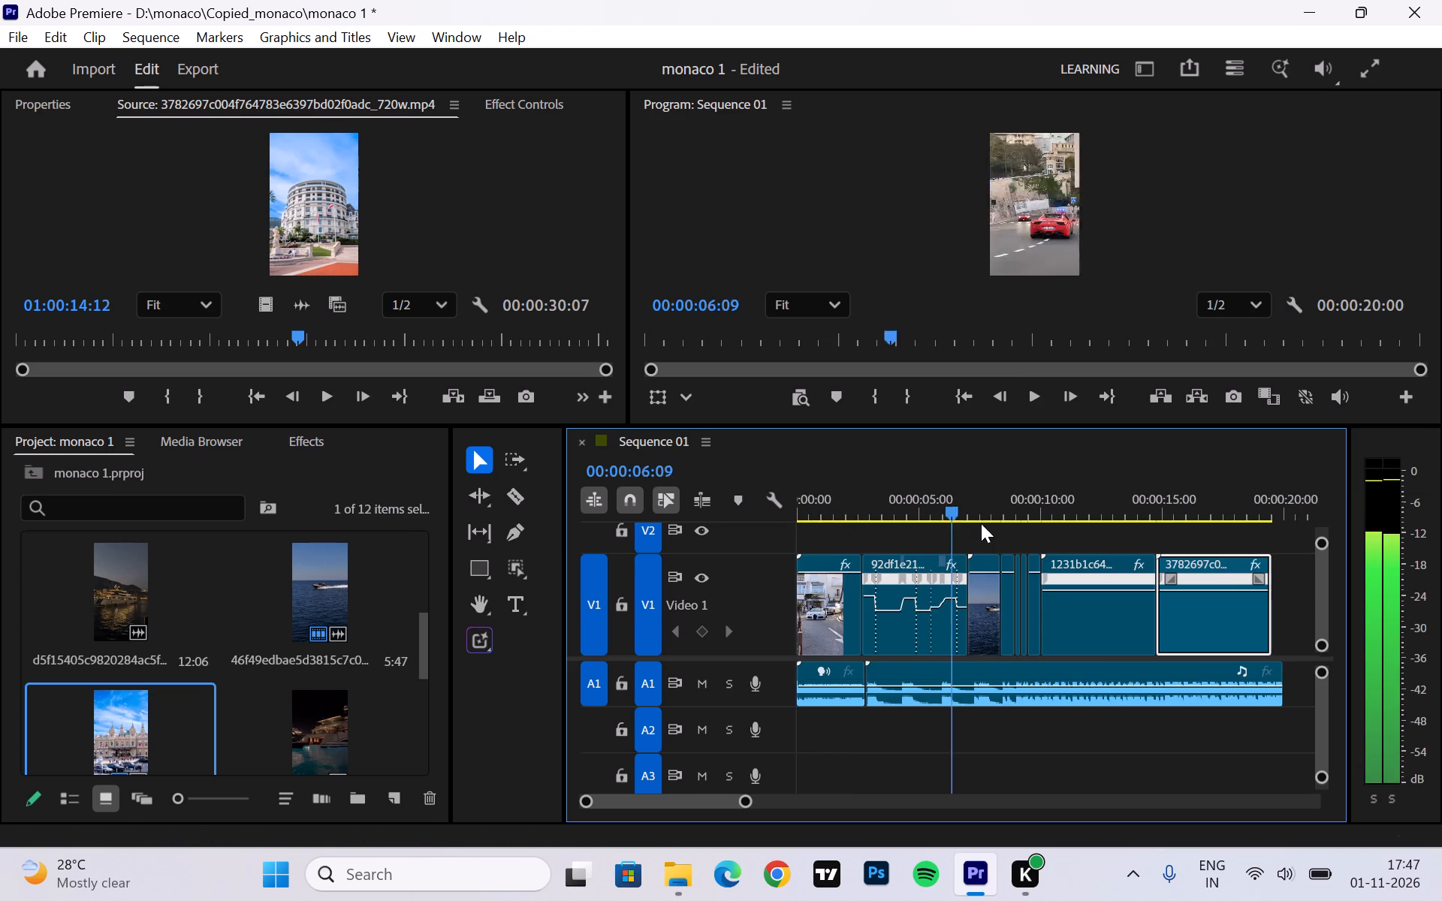
left_click_drag(981, 523, 1052, 508)
scroll(1045, 667, "up", 4, "alt")
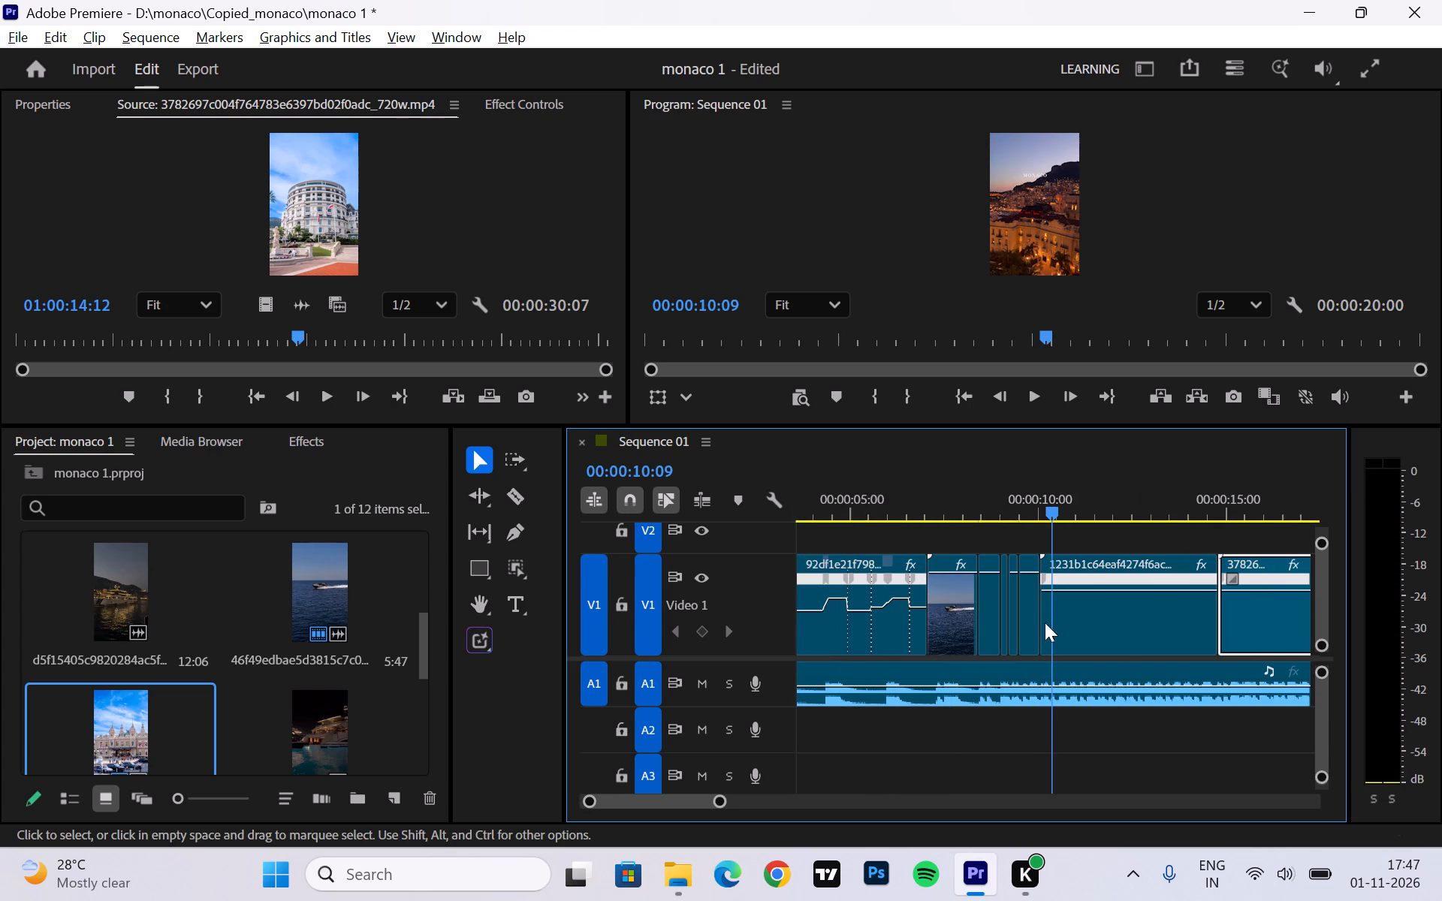
scroll(1098, 613, "up", 13, "alt")
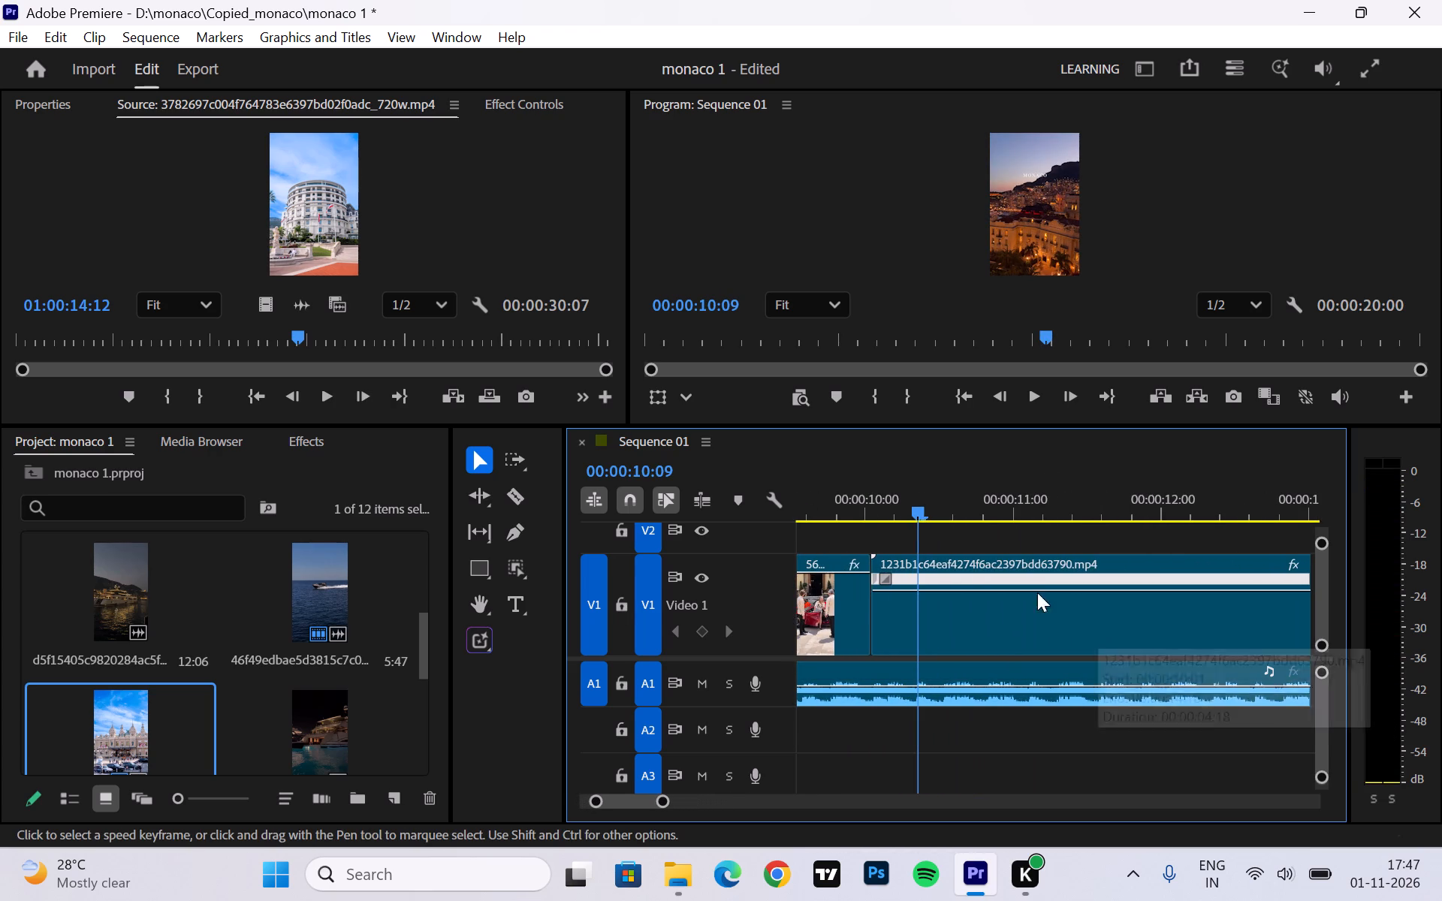
left_click_drag(916, 508, 885, 514)
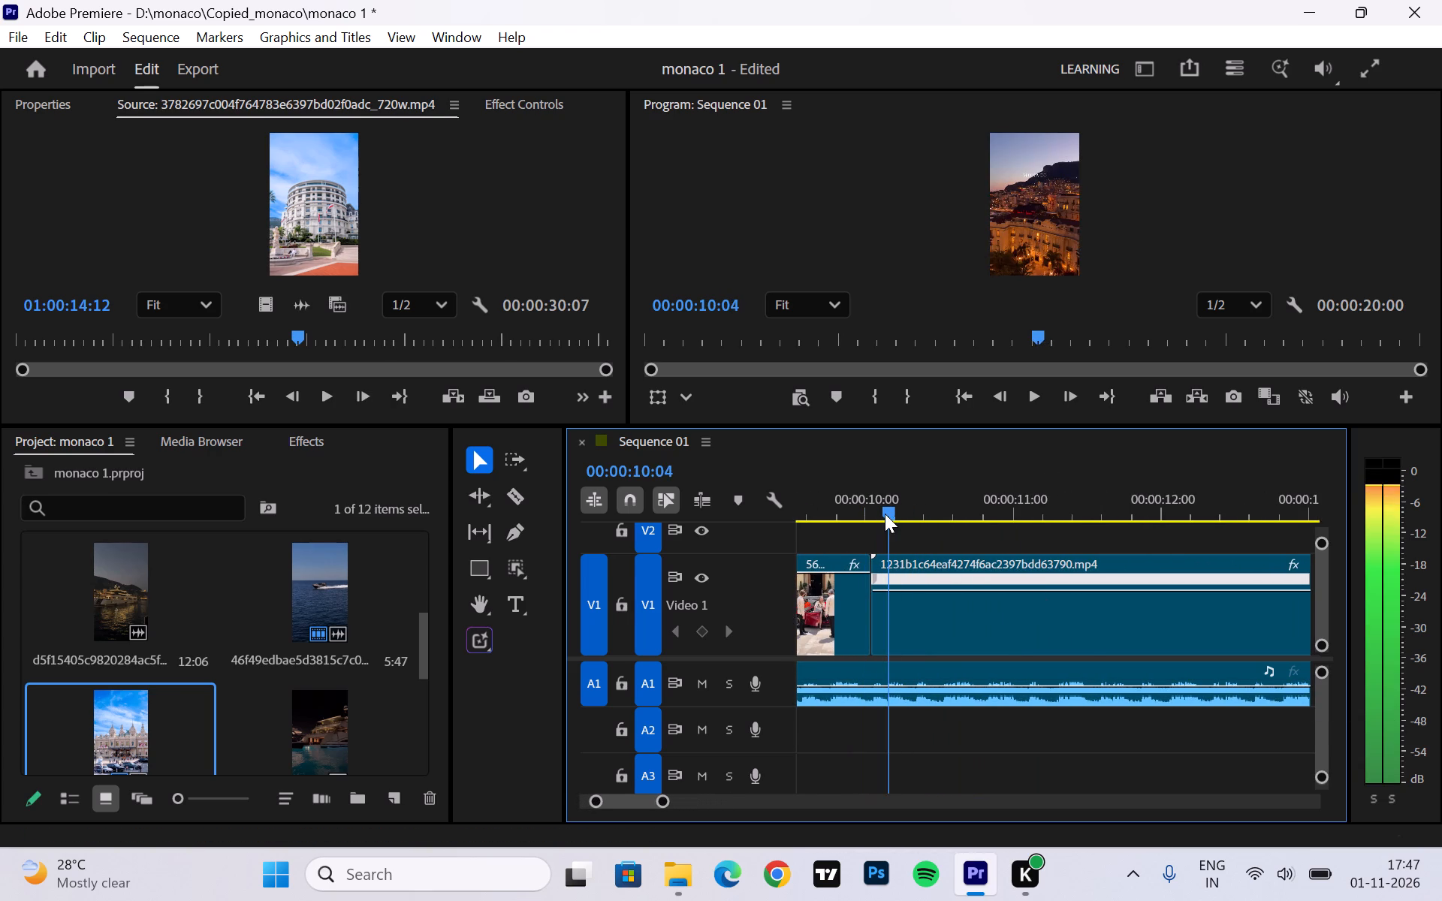
left_click_drag(885, 514, 971, 496)
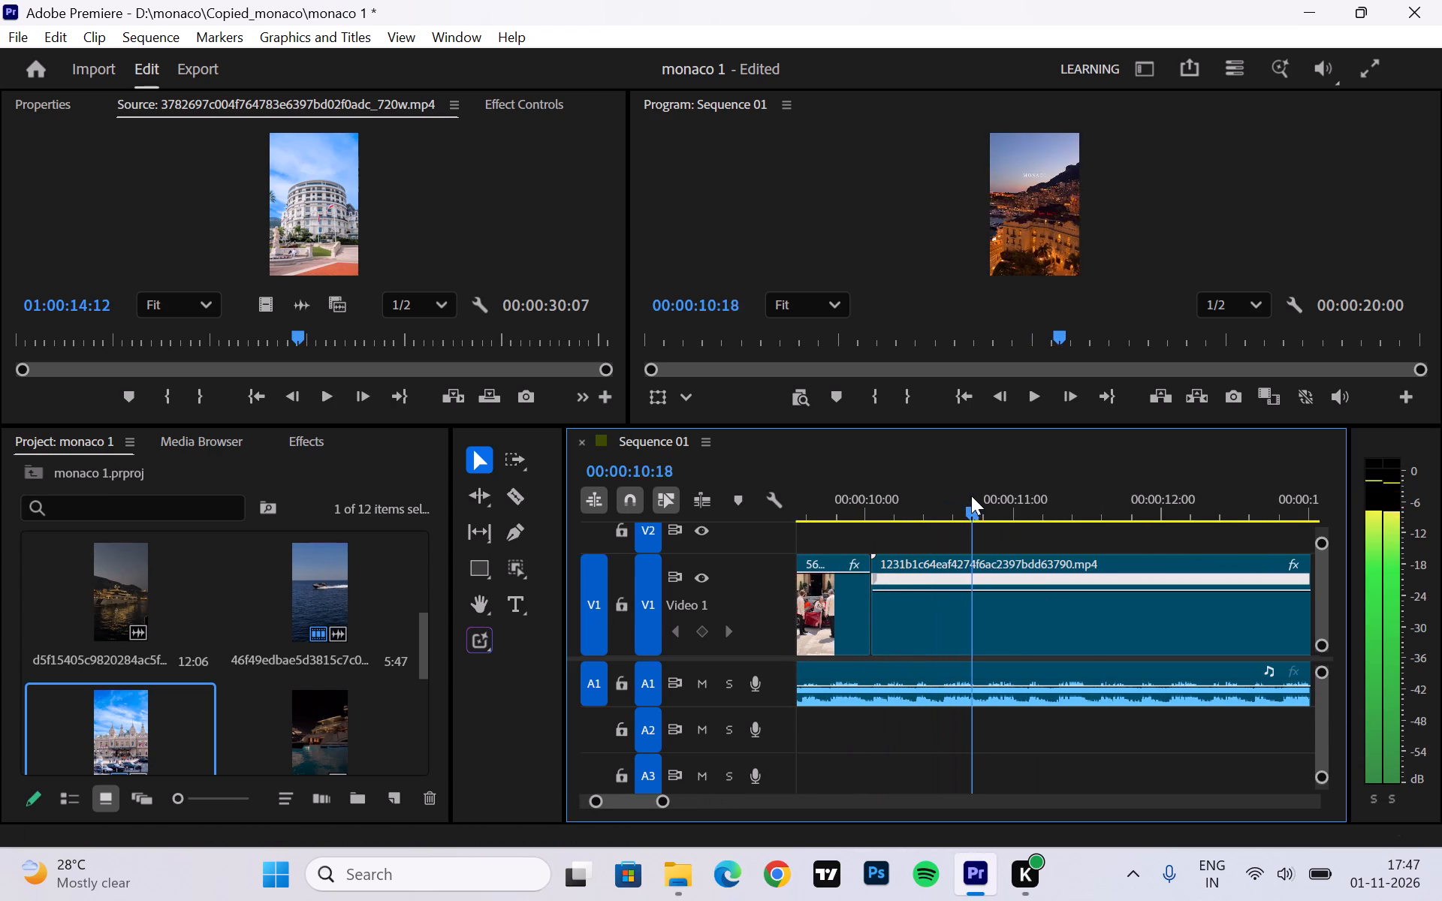
left_click_drag(971, 496, 1085, 478)
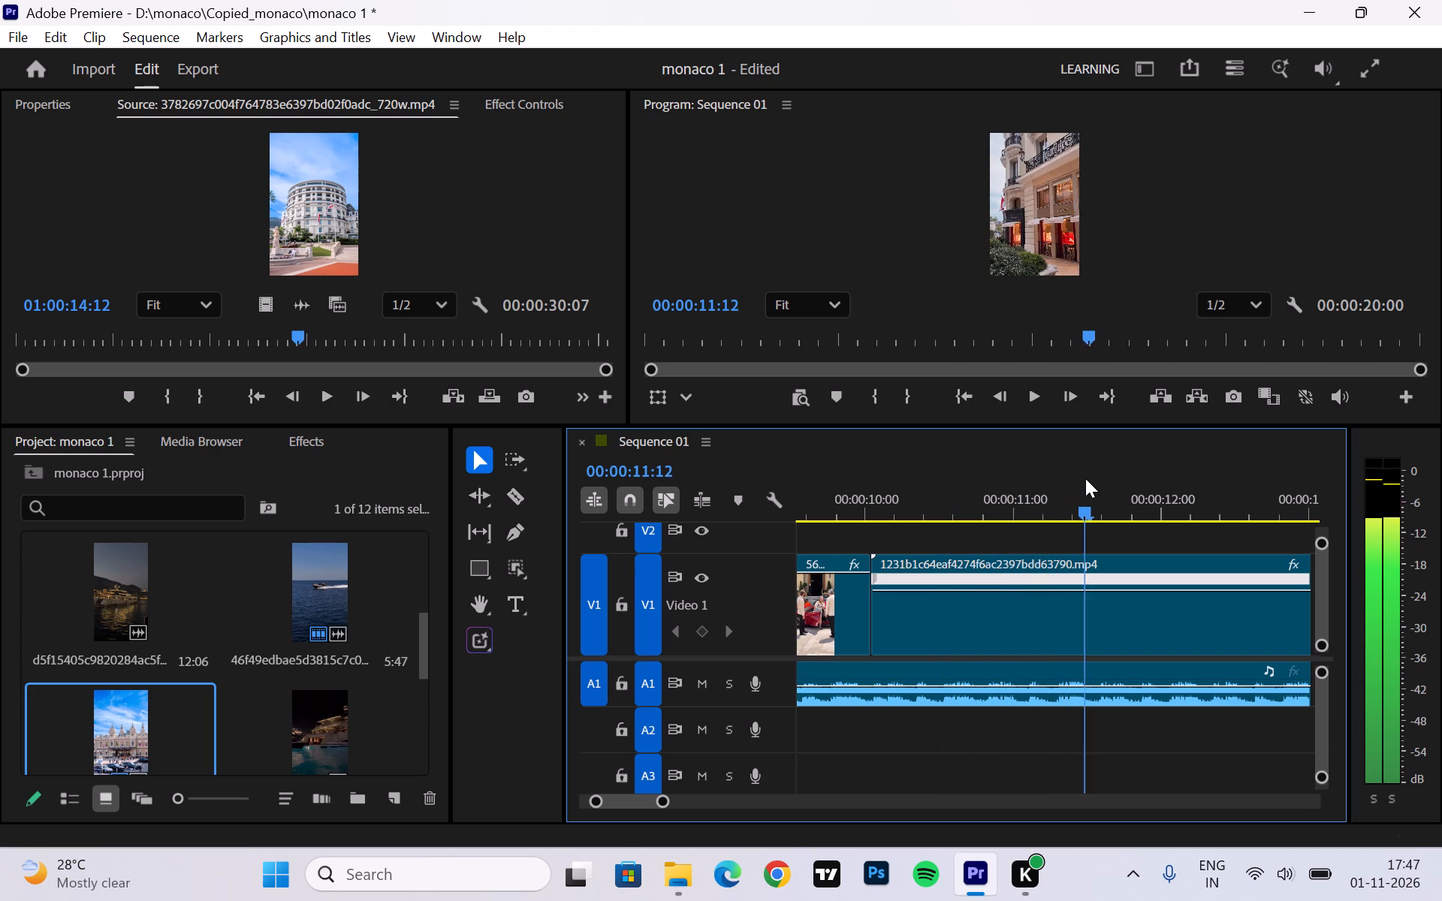
left_click_drag(1085, 478, 1033, 480)
left_click(988, 620)
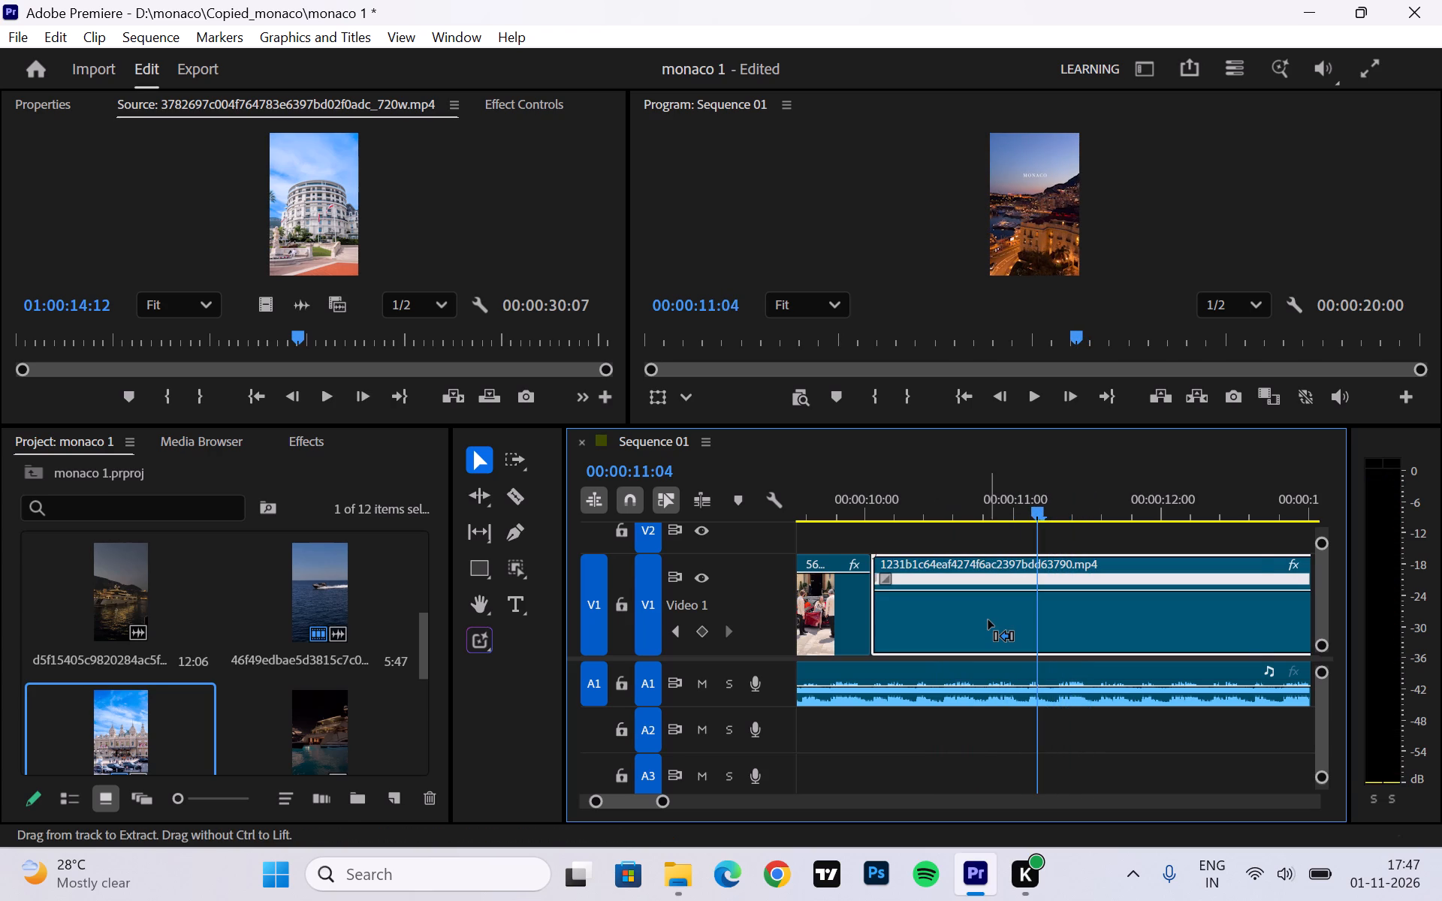
key("ctrl+k")
key("Delete")
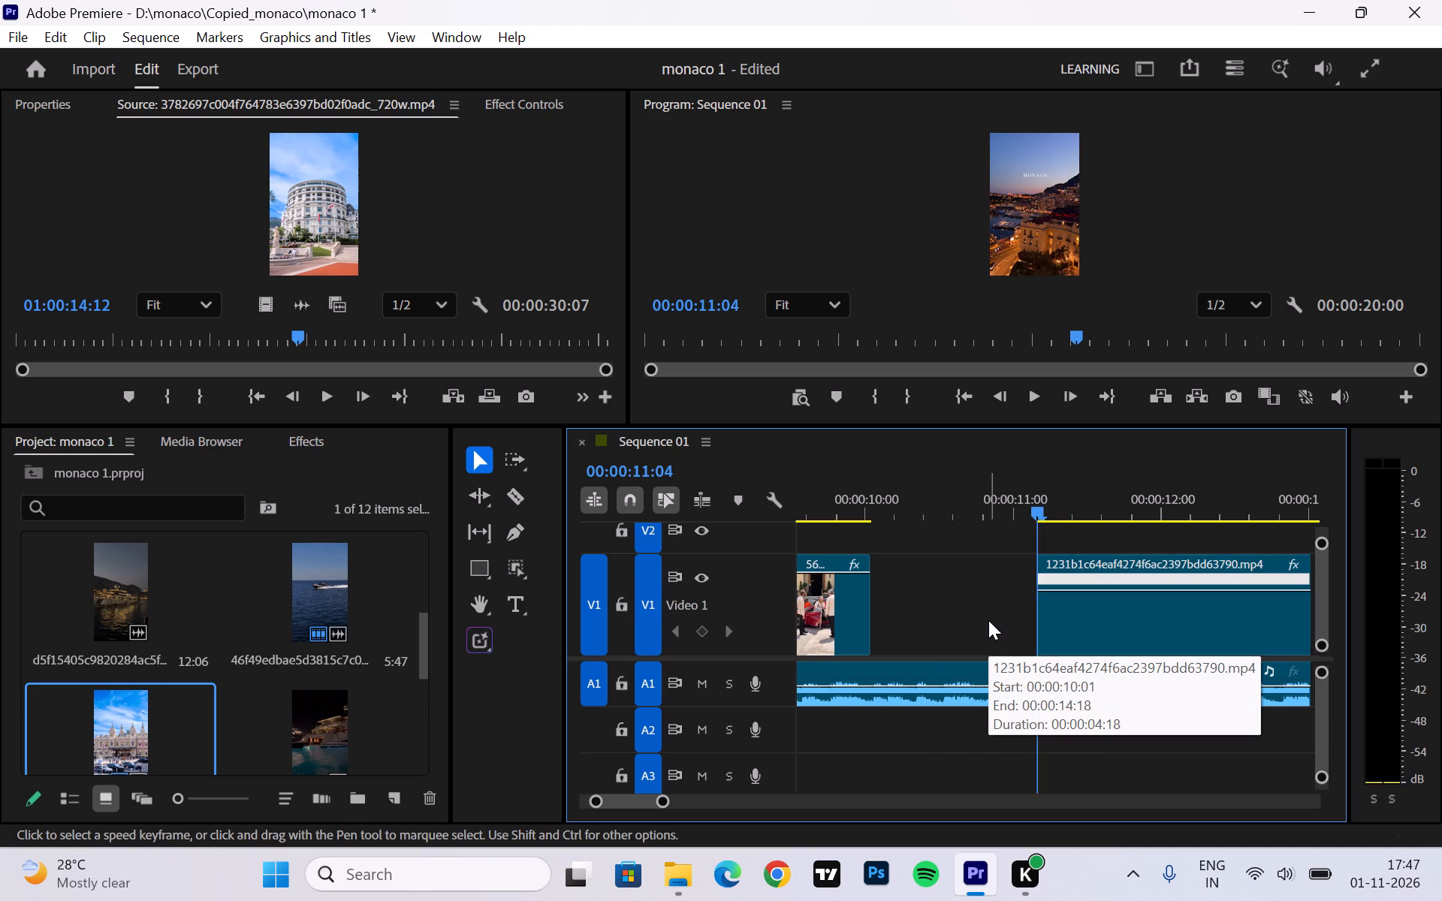
left_click(988, 620)
key("BackSpace")
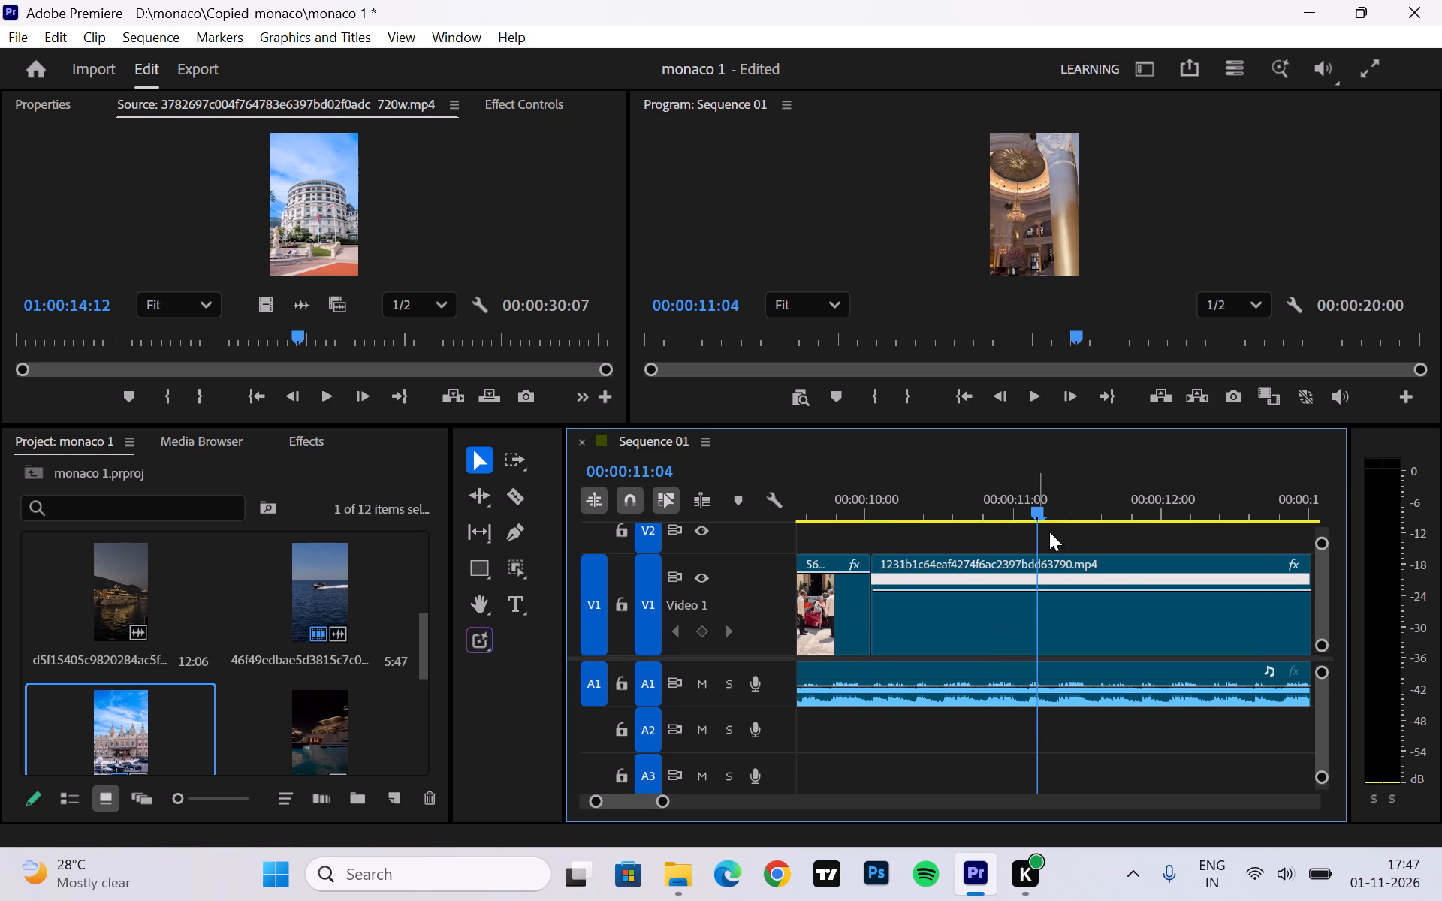
Play through the shortened city clip to 00:00:17:19 and set the building clip's Time Remapping speed to about 701%.
left_click_drag(1033, 516, 744, 561)
key("space")
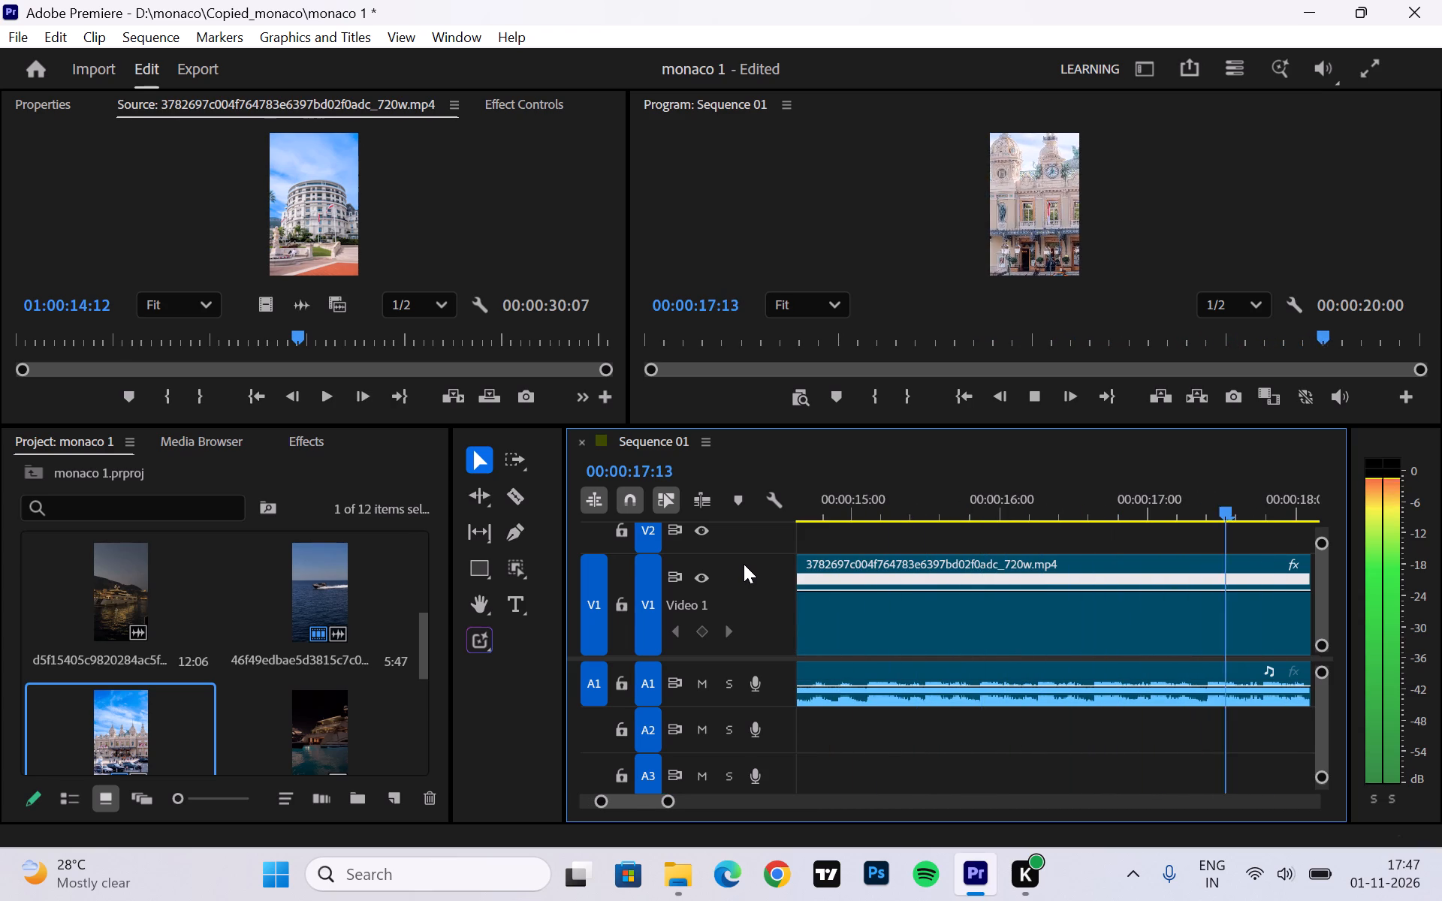
key("space")
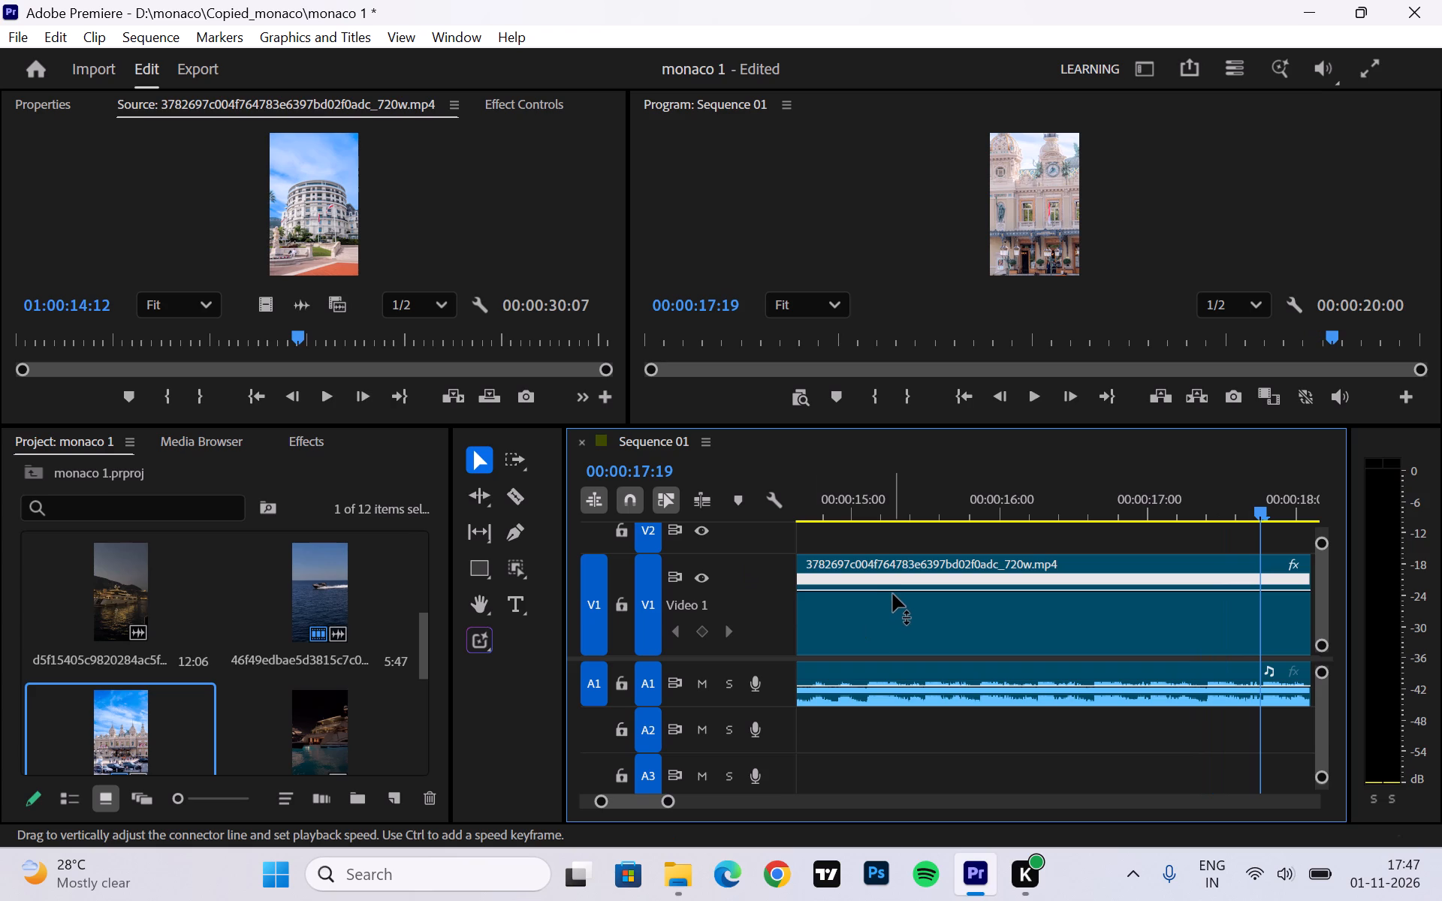
left_click_drag(893, 594, 888, 539)
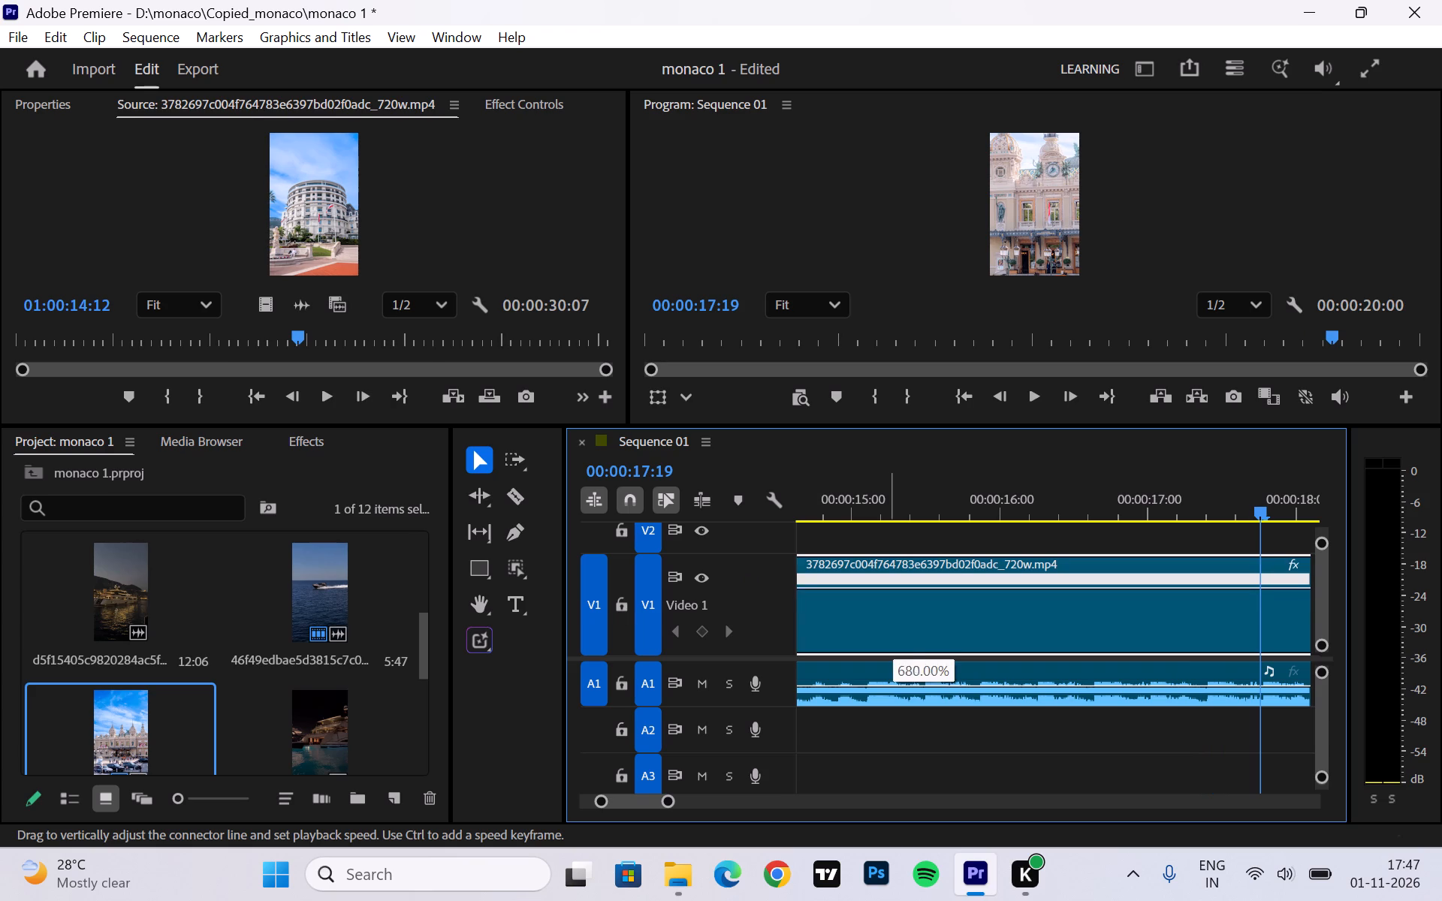
left_click_drag(888, 539, 883, 496)
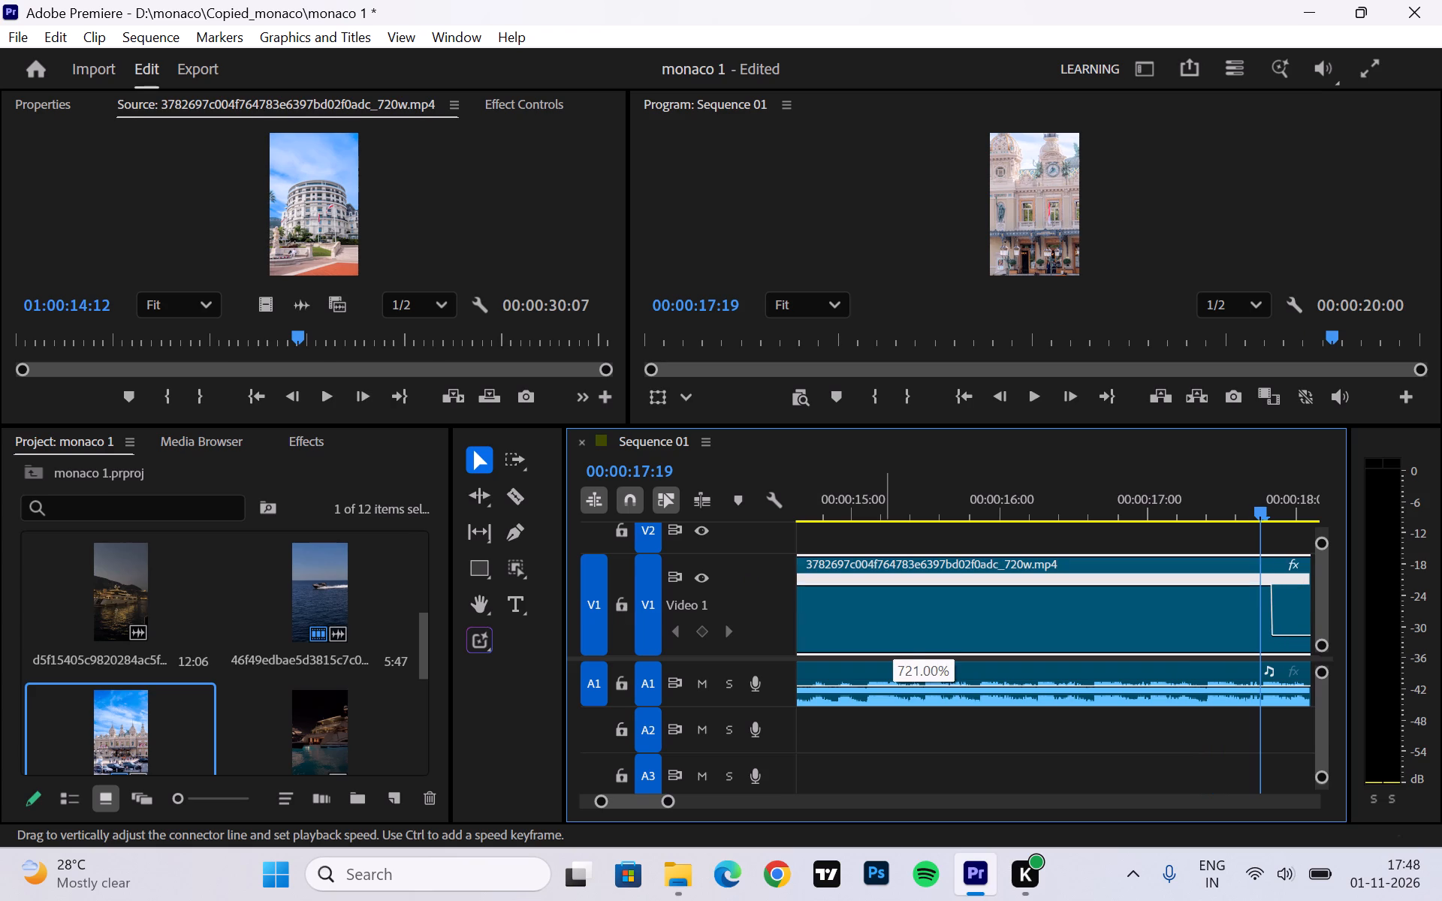
left_click_drag(883, 496, 883, 518)
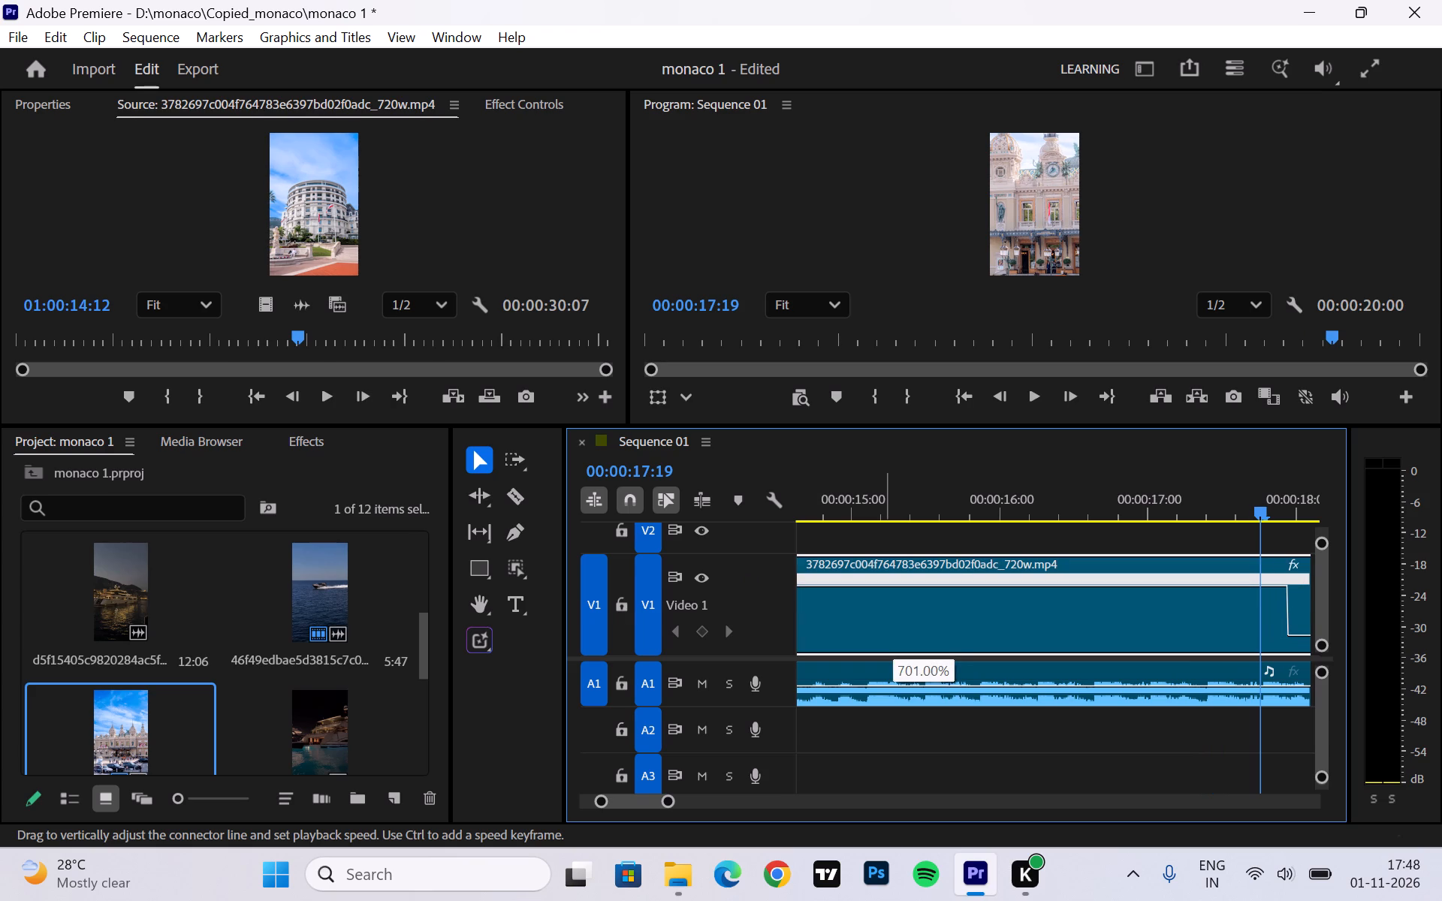
left_click_drag(883, 518, 883, 520)
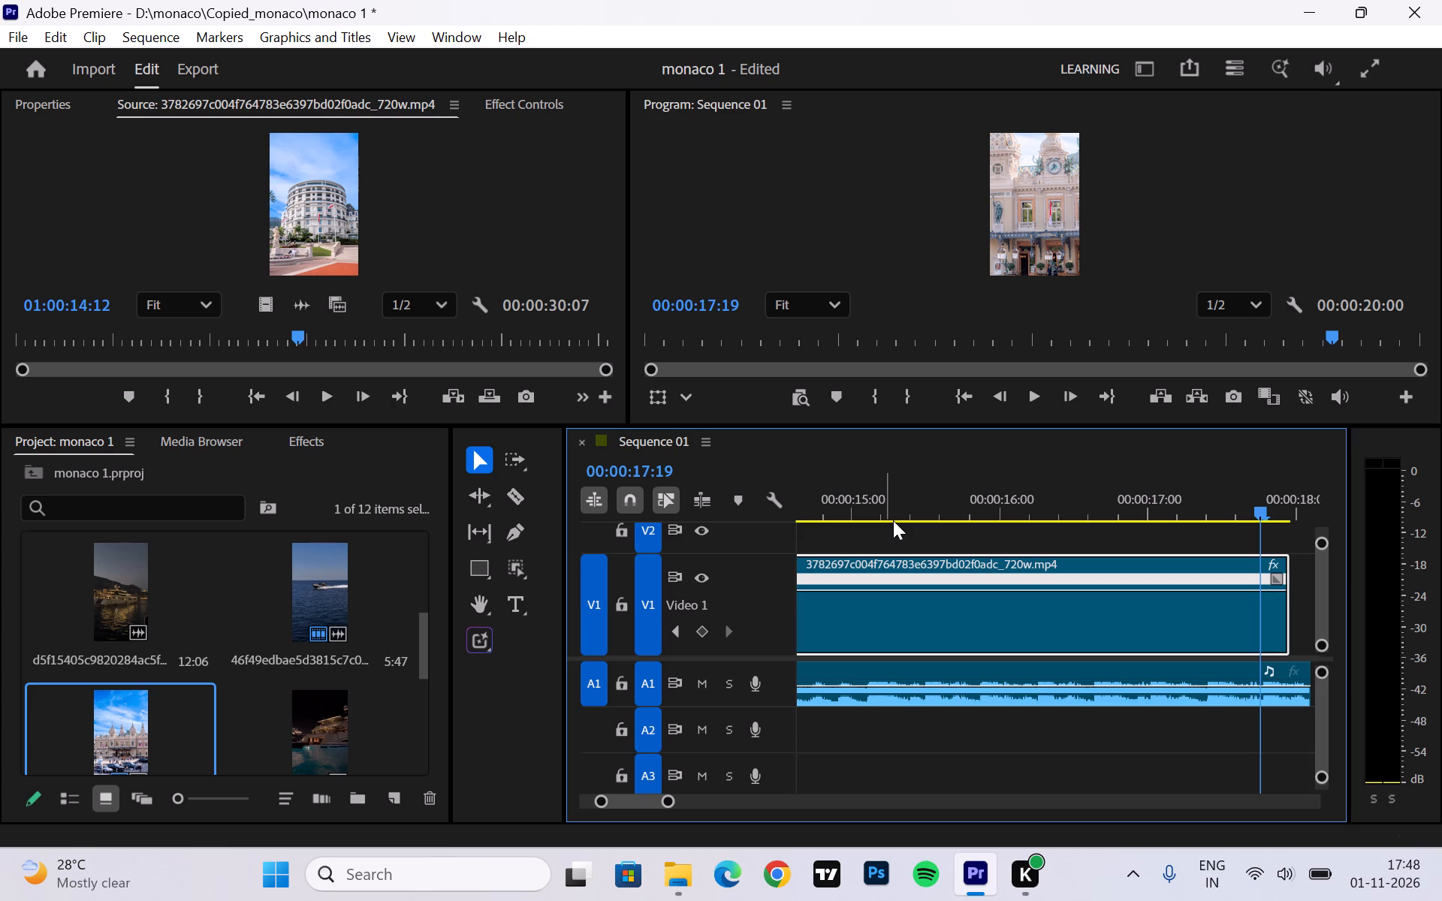
Play the sequence from 00:00:00:00 in the maximized program view, stopping at 00:00:17:04 in the building clip, to review the pacing.
left_click(834, 153)
key("grave")
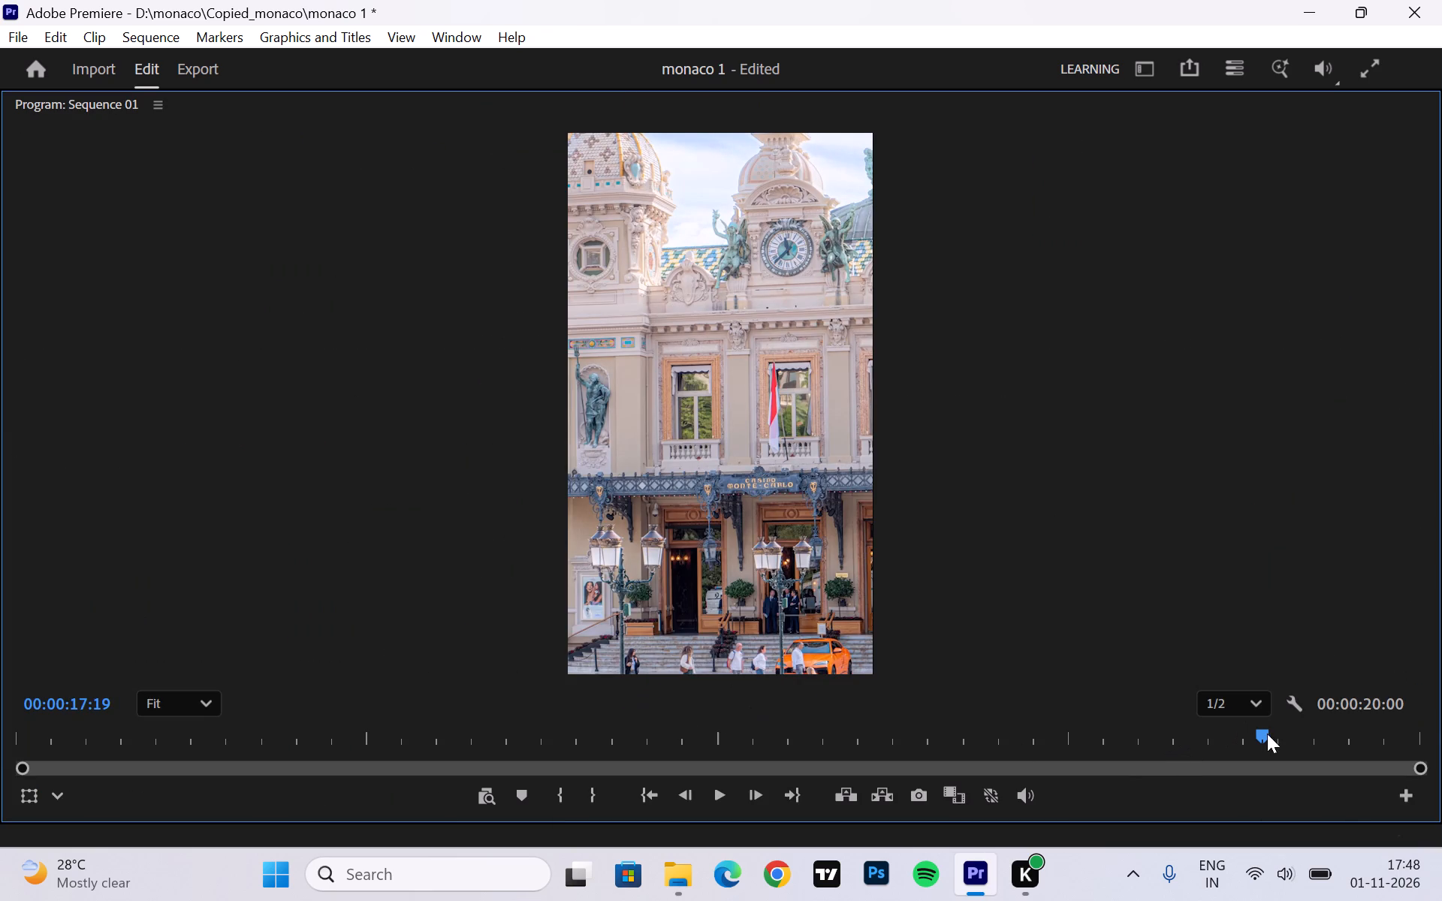
left_click_drag(1267, 734, 0, 574)
key("space")
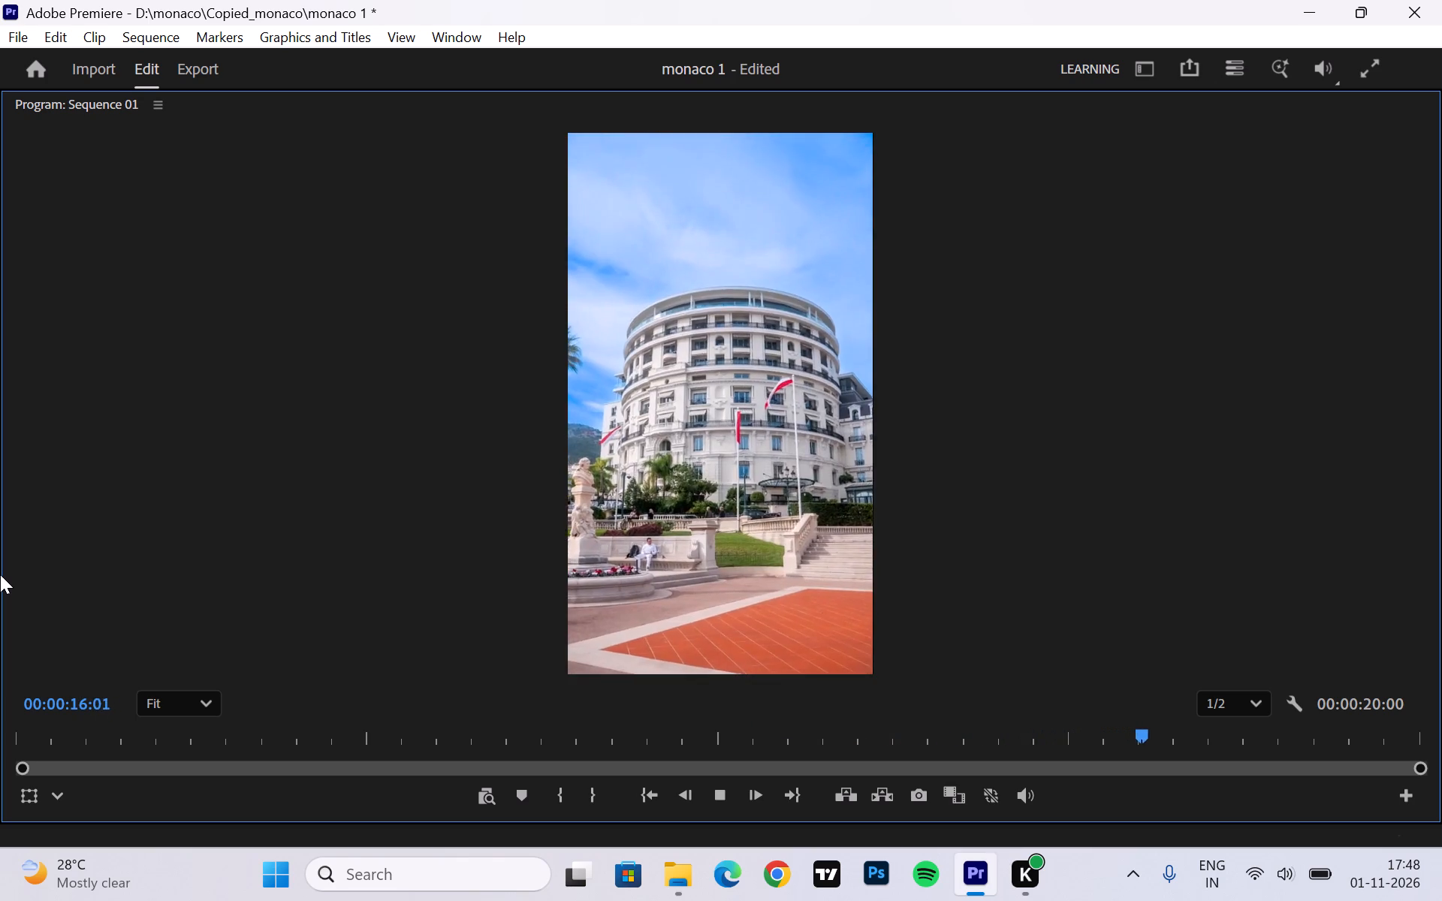
key("space")
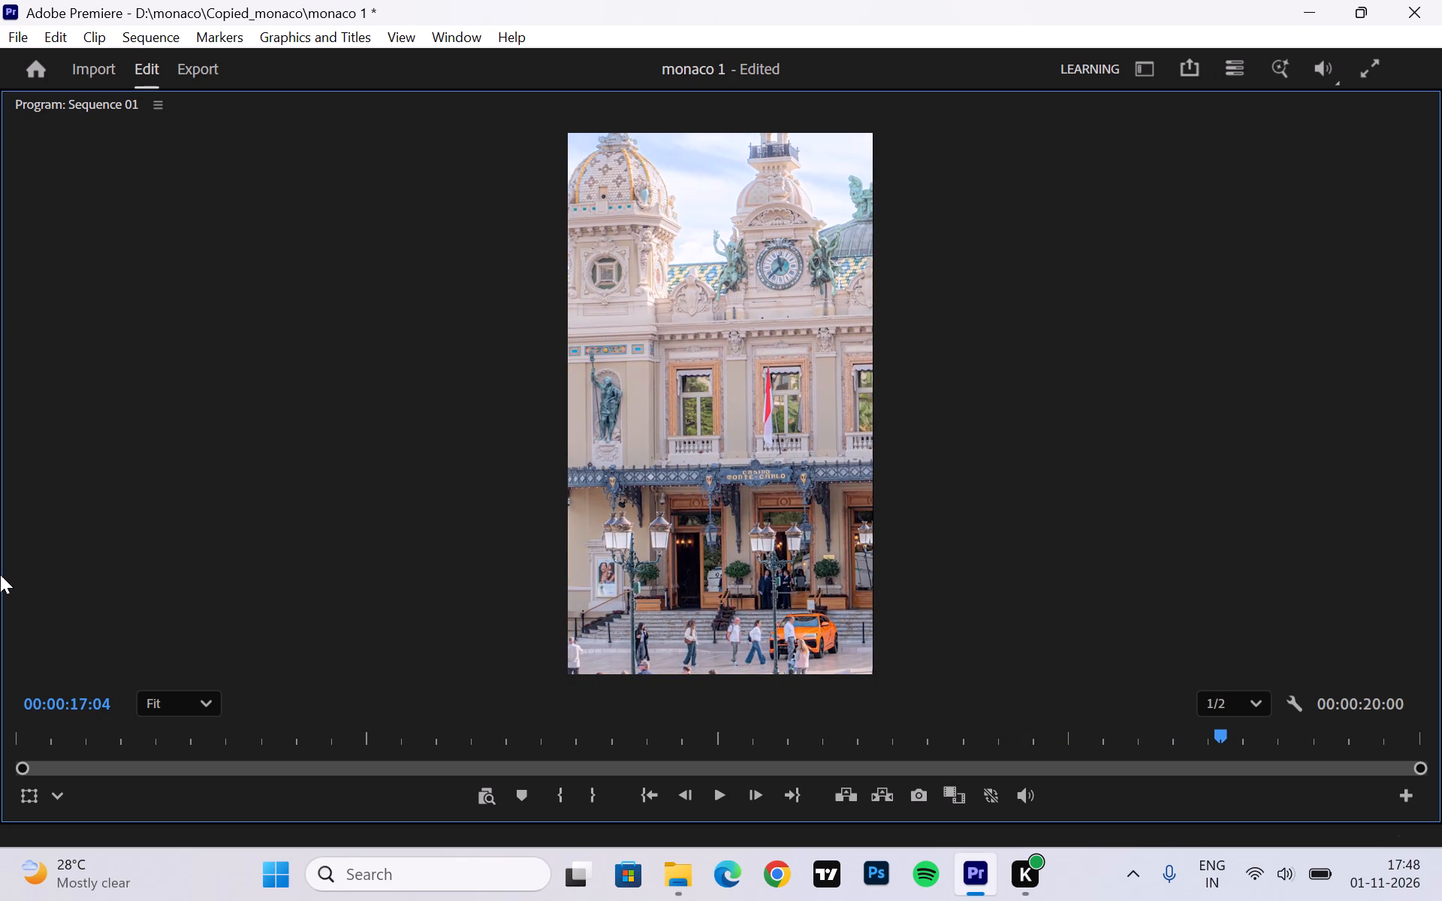
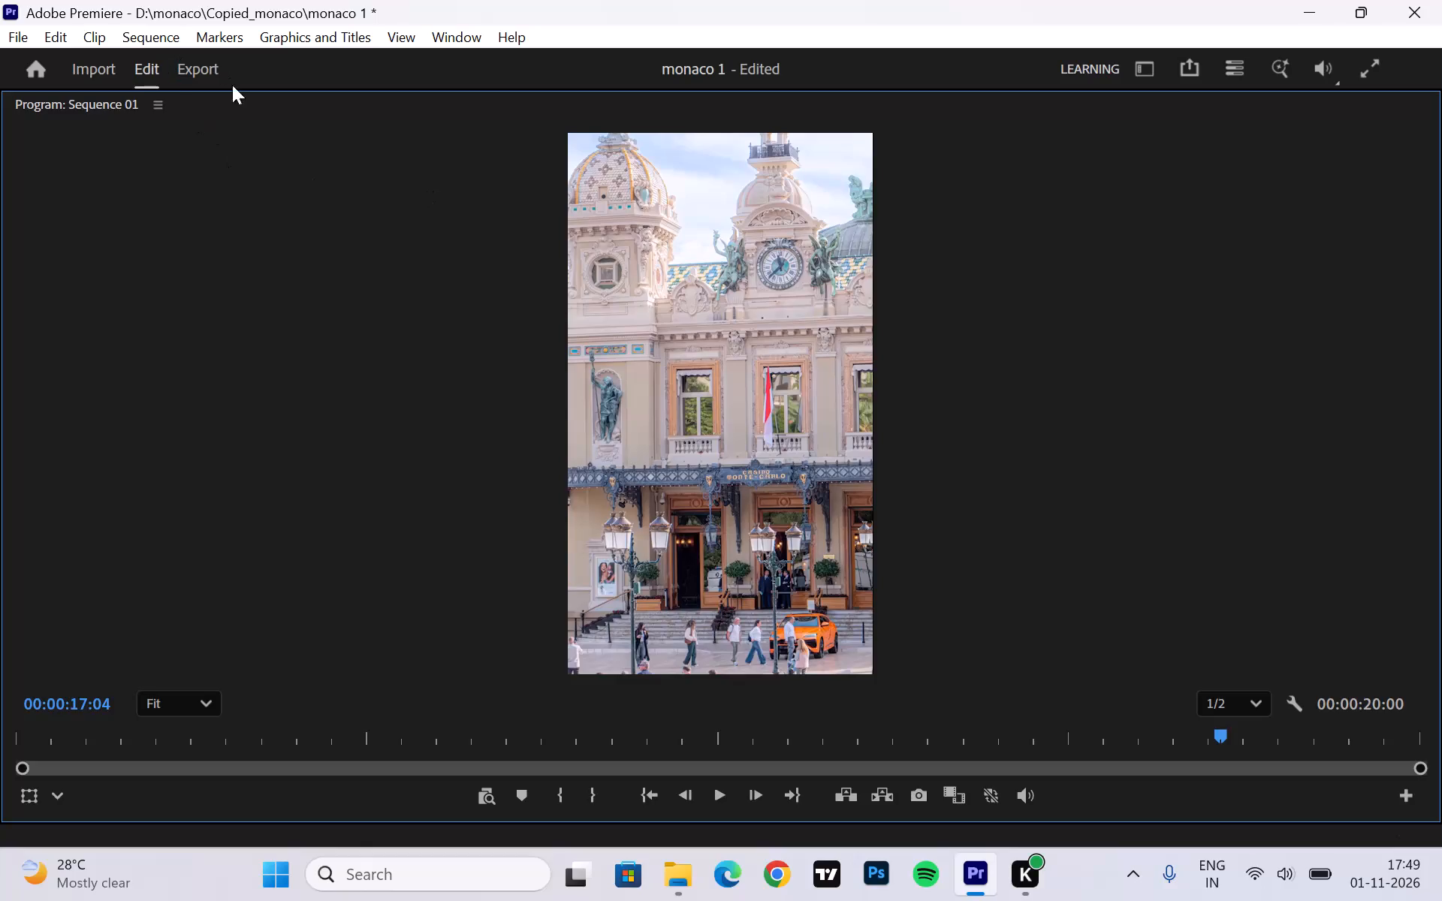
Restore the full editing workspace and raise the building clip's Time Remapping speed on Video 1 above 824%.
key("grave")
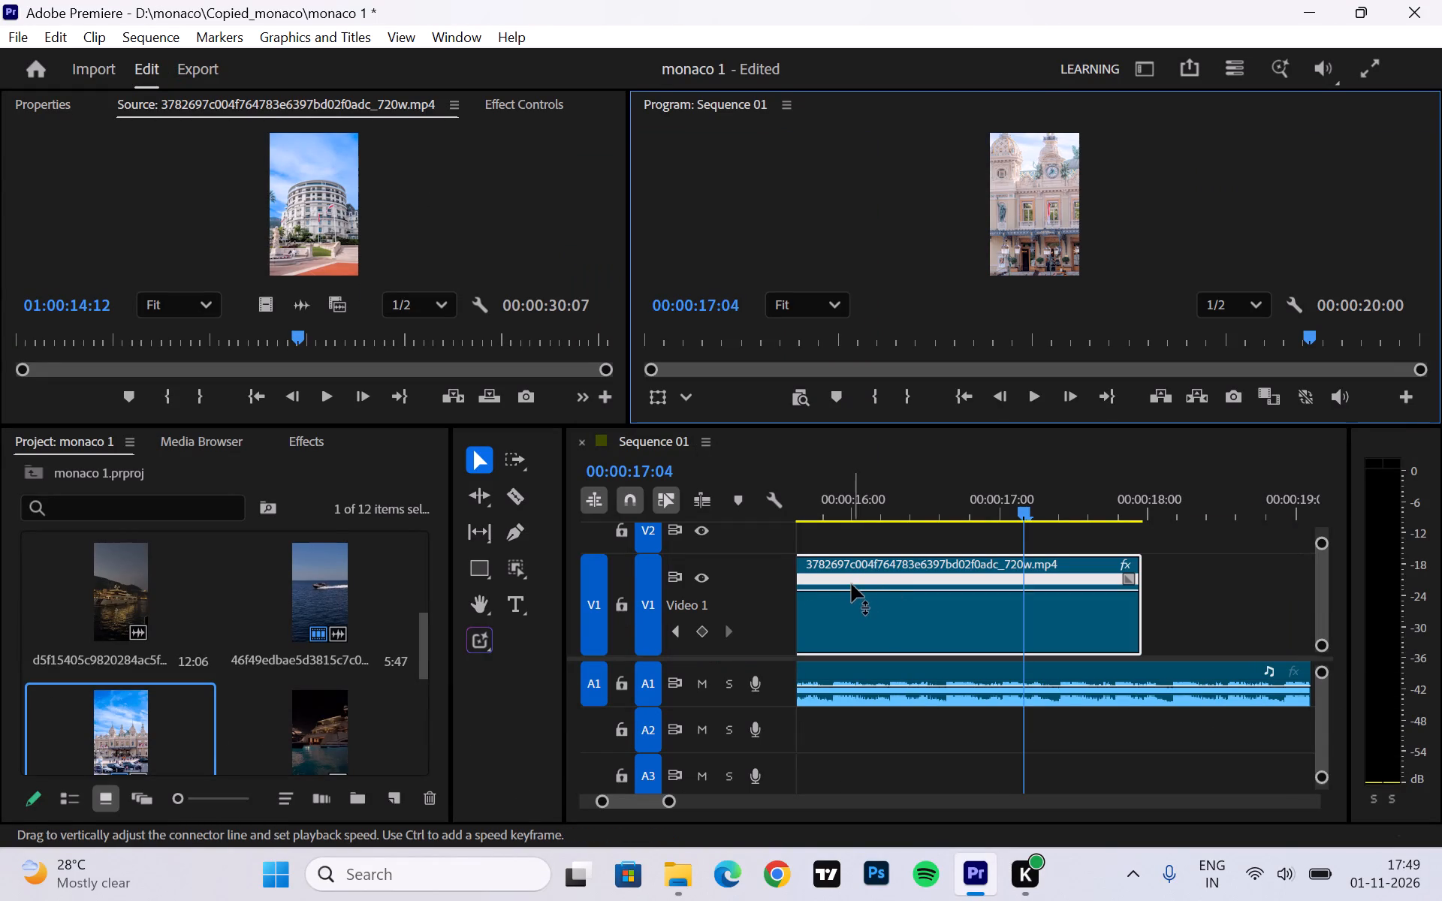
left_click_drag(853, 592, 853, 529)
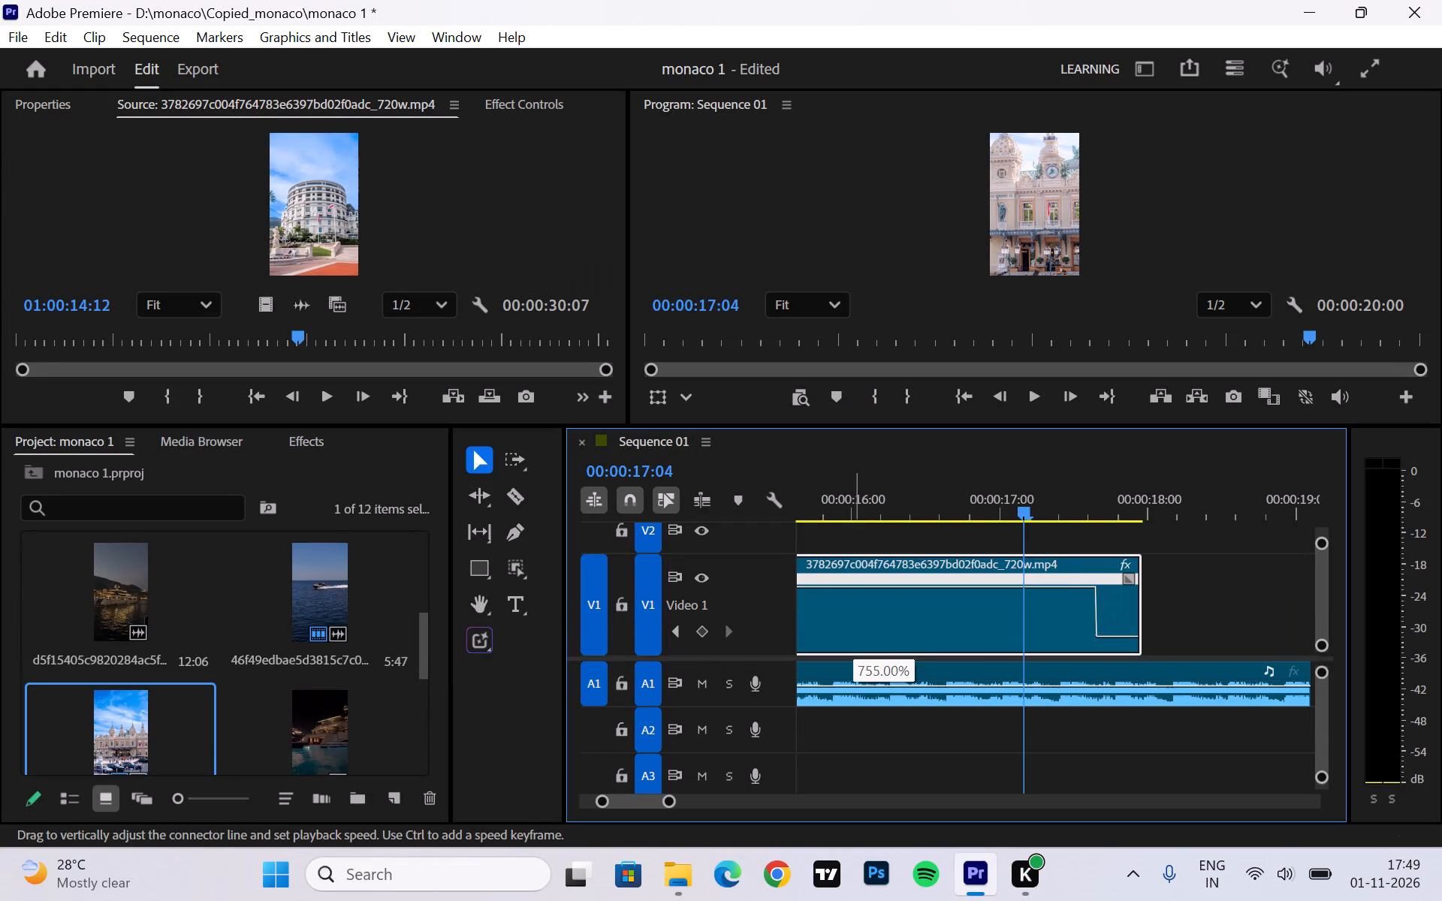
left_click_drag(853, 529, 853, 450)
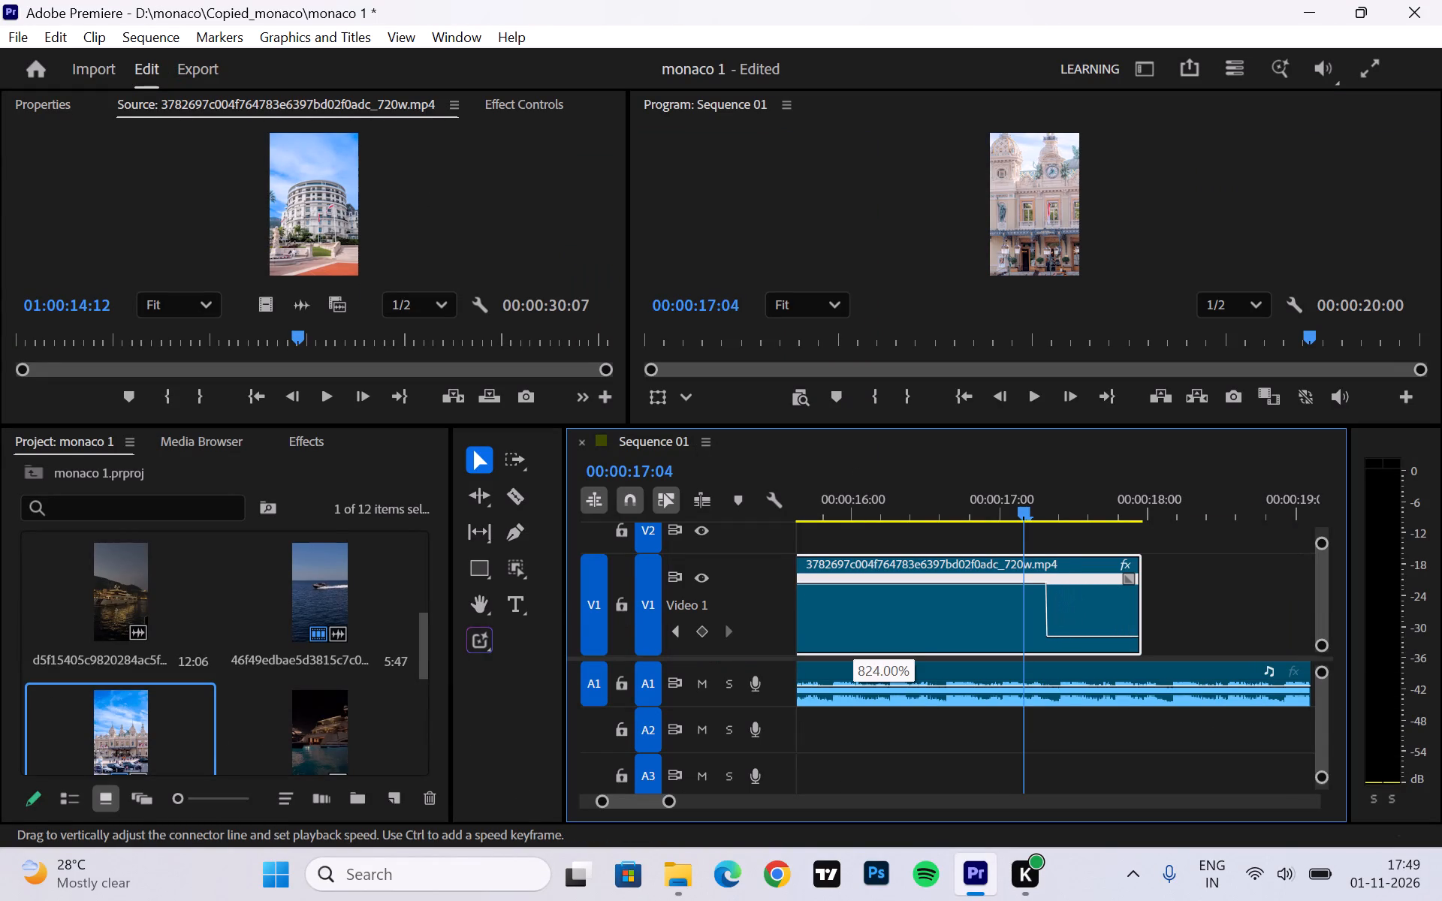
left_click_drag(853, 450, 853, 438)
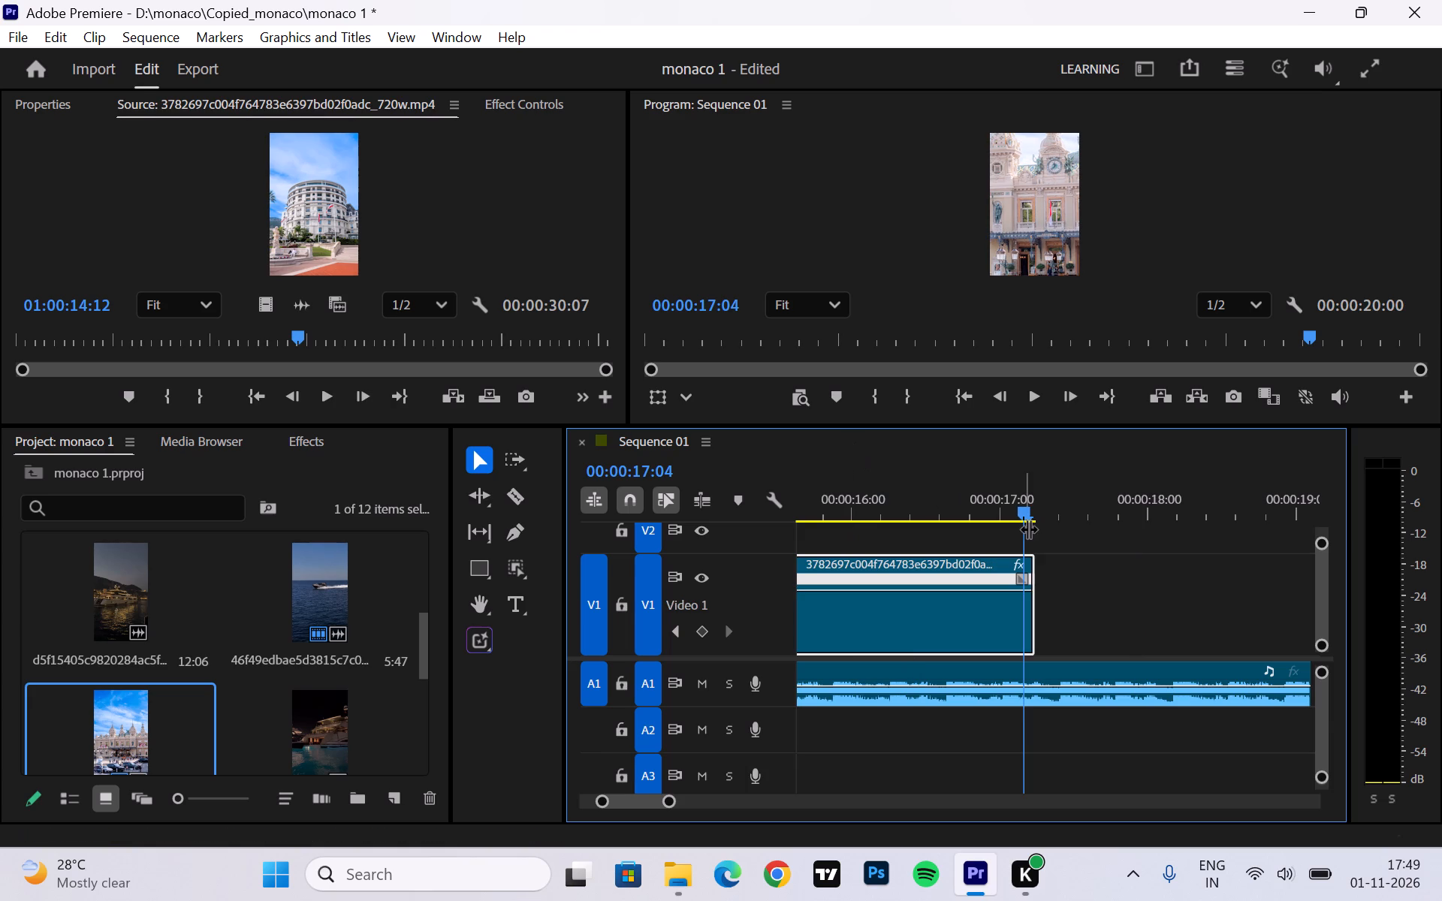
Replay the building clip up to 00:00:16:04 and raise its Time Remapping speed to about 1040%.
left_click_drag(1028, 517, 745, 511)
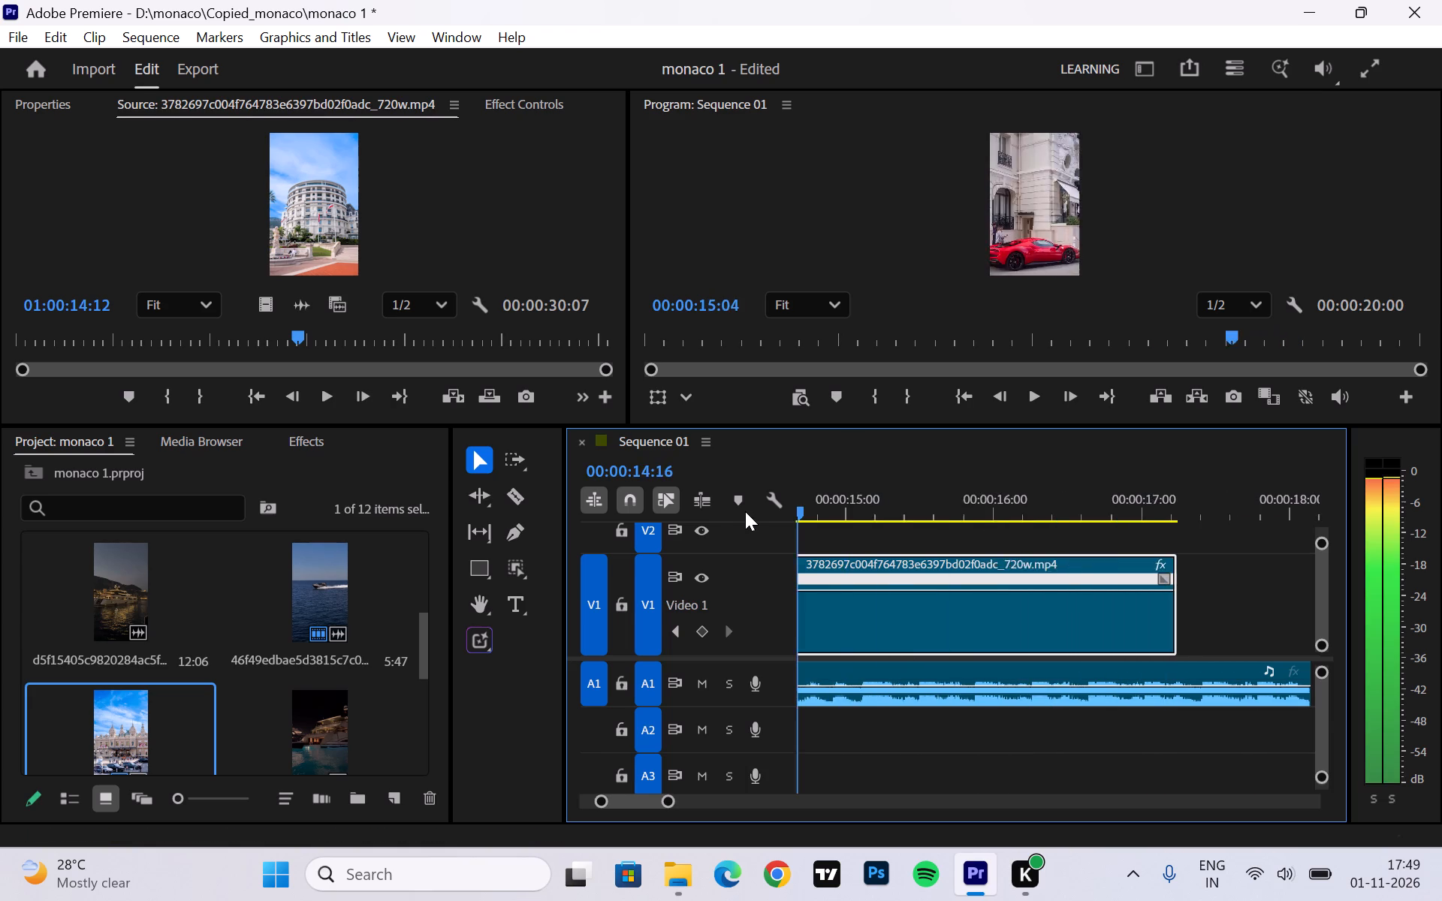
left_click_drag(745, 511, 846, 526)
key("space")
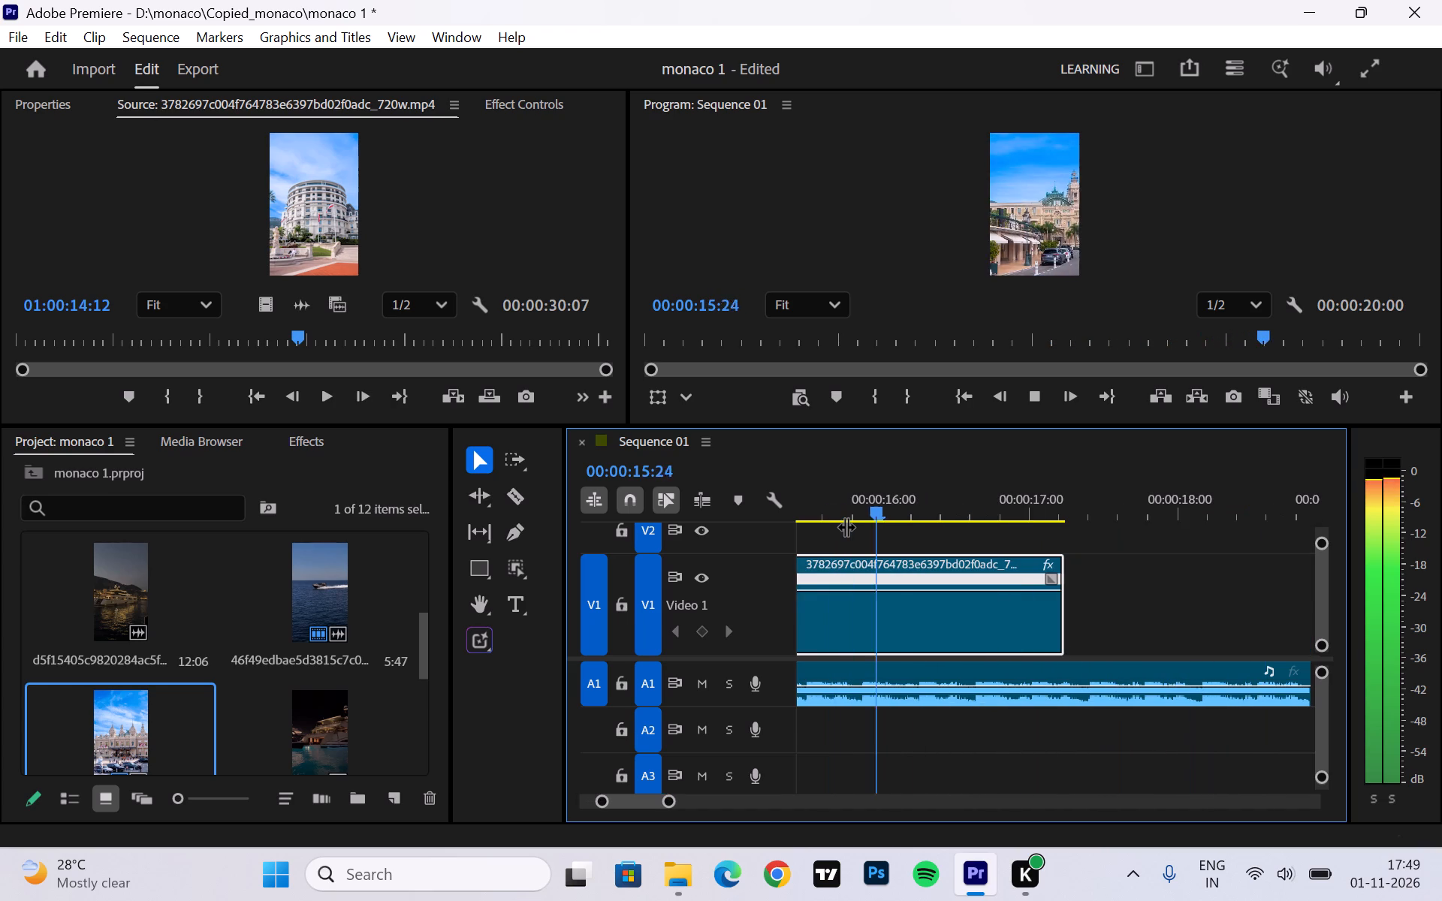
key("space")
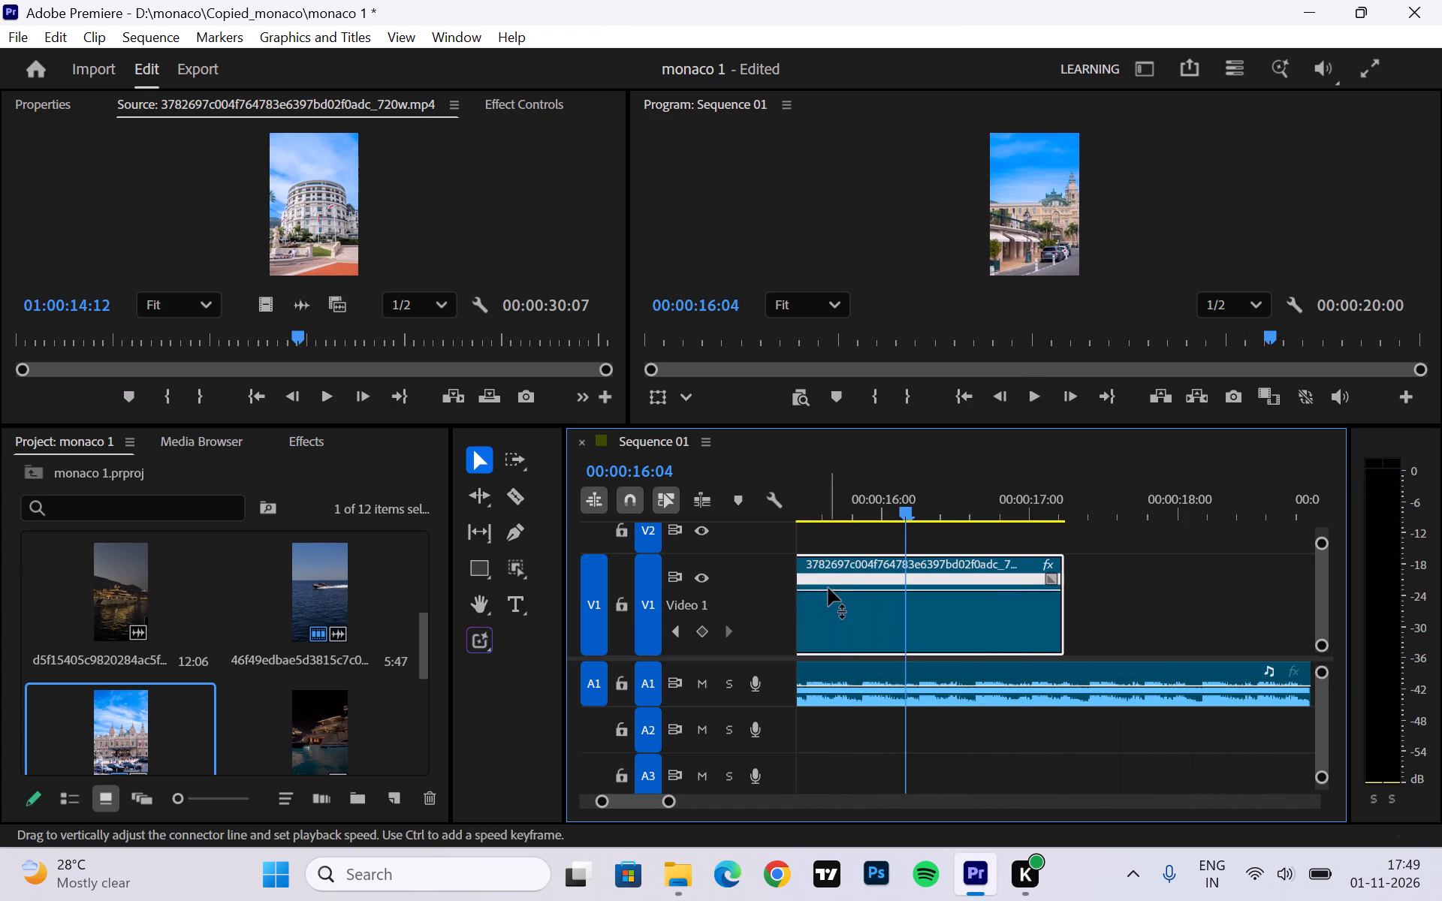
left_click_drag(851, 588, 851, 565)
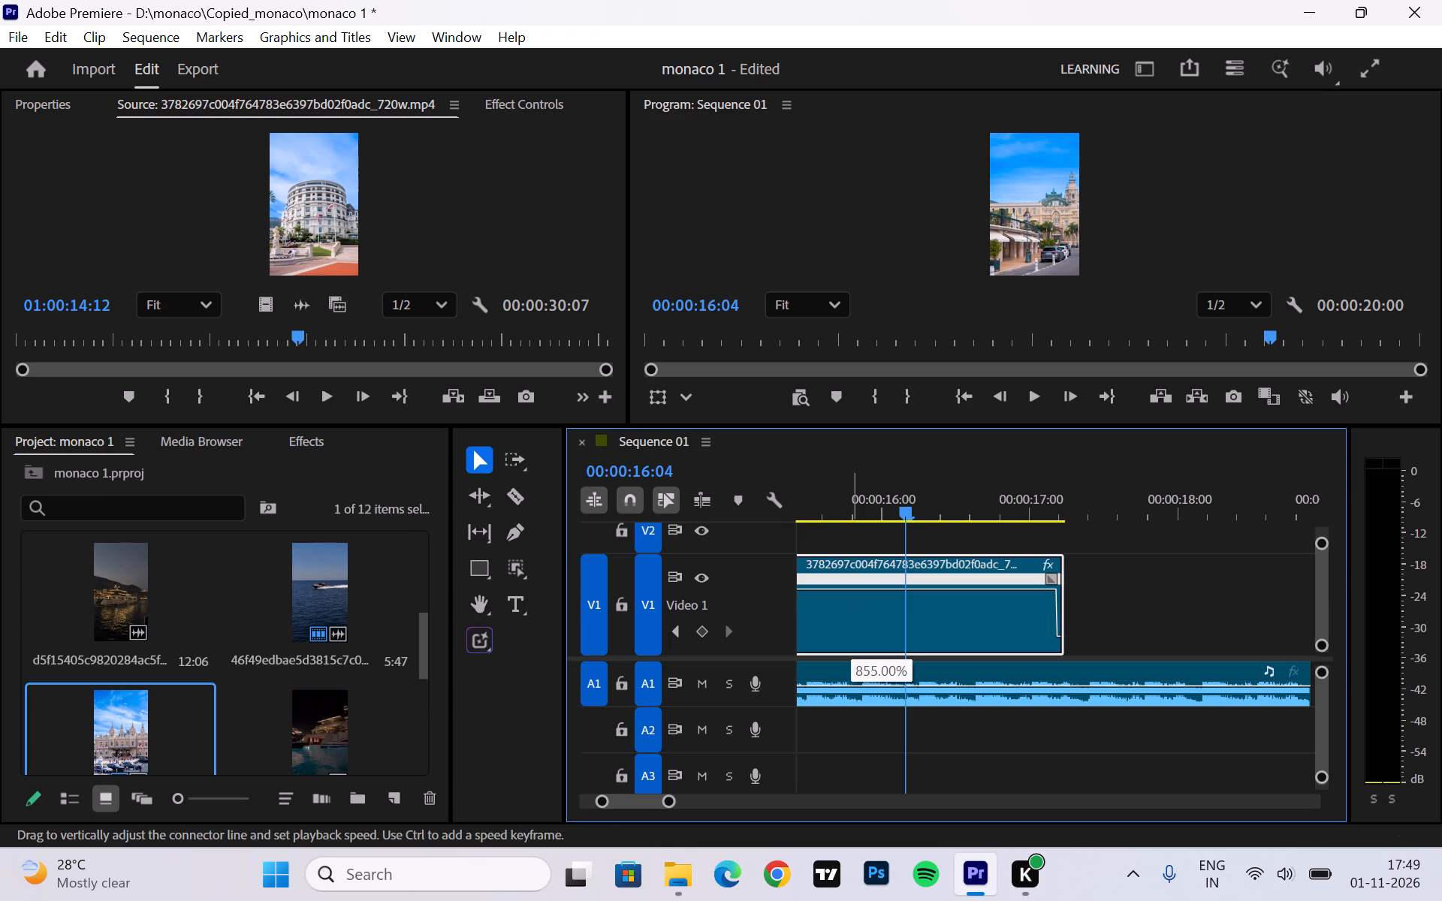
left_click_drag(851, 565, 864, 435)
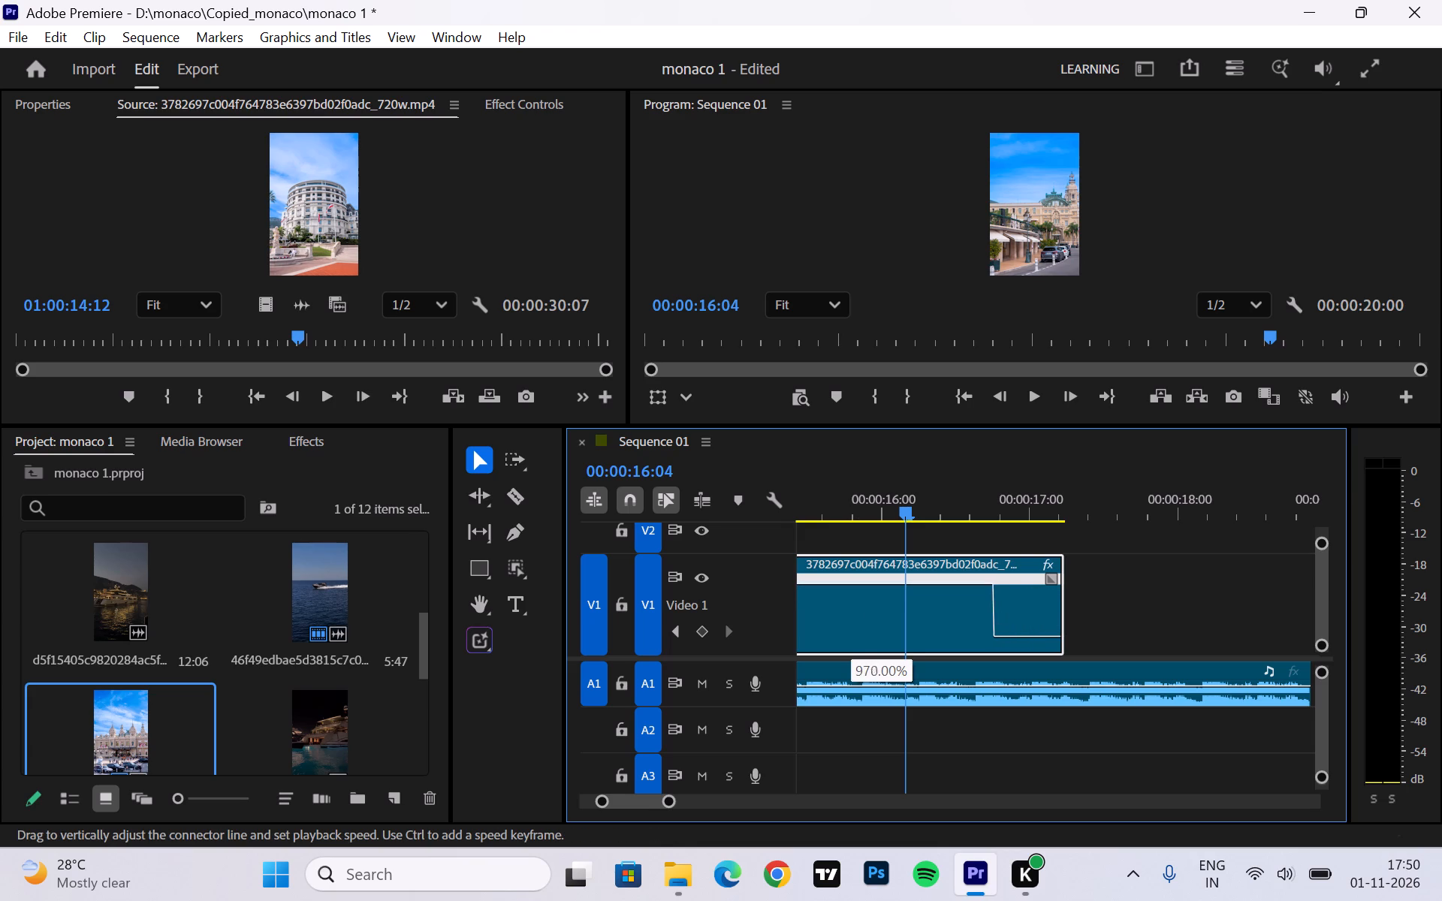
left_click_drag(864, 435, 869, 397)
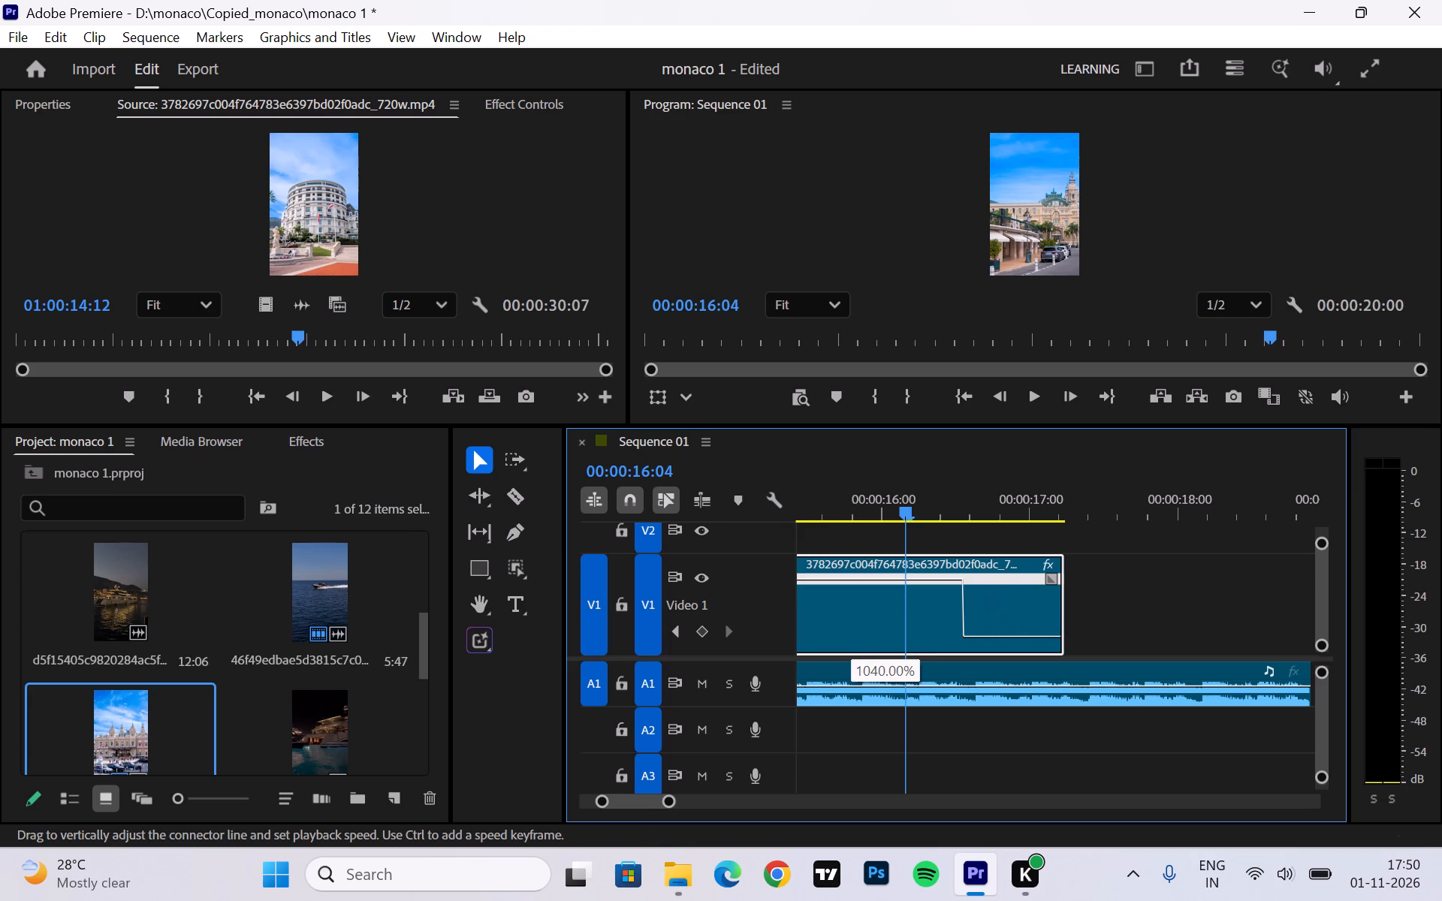
left_click_drag(869, 397, 869, 402)
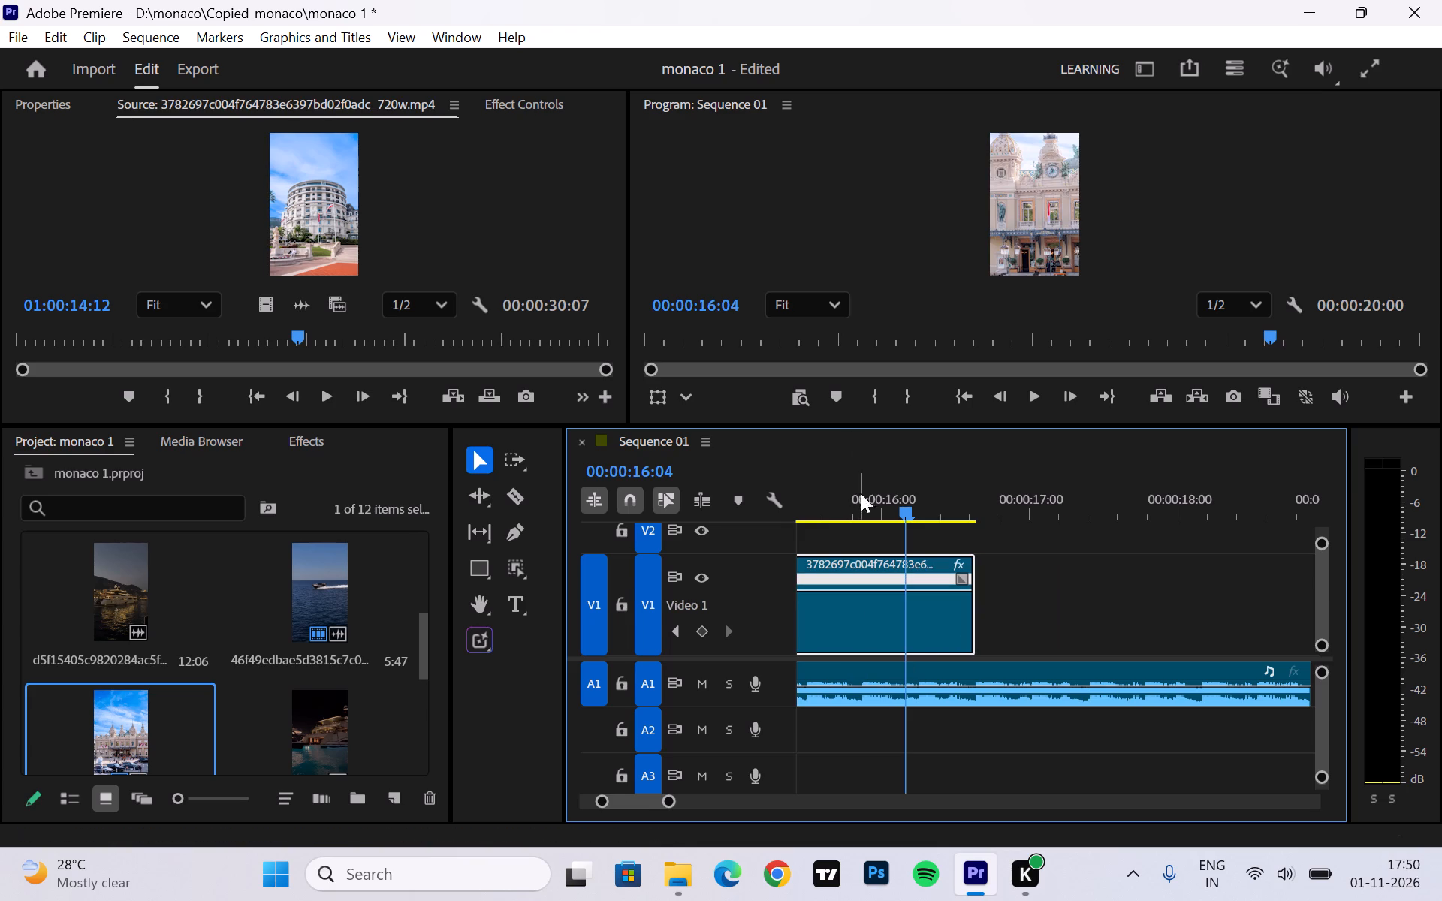
Review the pacing from the end of the city clip past the building clip to 00:00:17:05, and return to 00:00:00:00.
left_click_drag(904, 517, 661, 519)
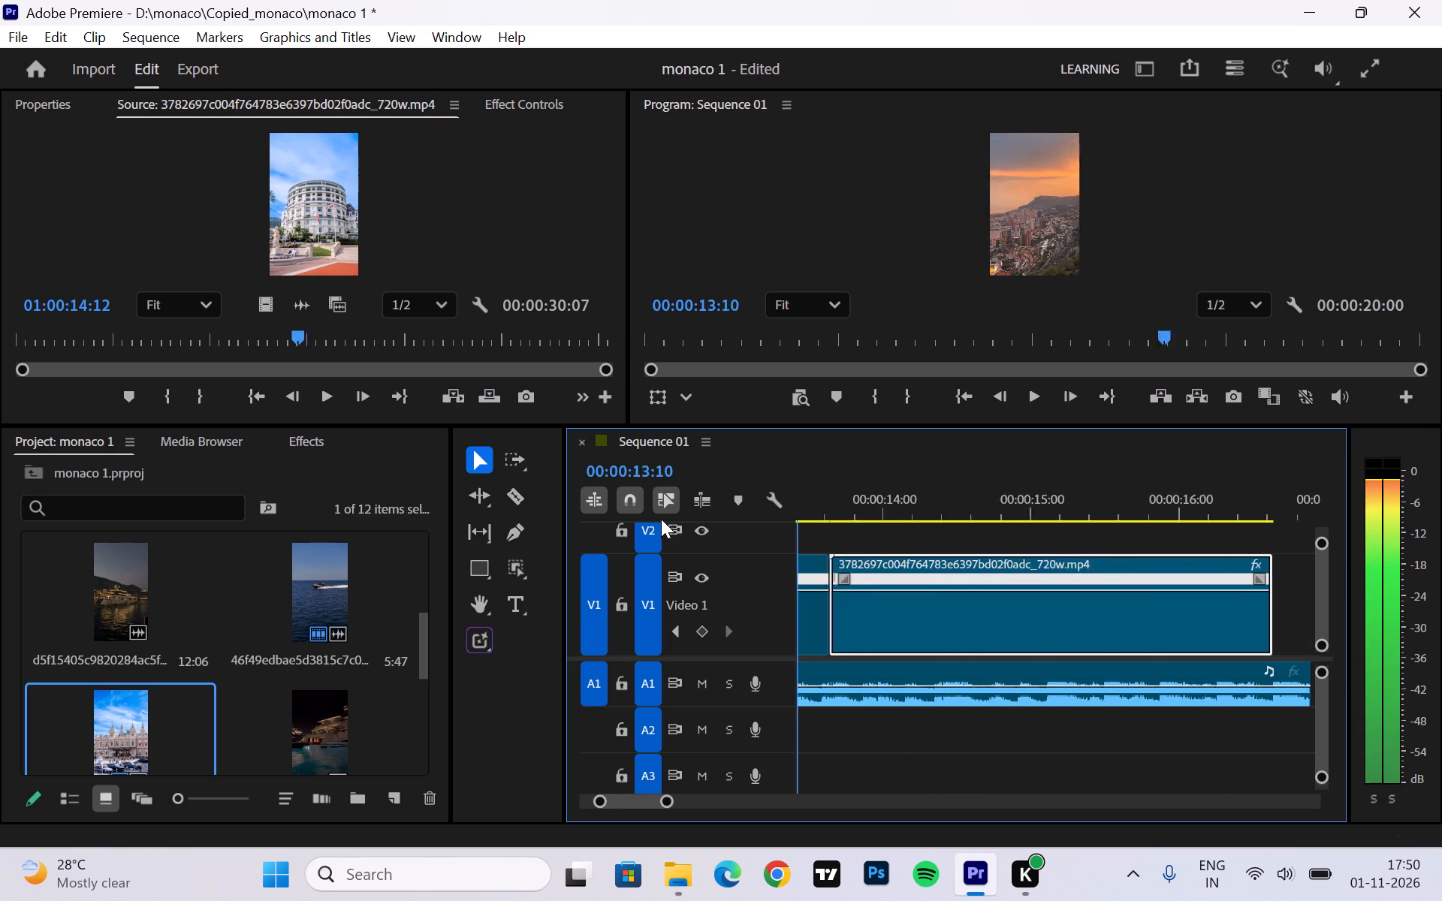
left_click_drag(661, 519, 651, 519)
key("space")
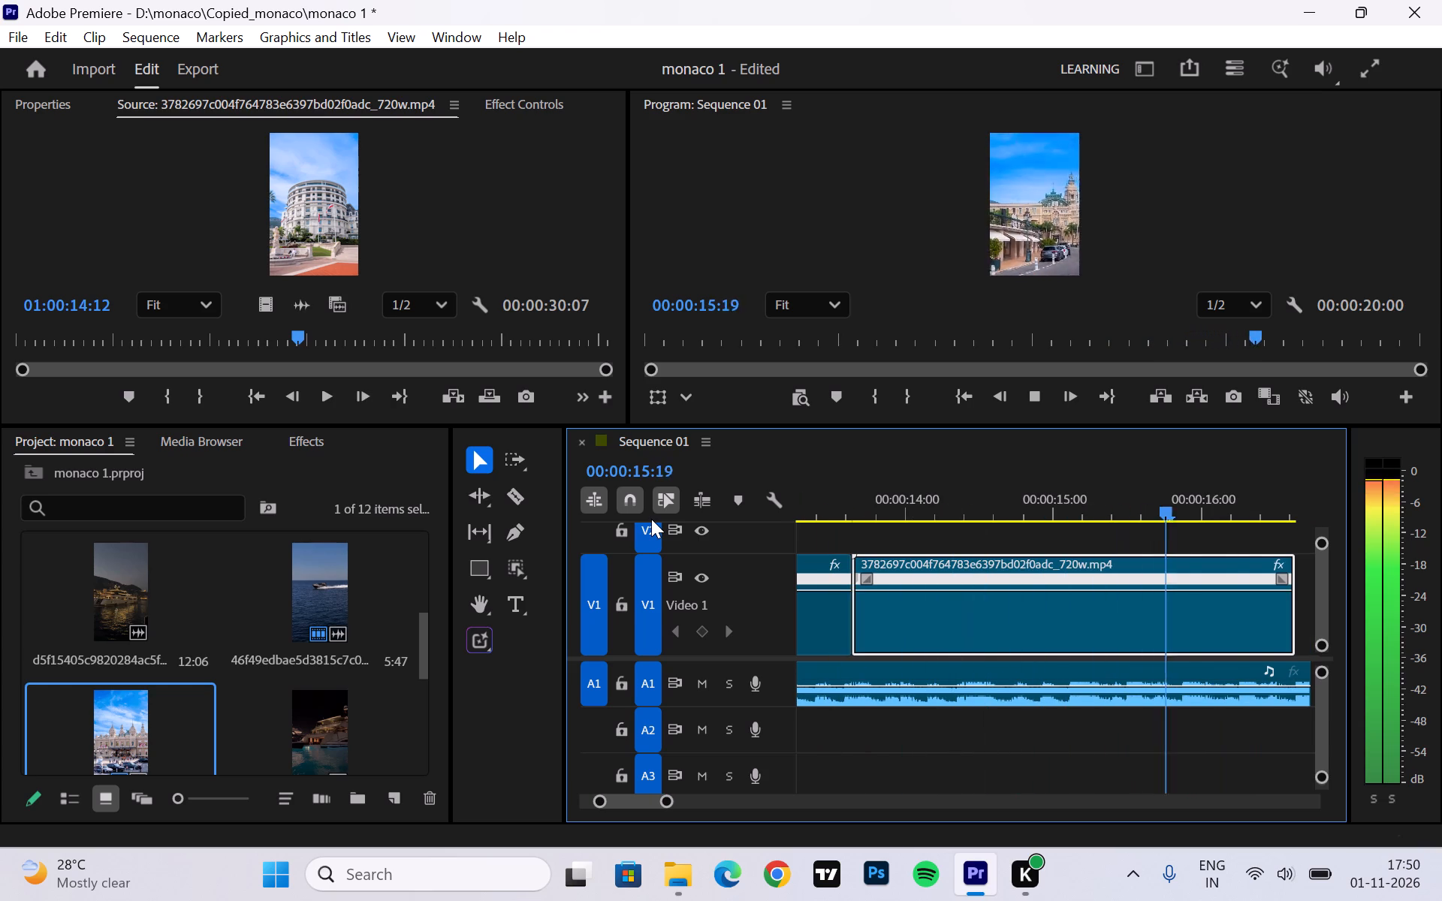
key("space")
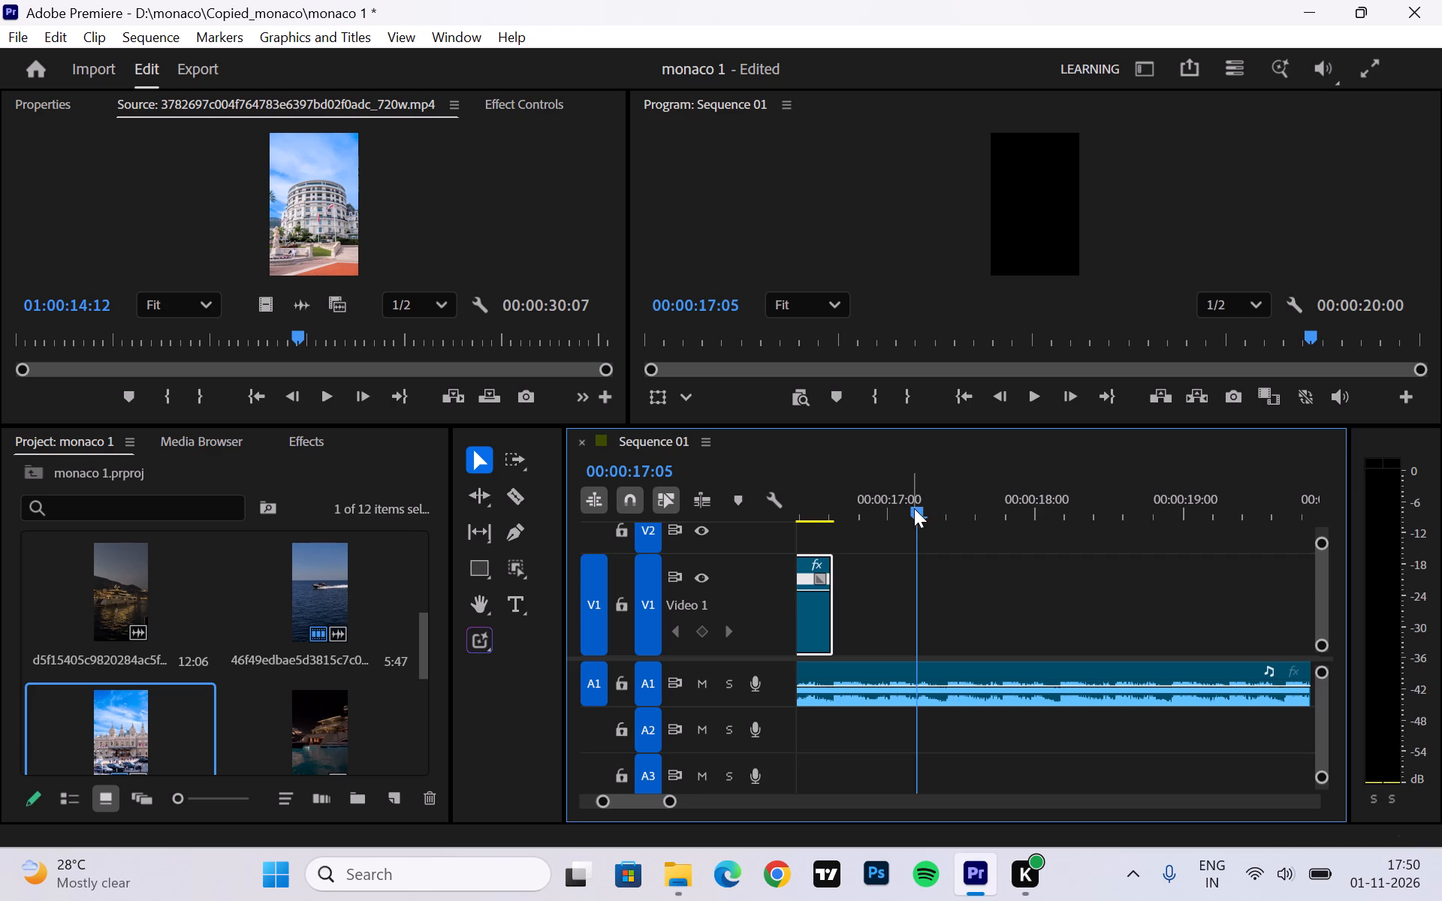
left_click_drag(916, 508, 656, 522)
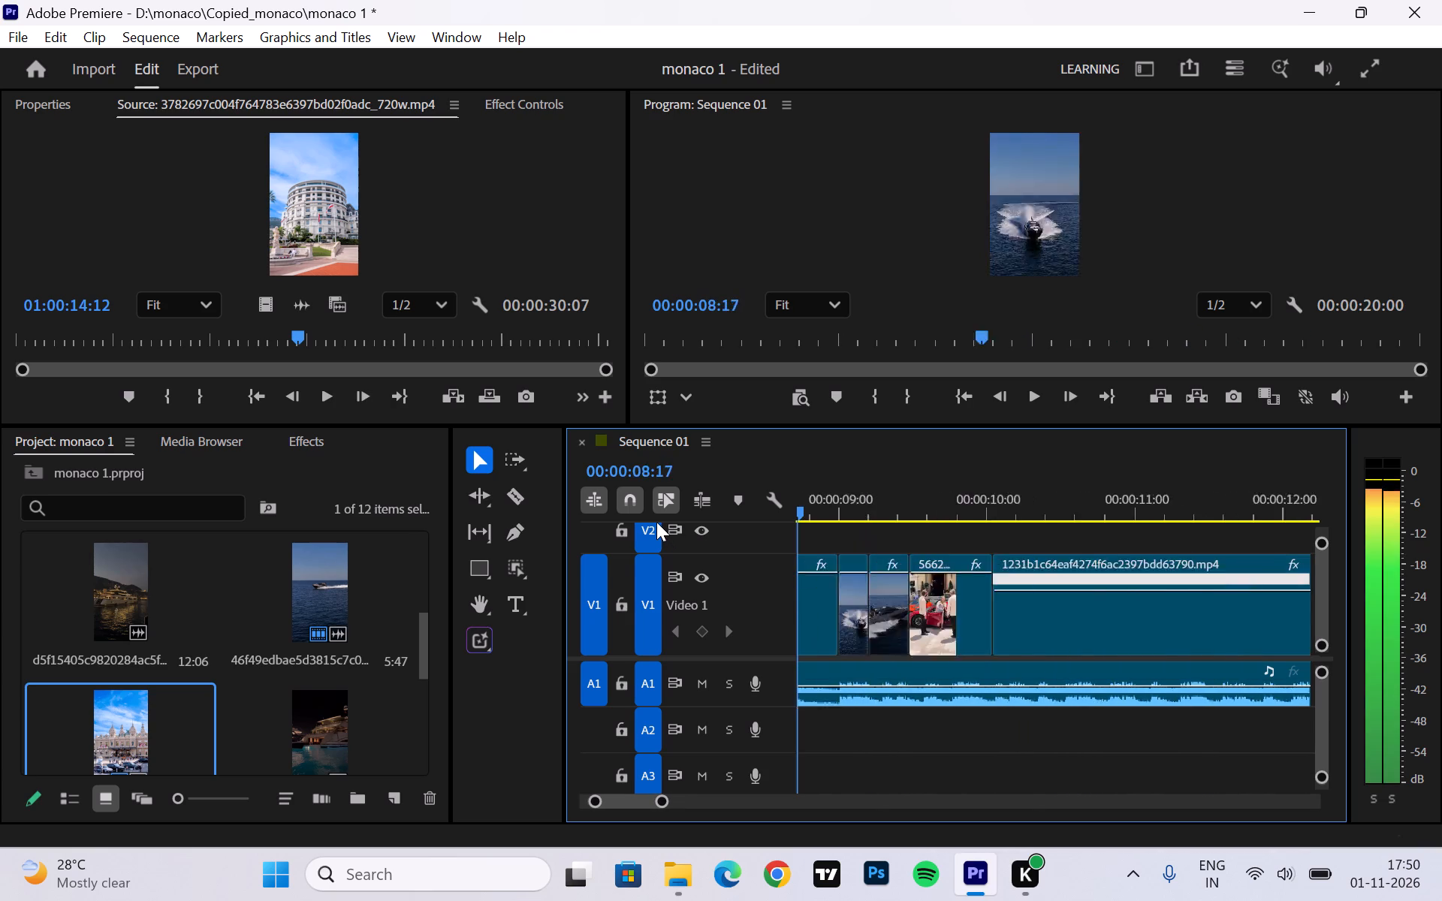
left_click_drag(656, 522, 618, 520)
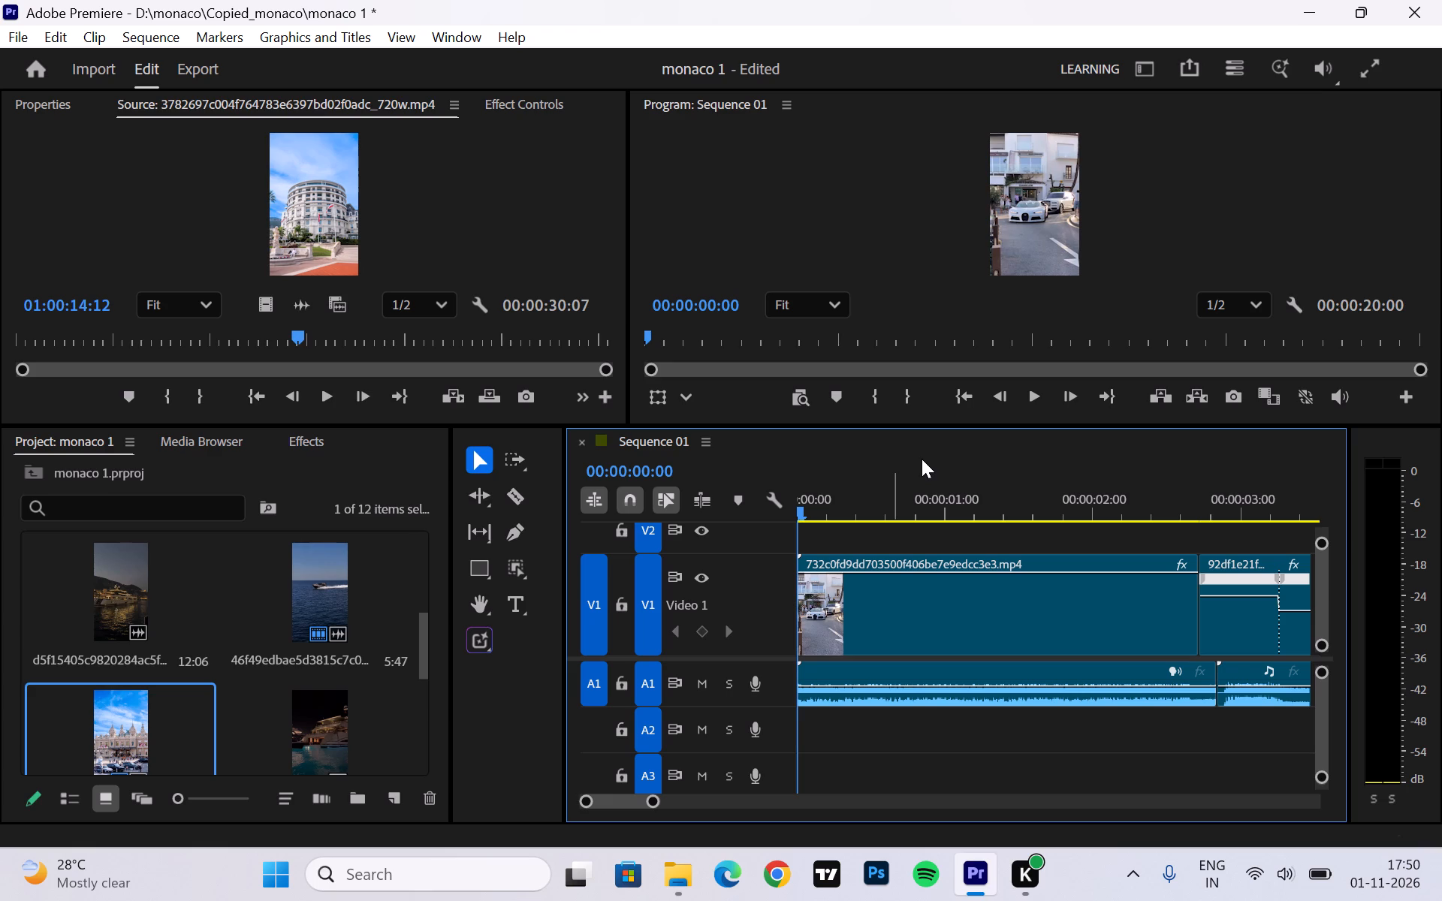
Save the project, and save it again as monaco 1 in the Copied_monaco folder, replacing the existing project file.
key("ctrl+s")
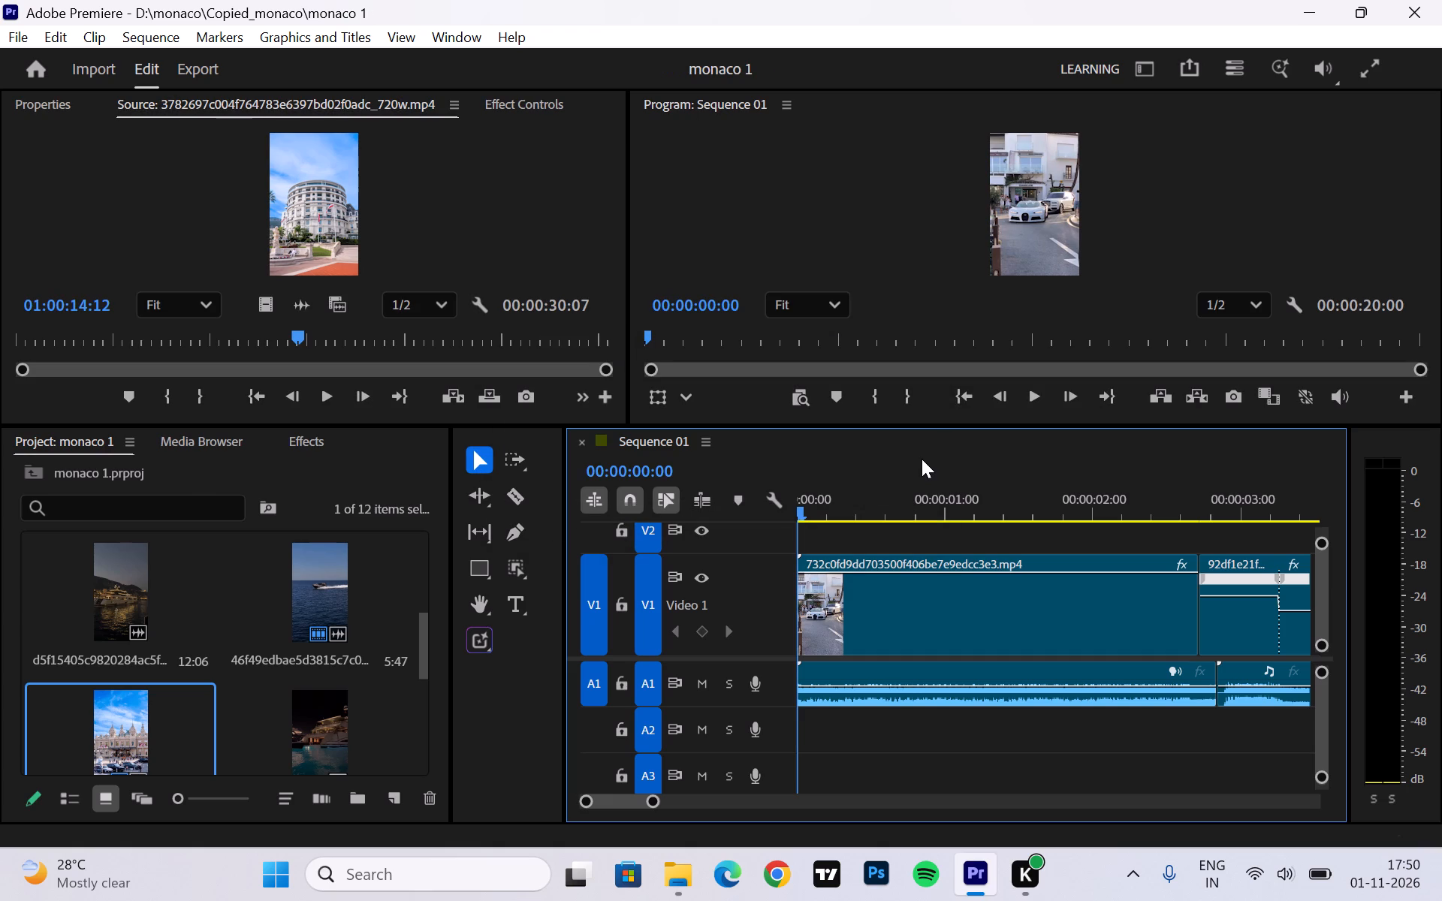
key("ctrl+shift+s")
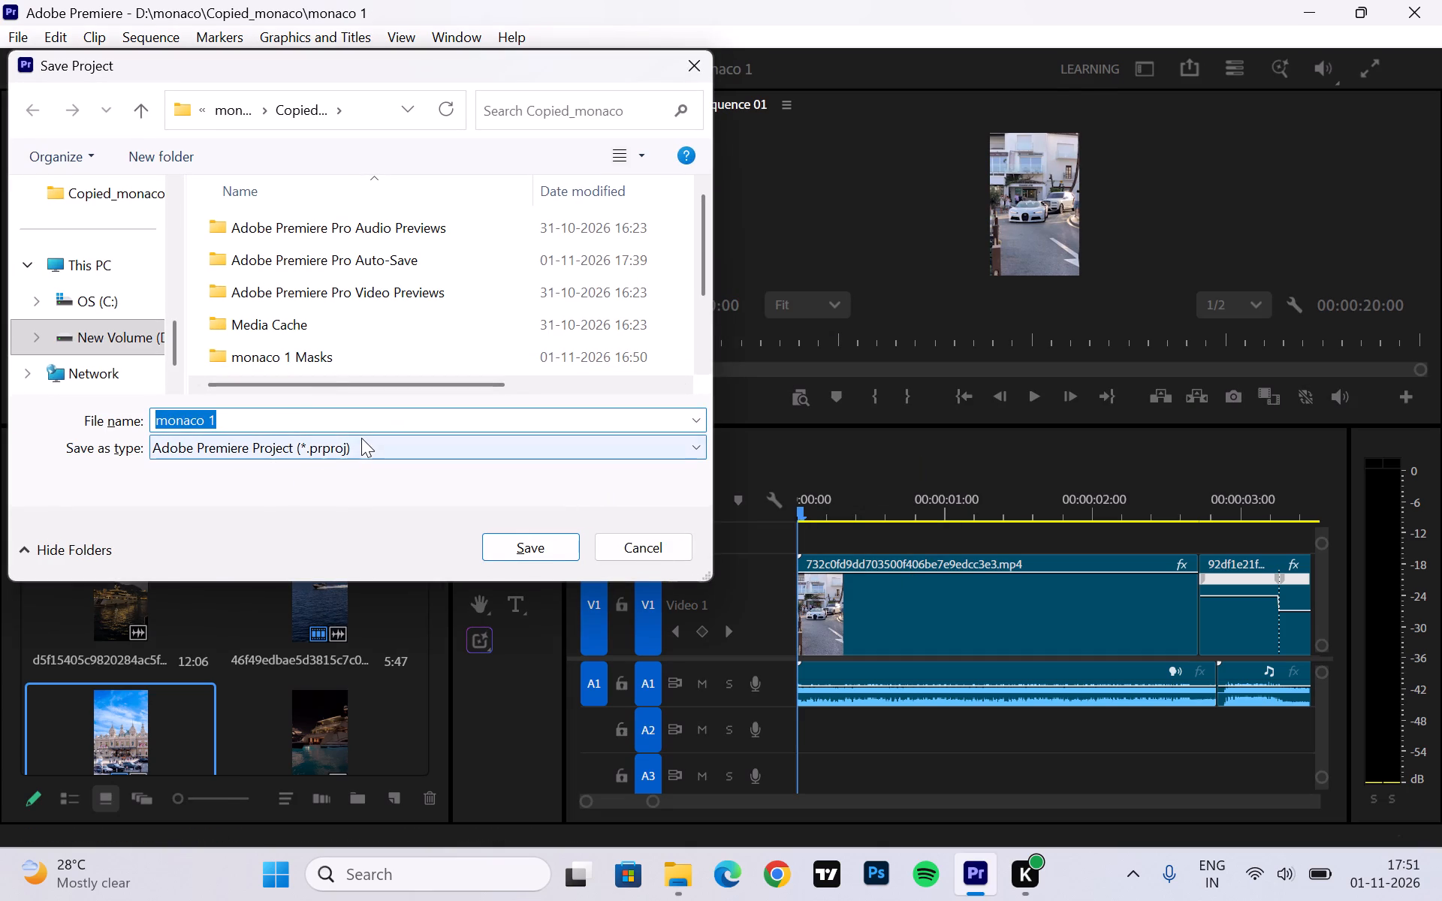
left_click(529, 549)
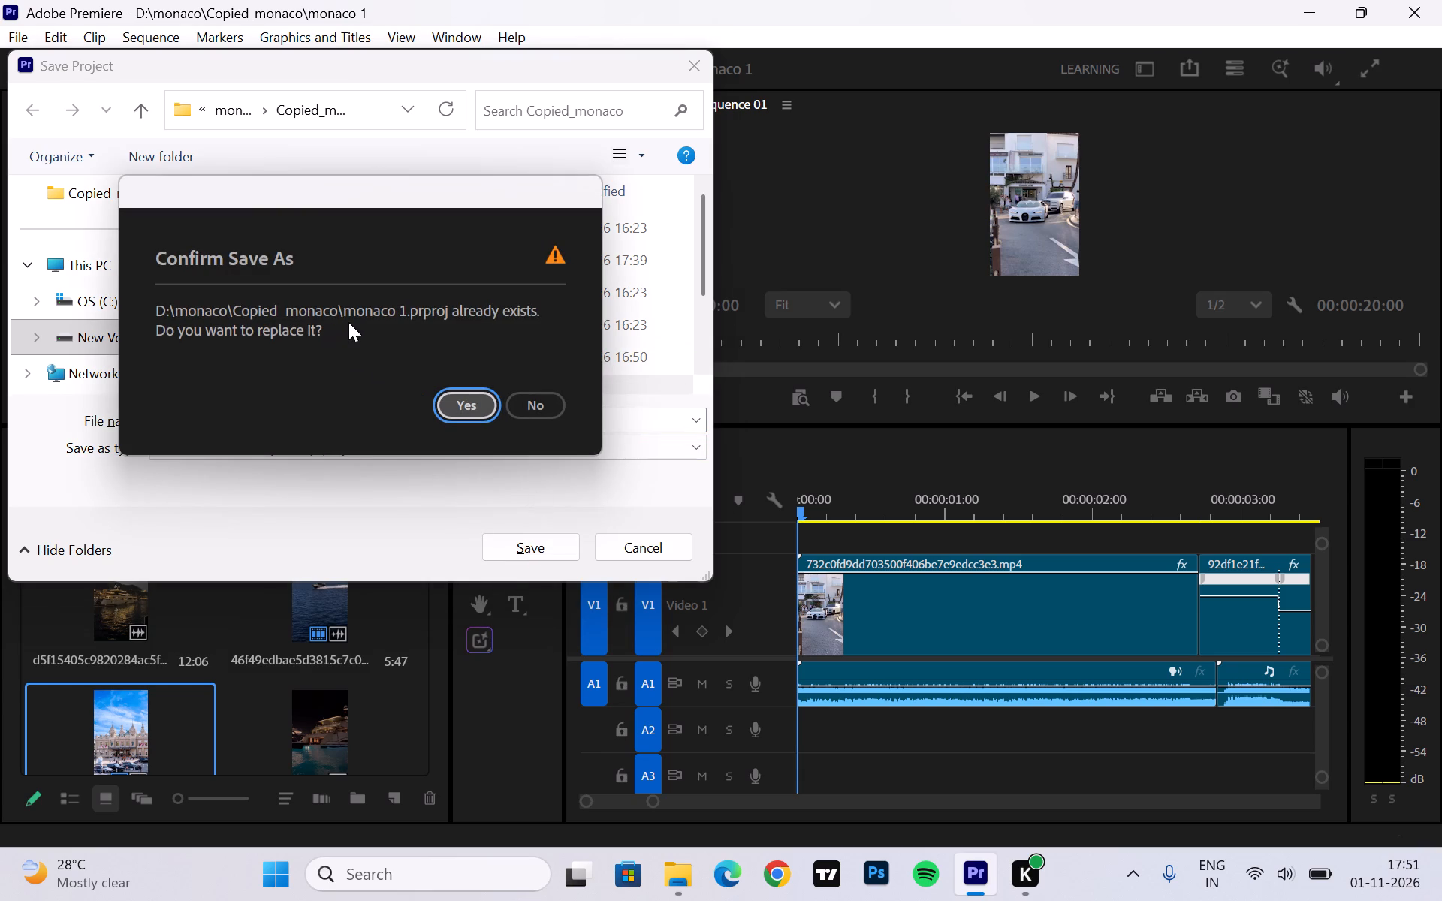
left_click(481, 412)
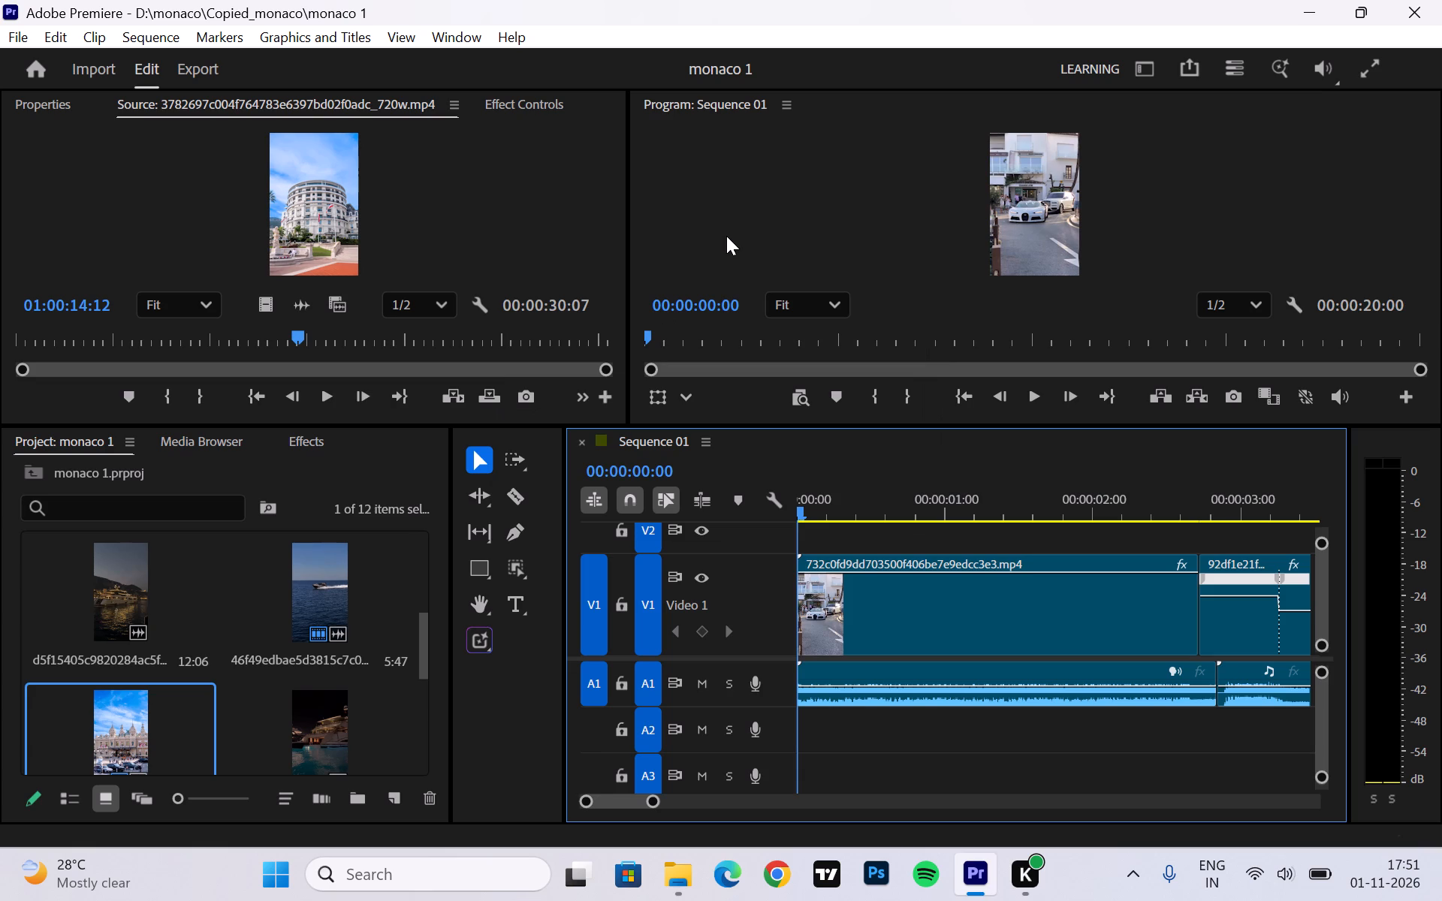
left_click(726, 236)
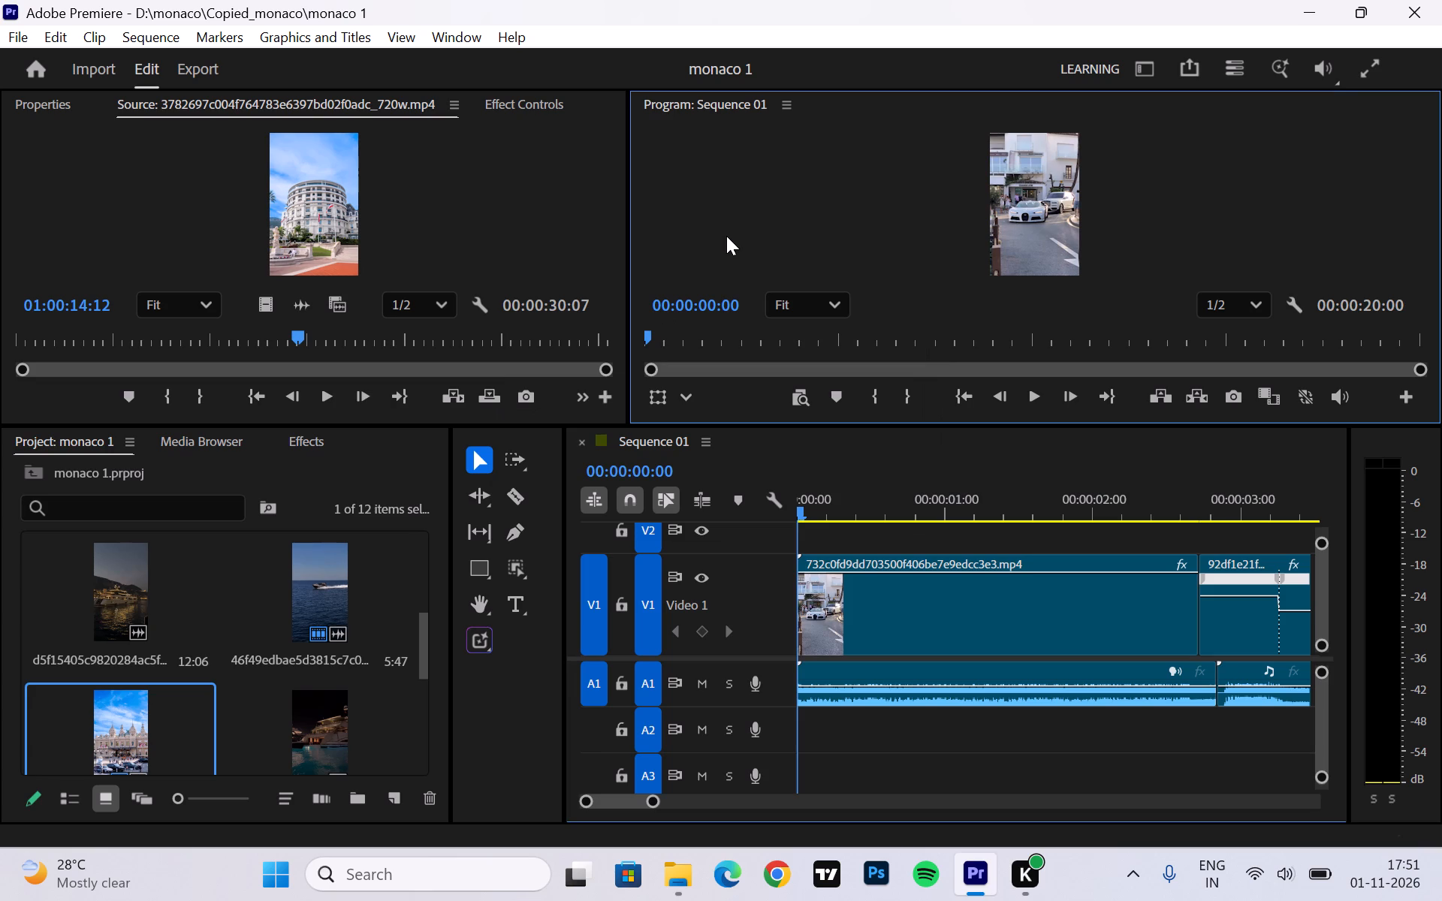